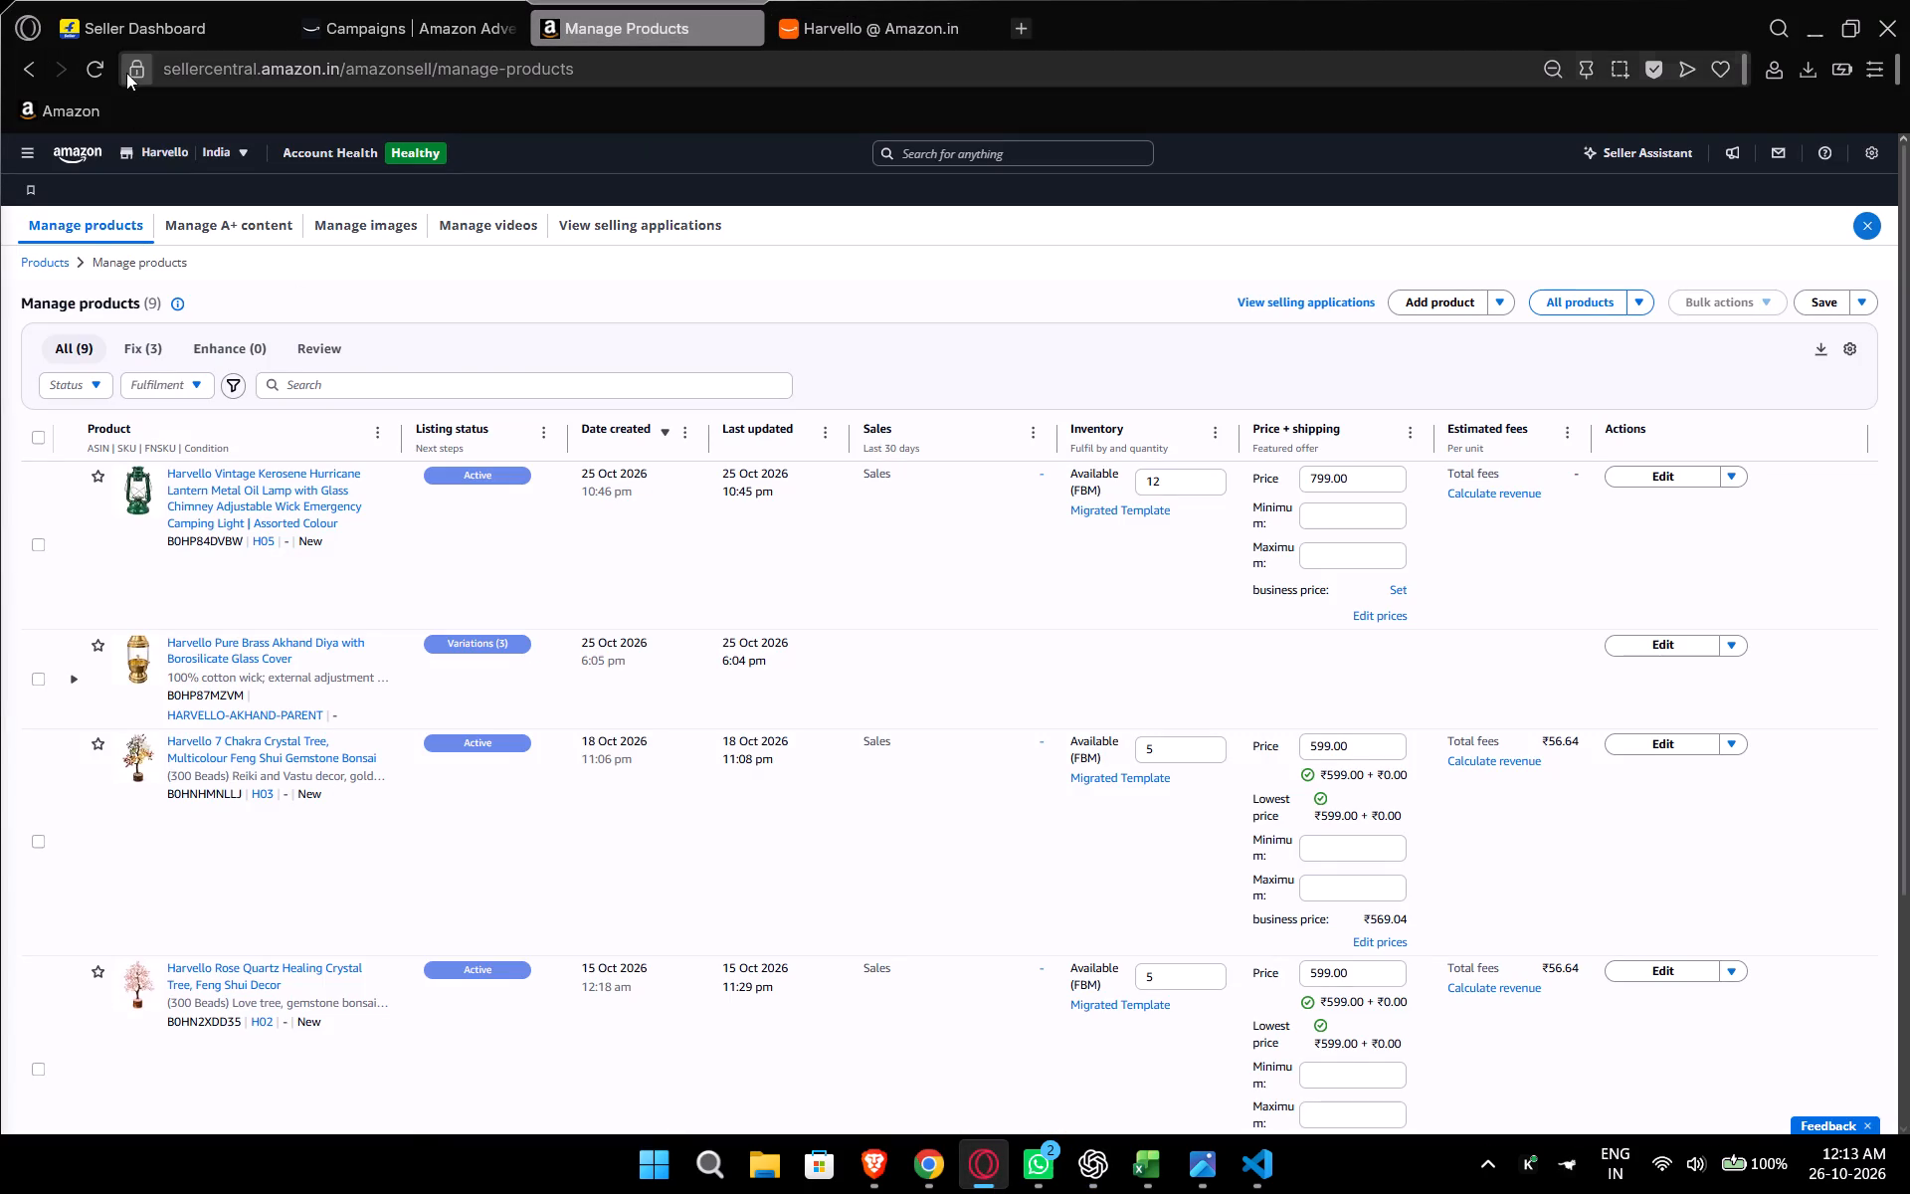
{"action": "left_click", "coordinate": [108, 74]}
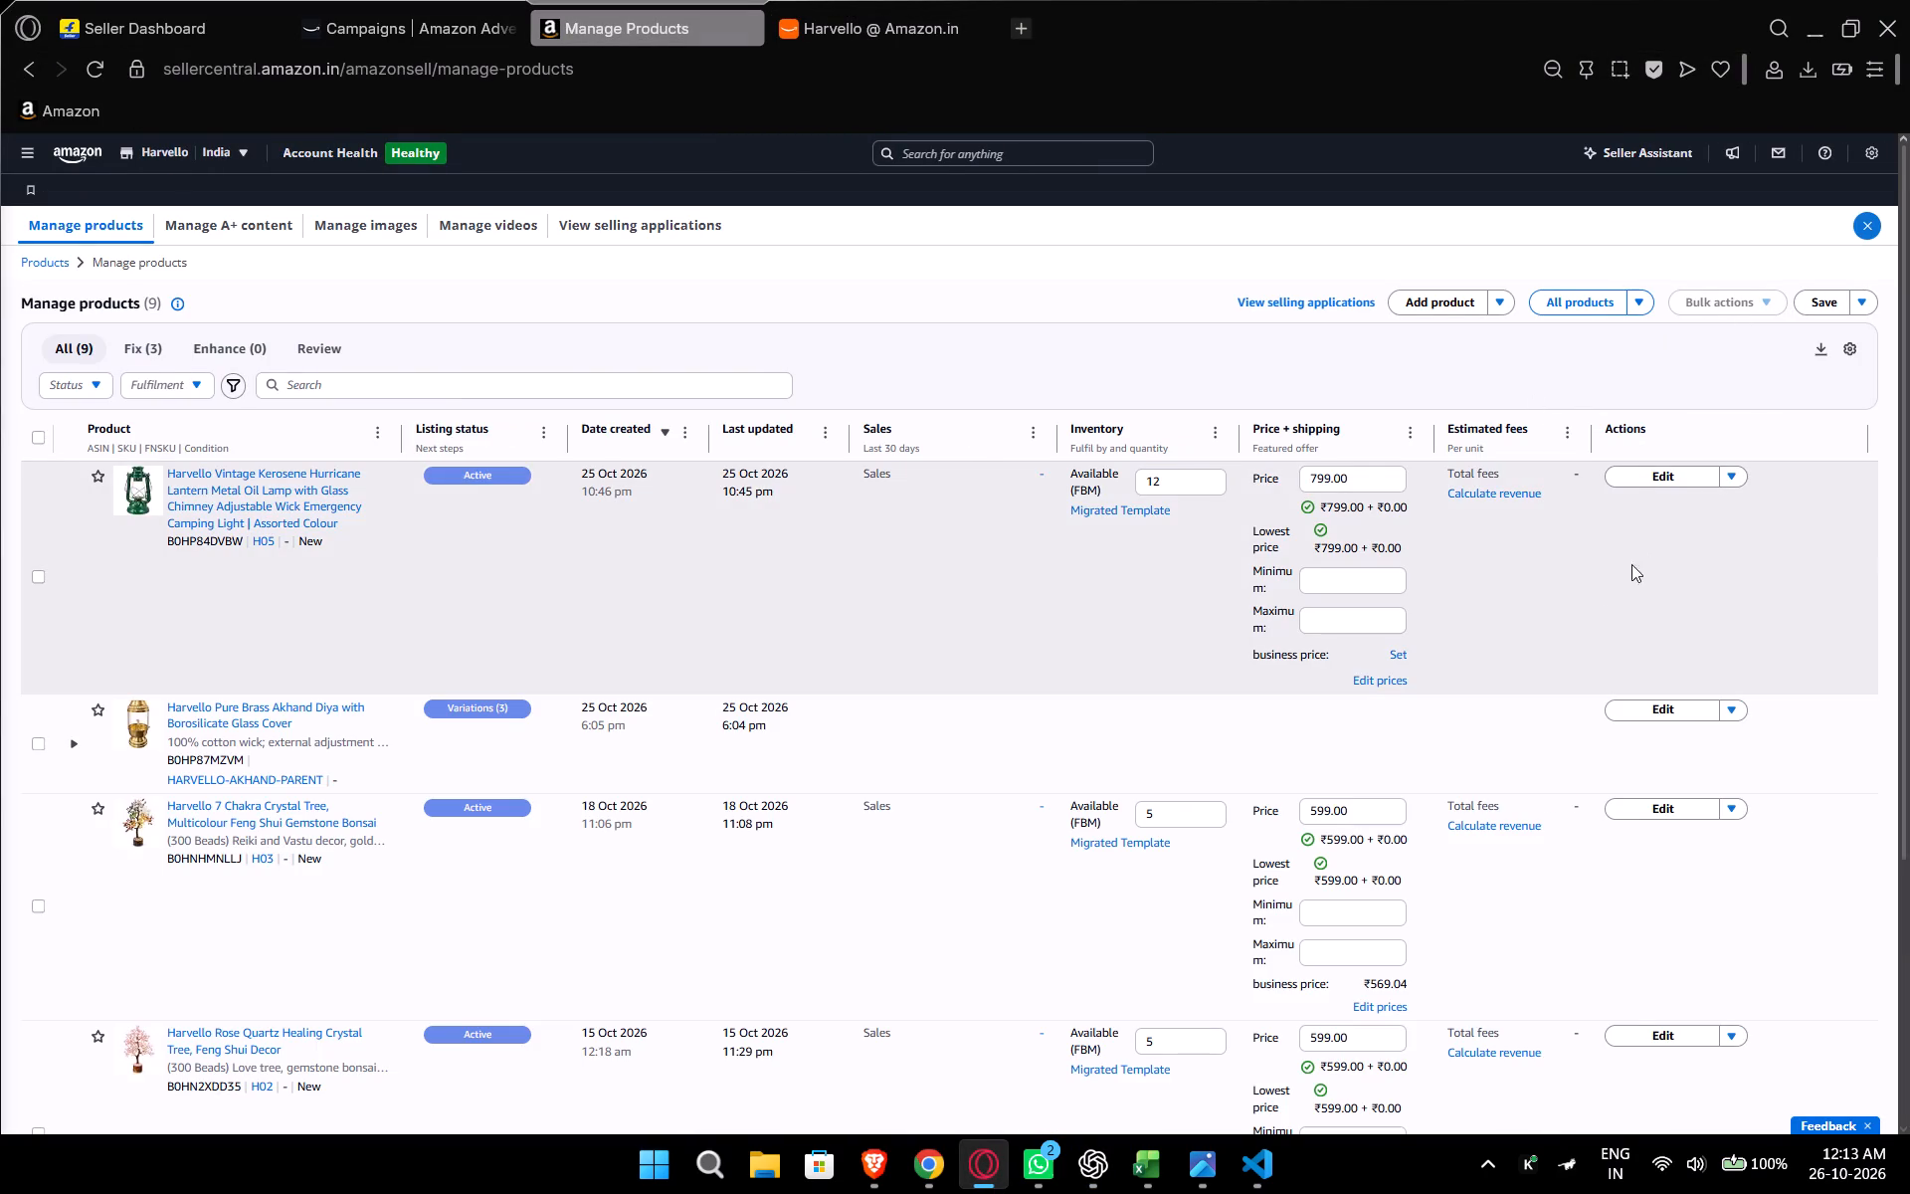
{"action": "left_click", "coordinate": [1729, 480]}
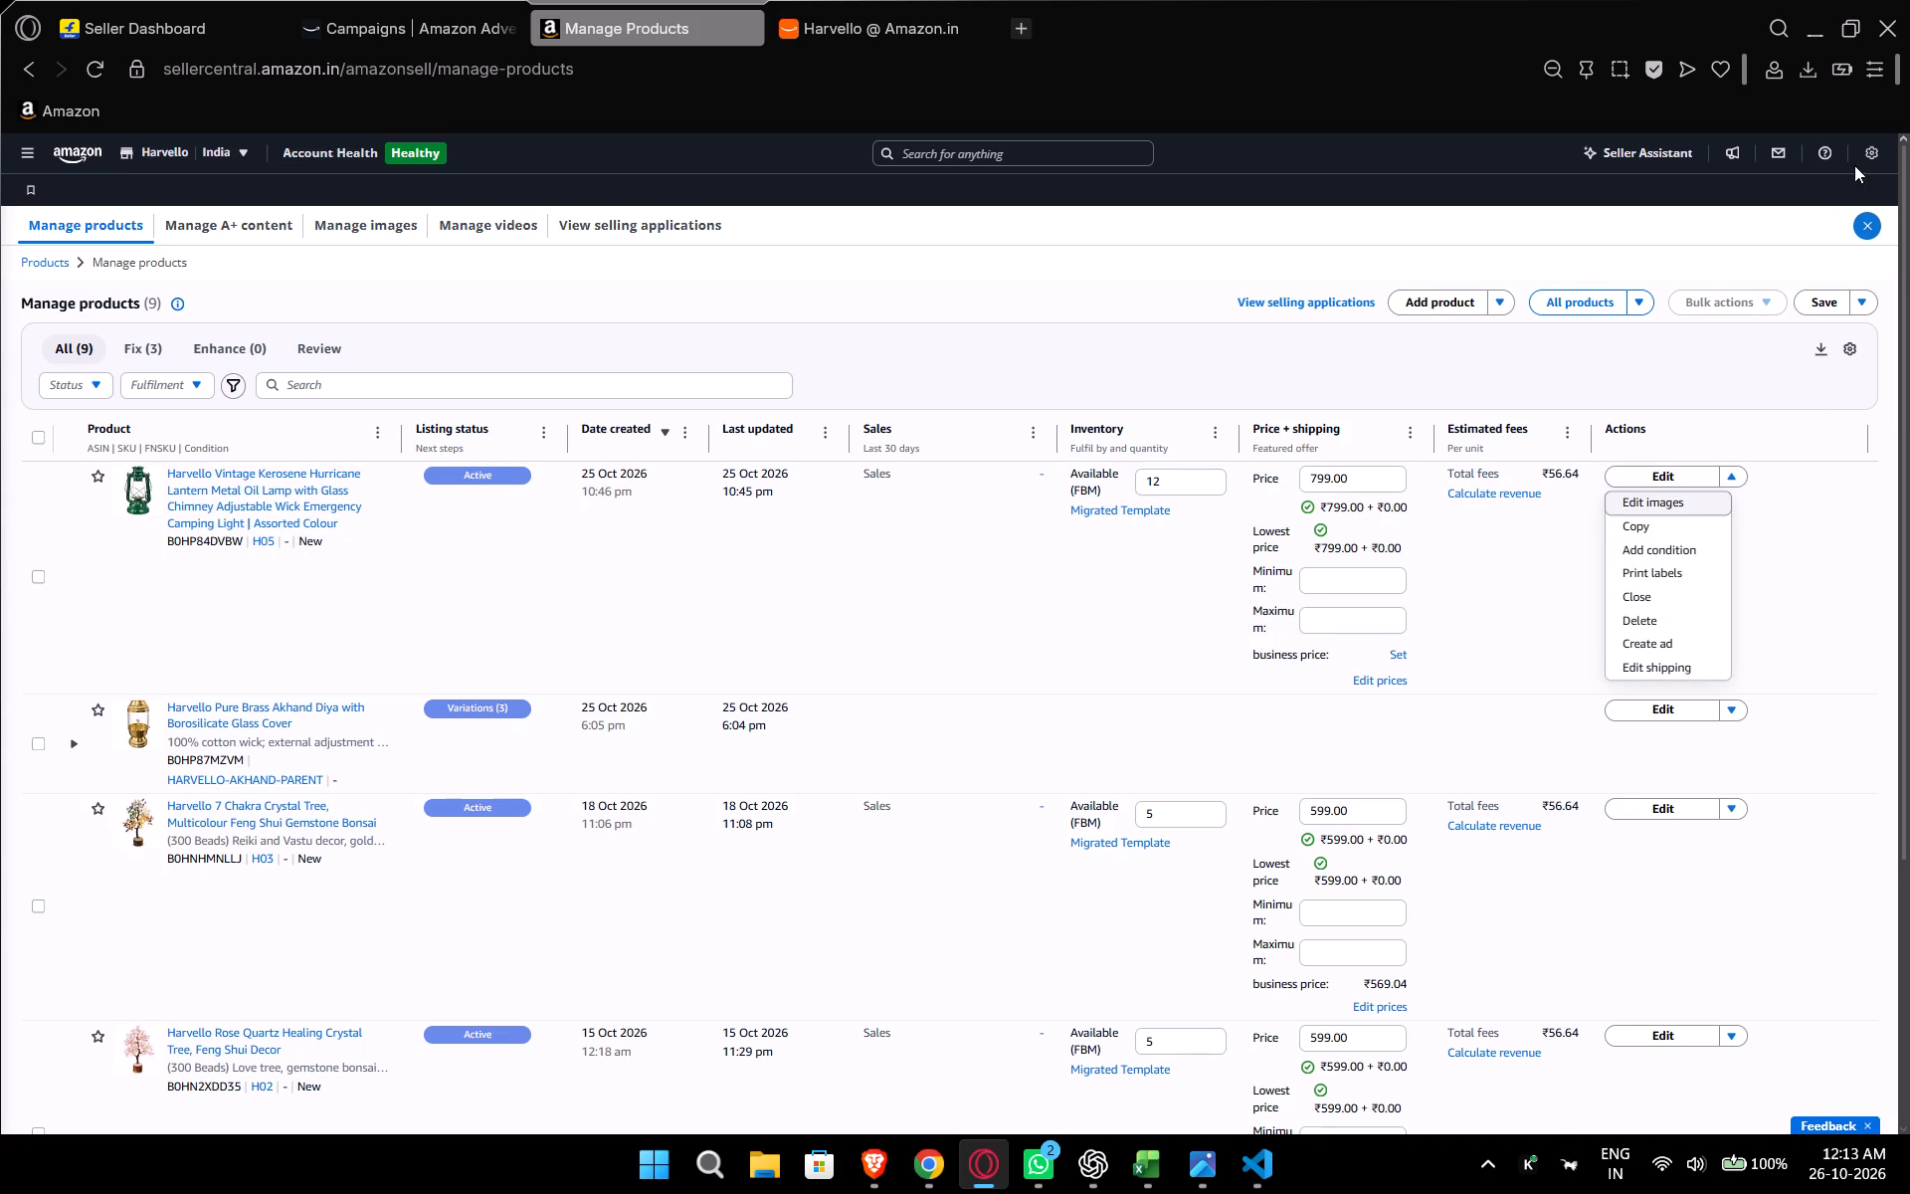
Open Classic Seller Central from the account settings.
{"action": "left_click", "coordinate": [1860, 160]}
{"action": "left_click", "coordinate": [1879, 148]}
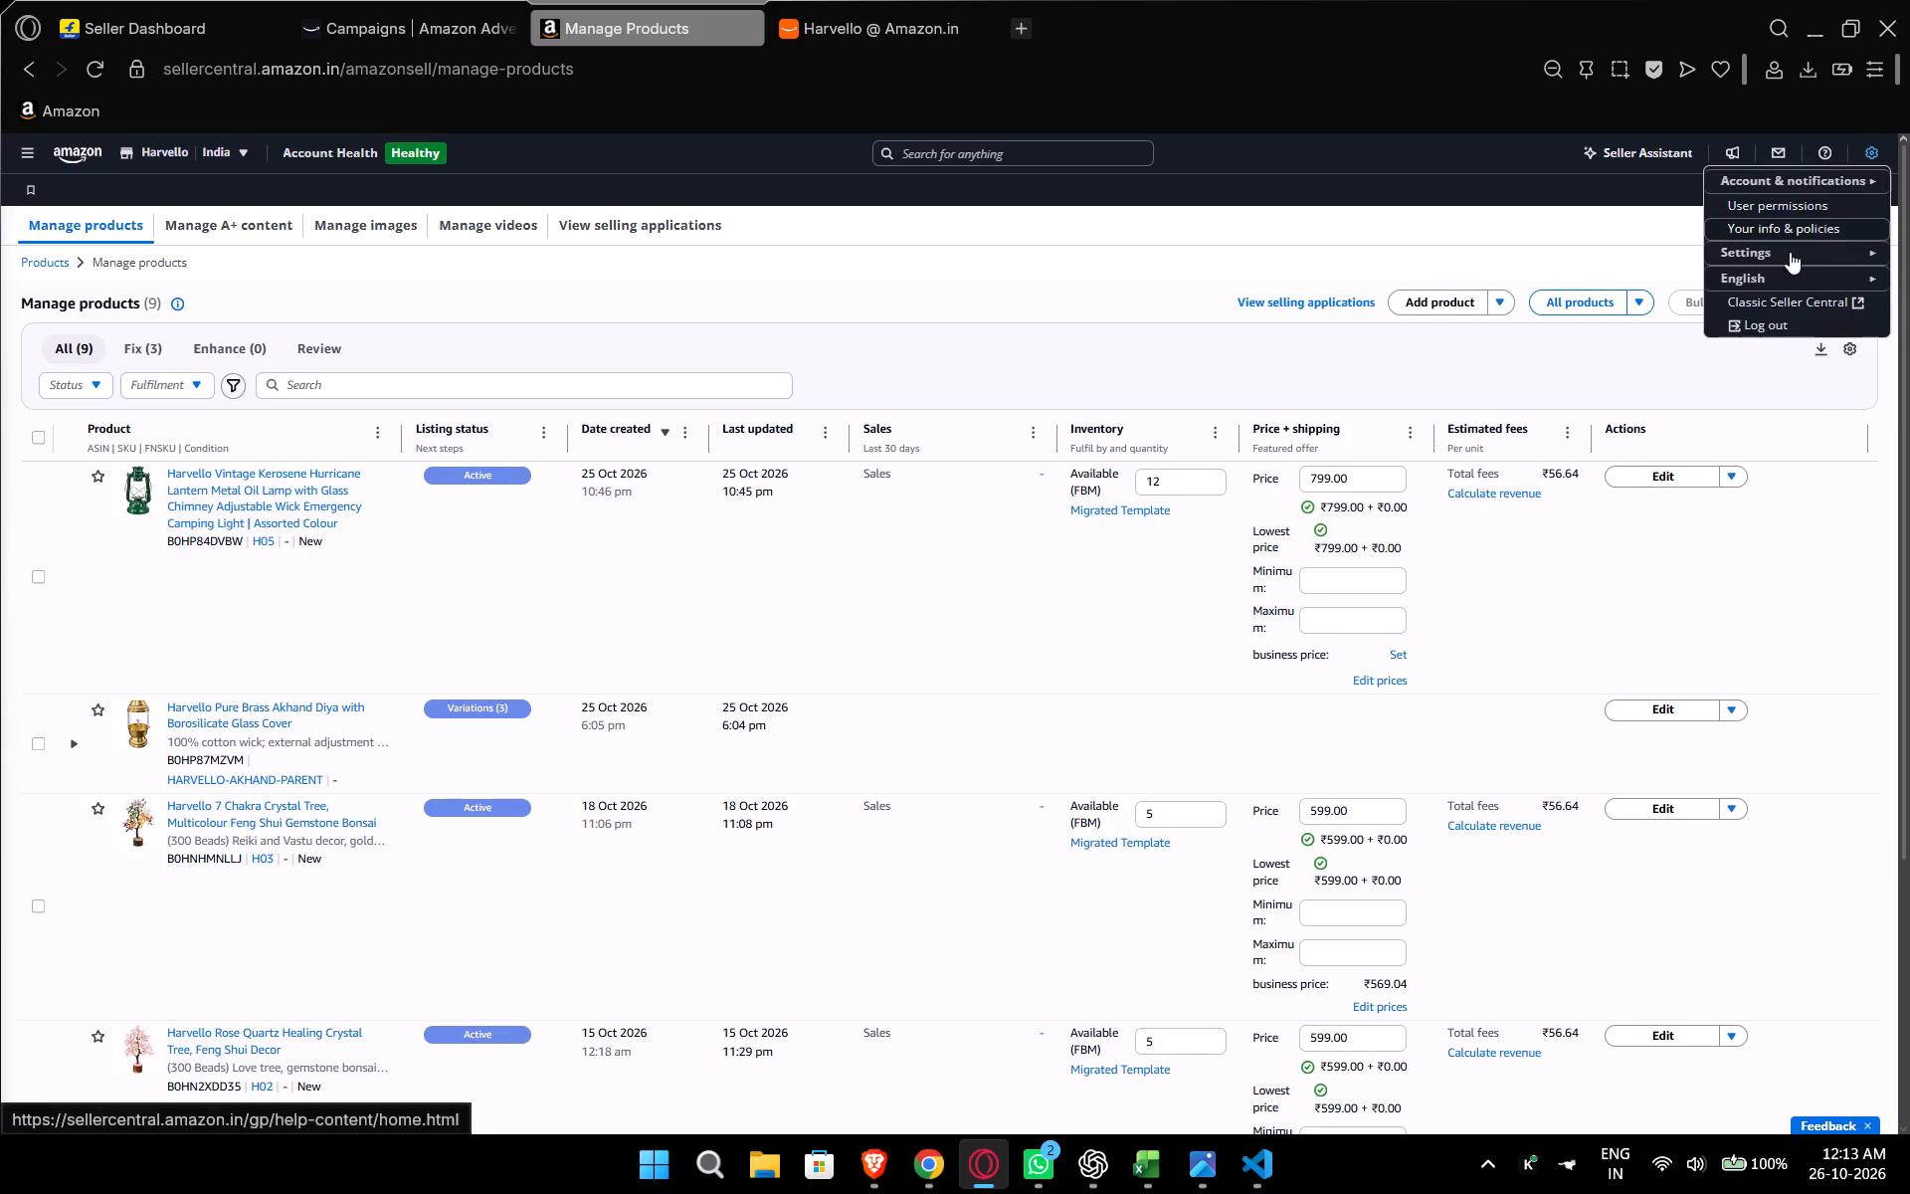
{"action": "left_click", "coordinate": [1745, 298]}
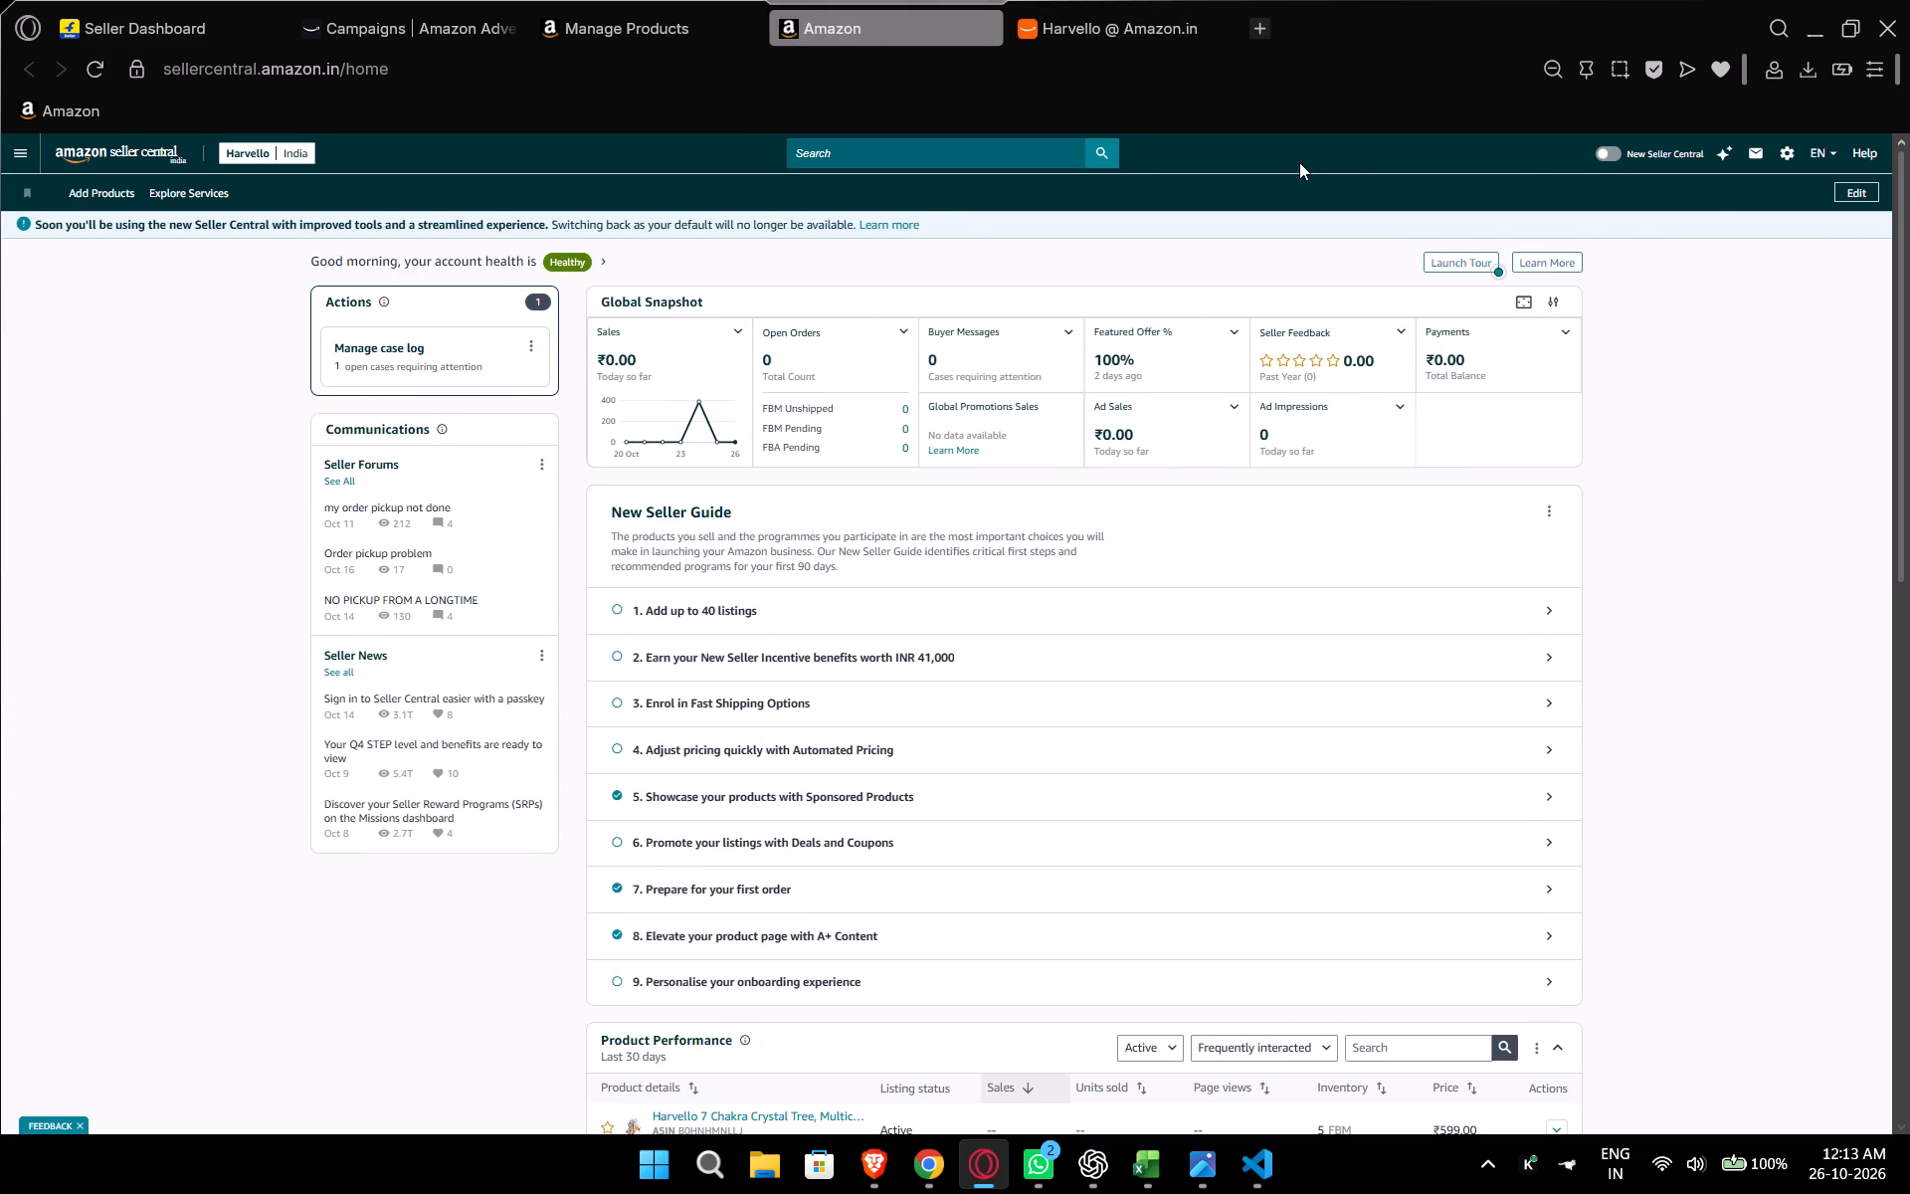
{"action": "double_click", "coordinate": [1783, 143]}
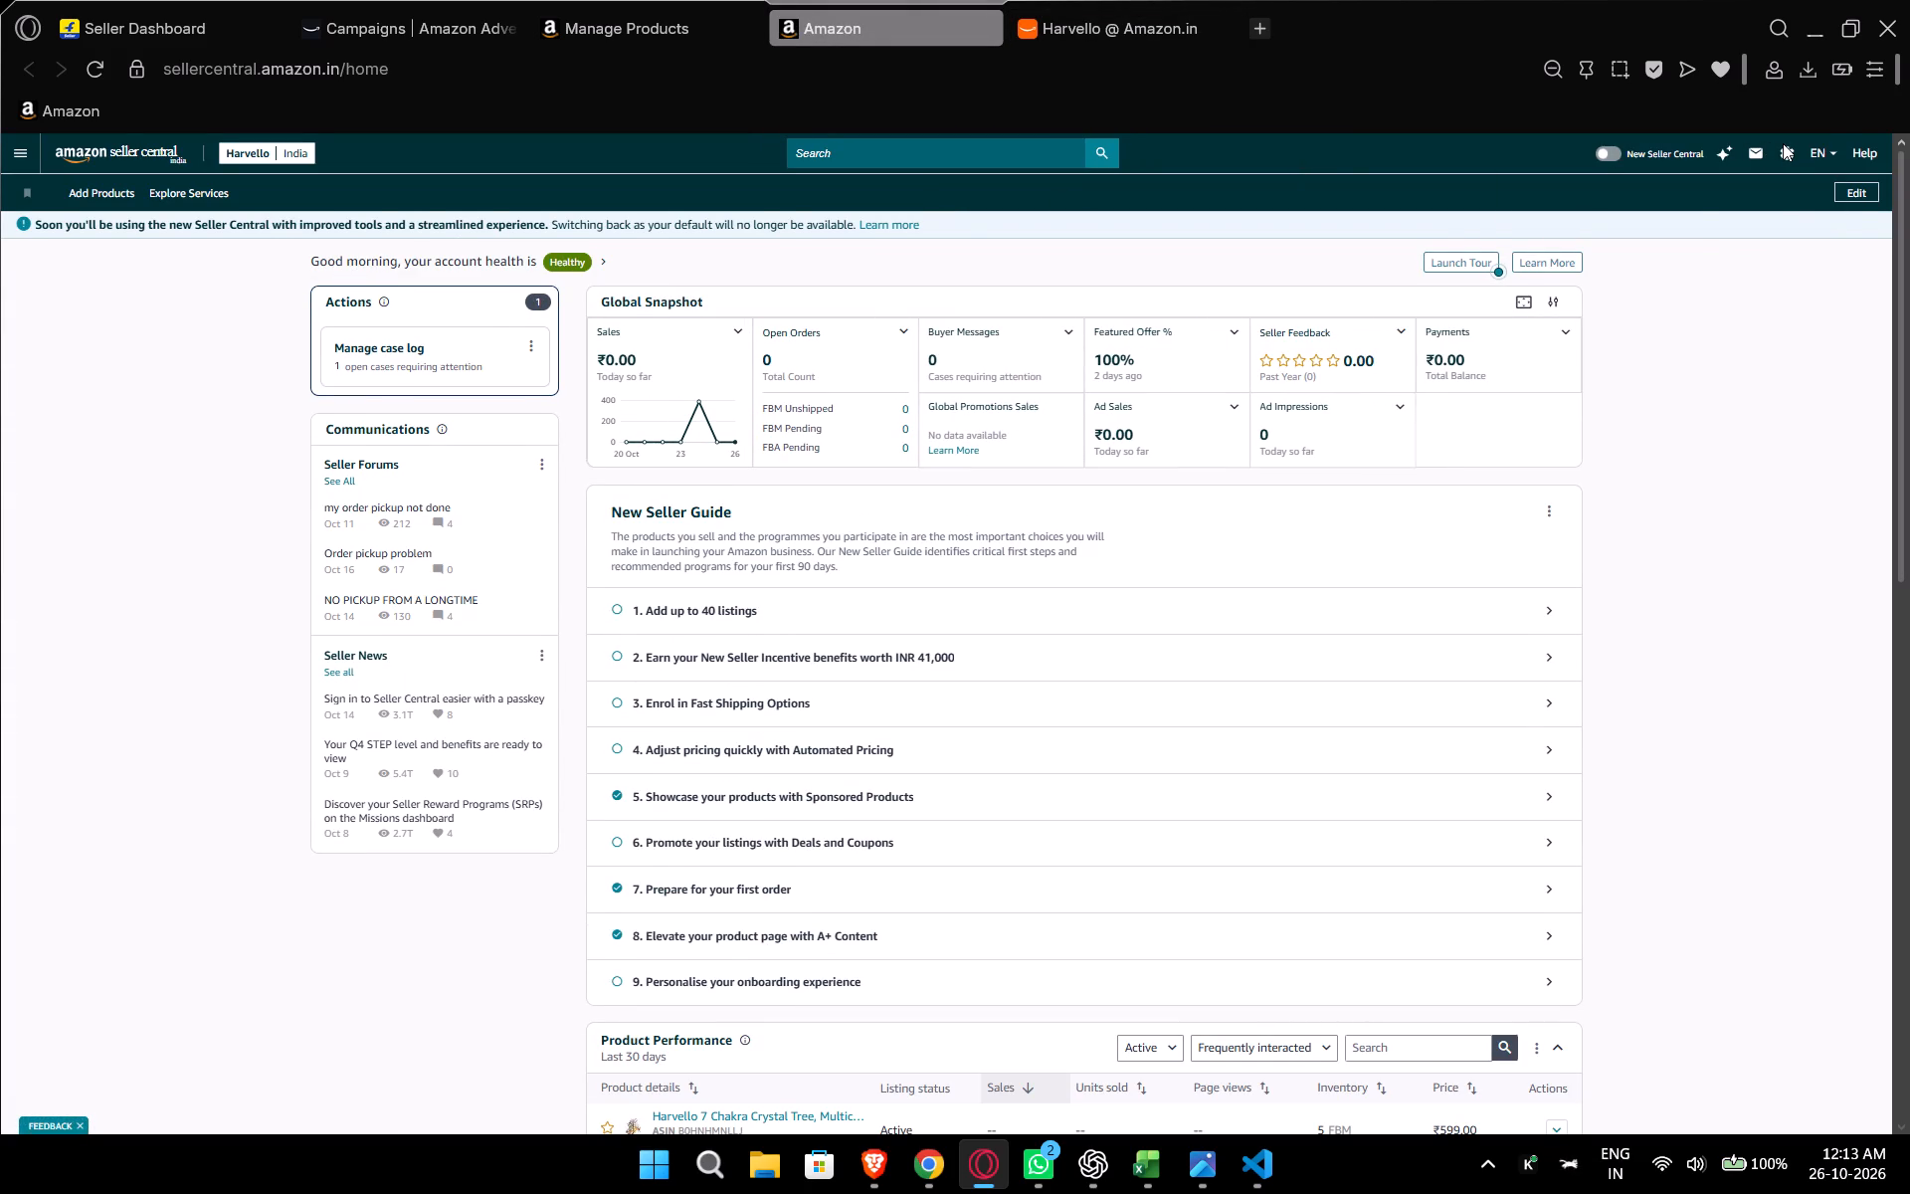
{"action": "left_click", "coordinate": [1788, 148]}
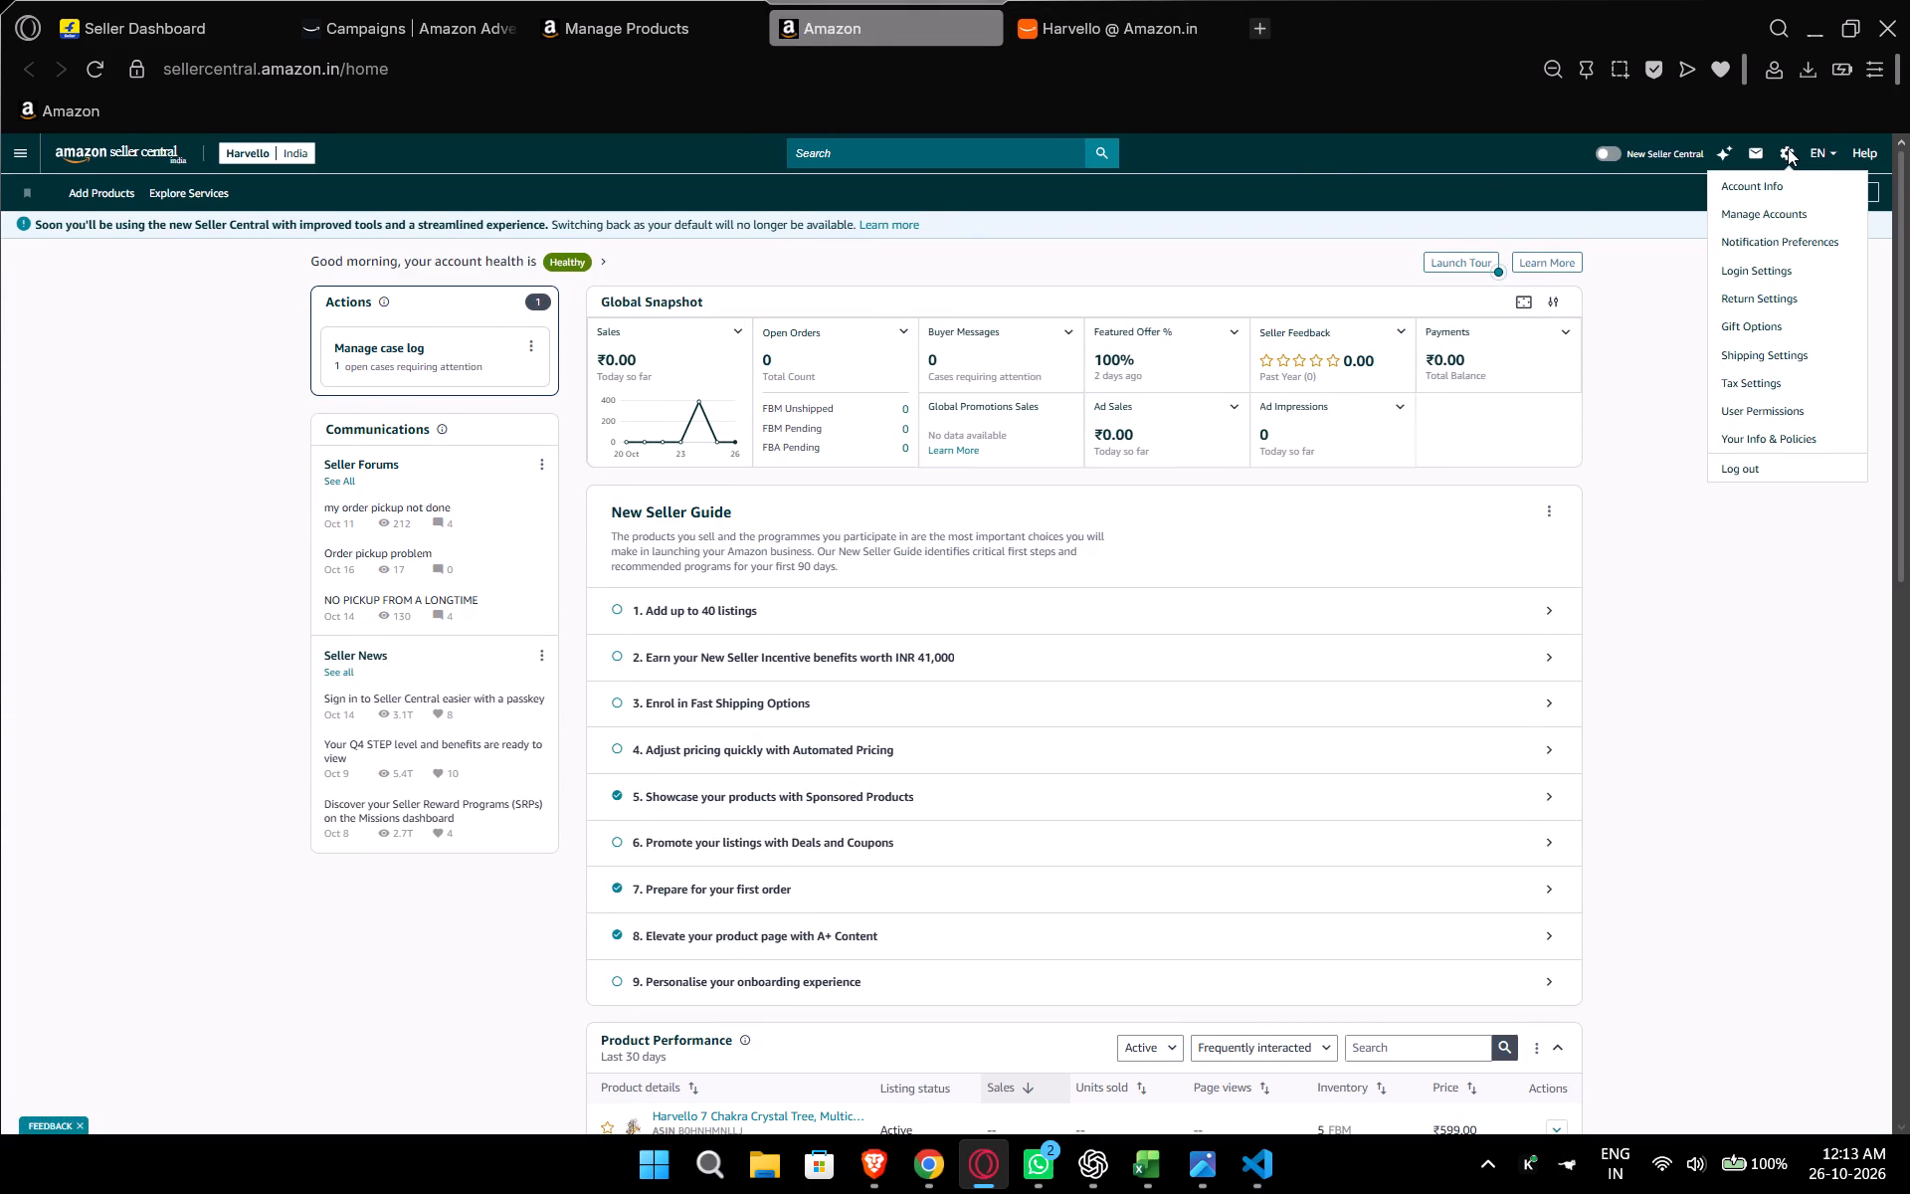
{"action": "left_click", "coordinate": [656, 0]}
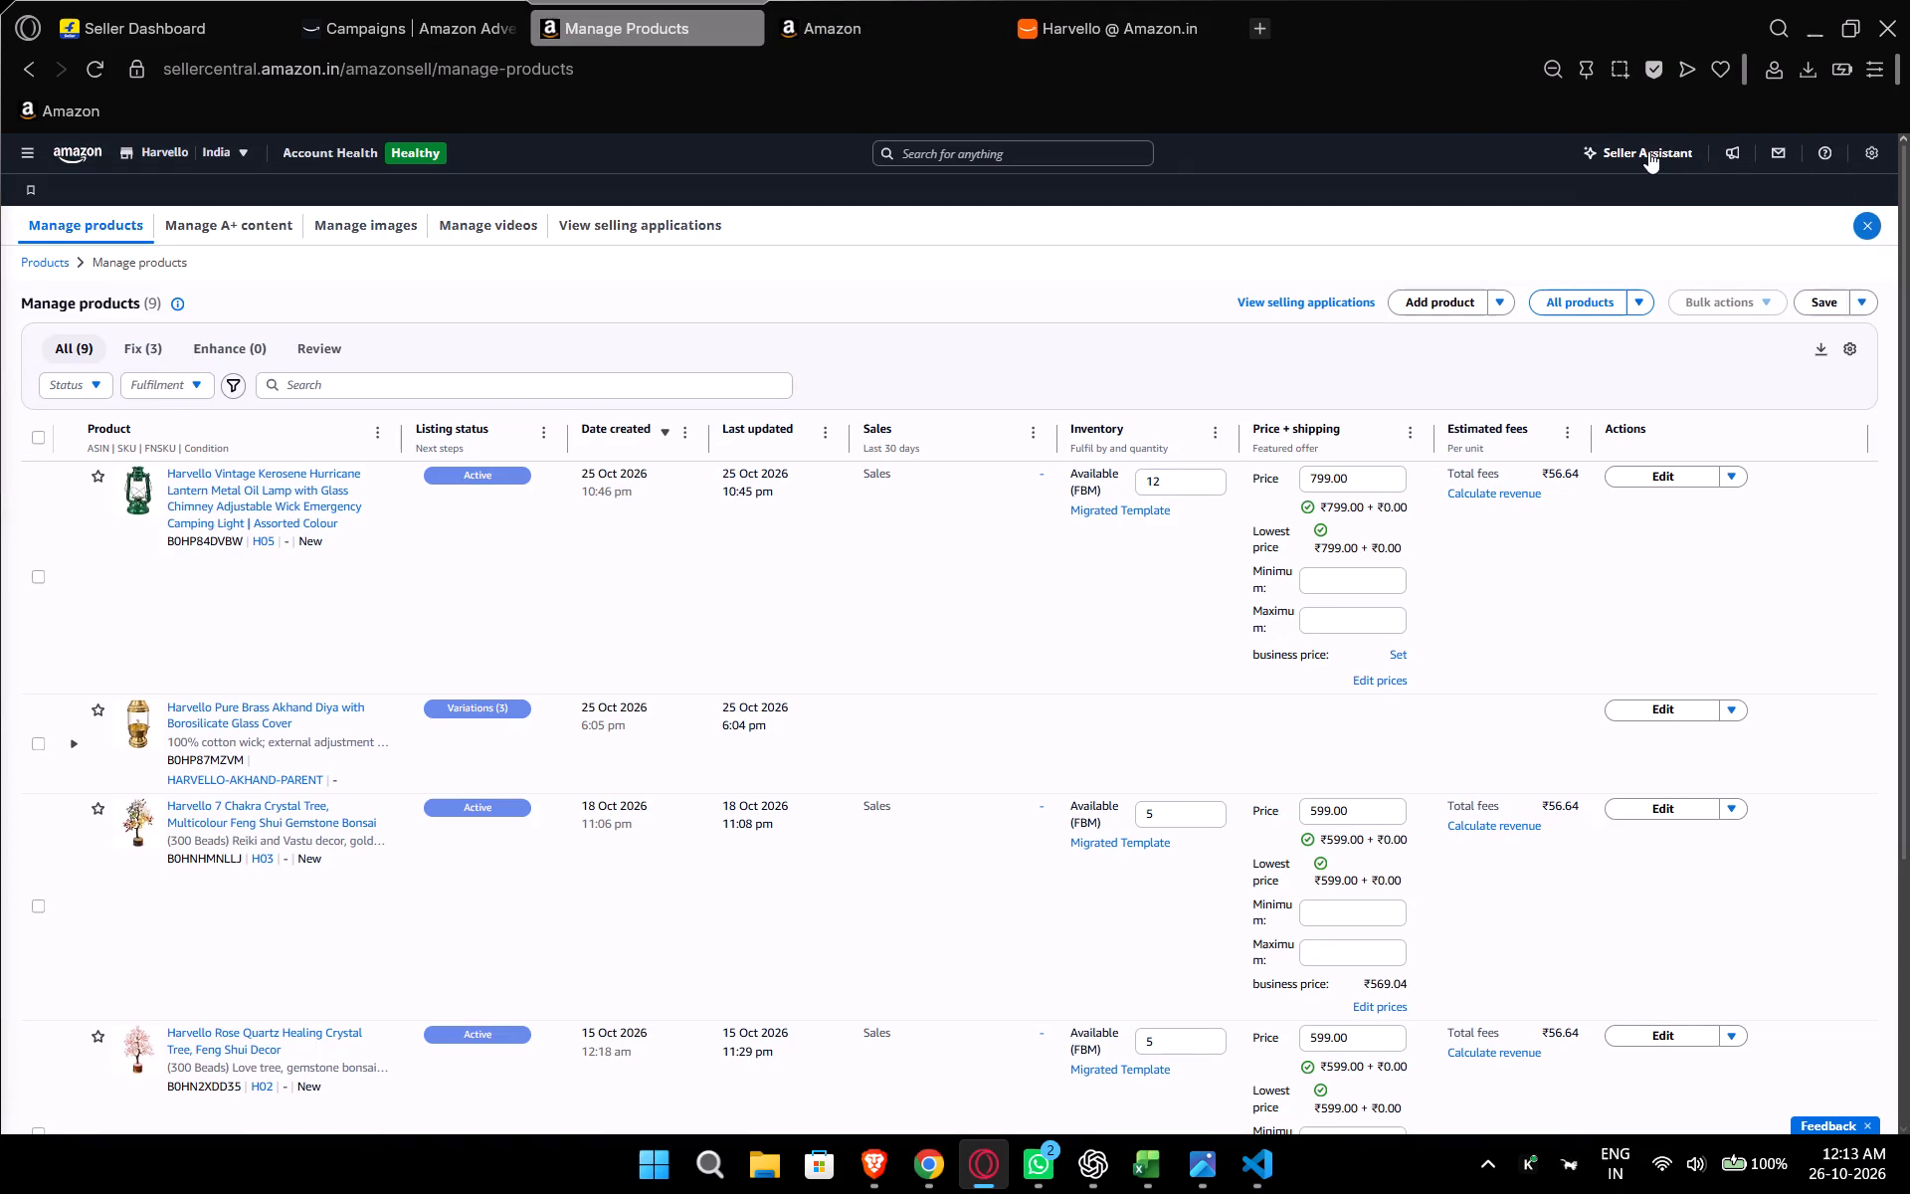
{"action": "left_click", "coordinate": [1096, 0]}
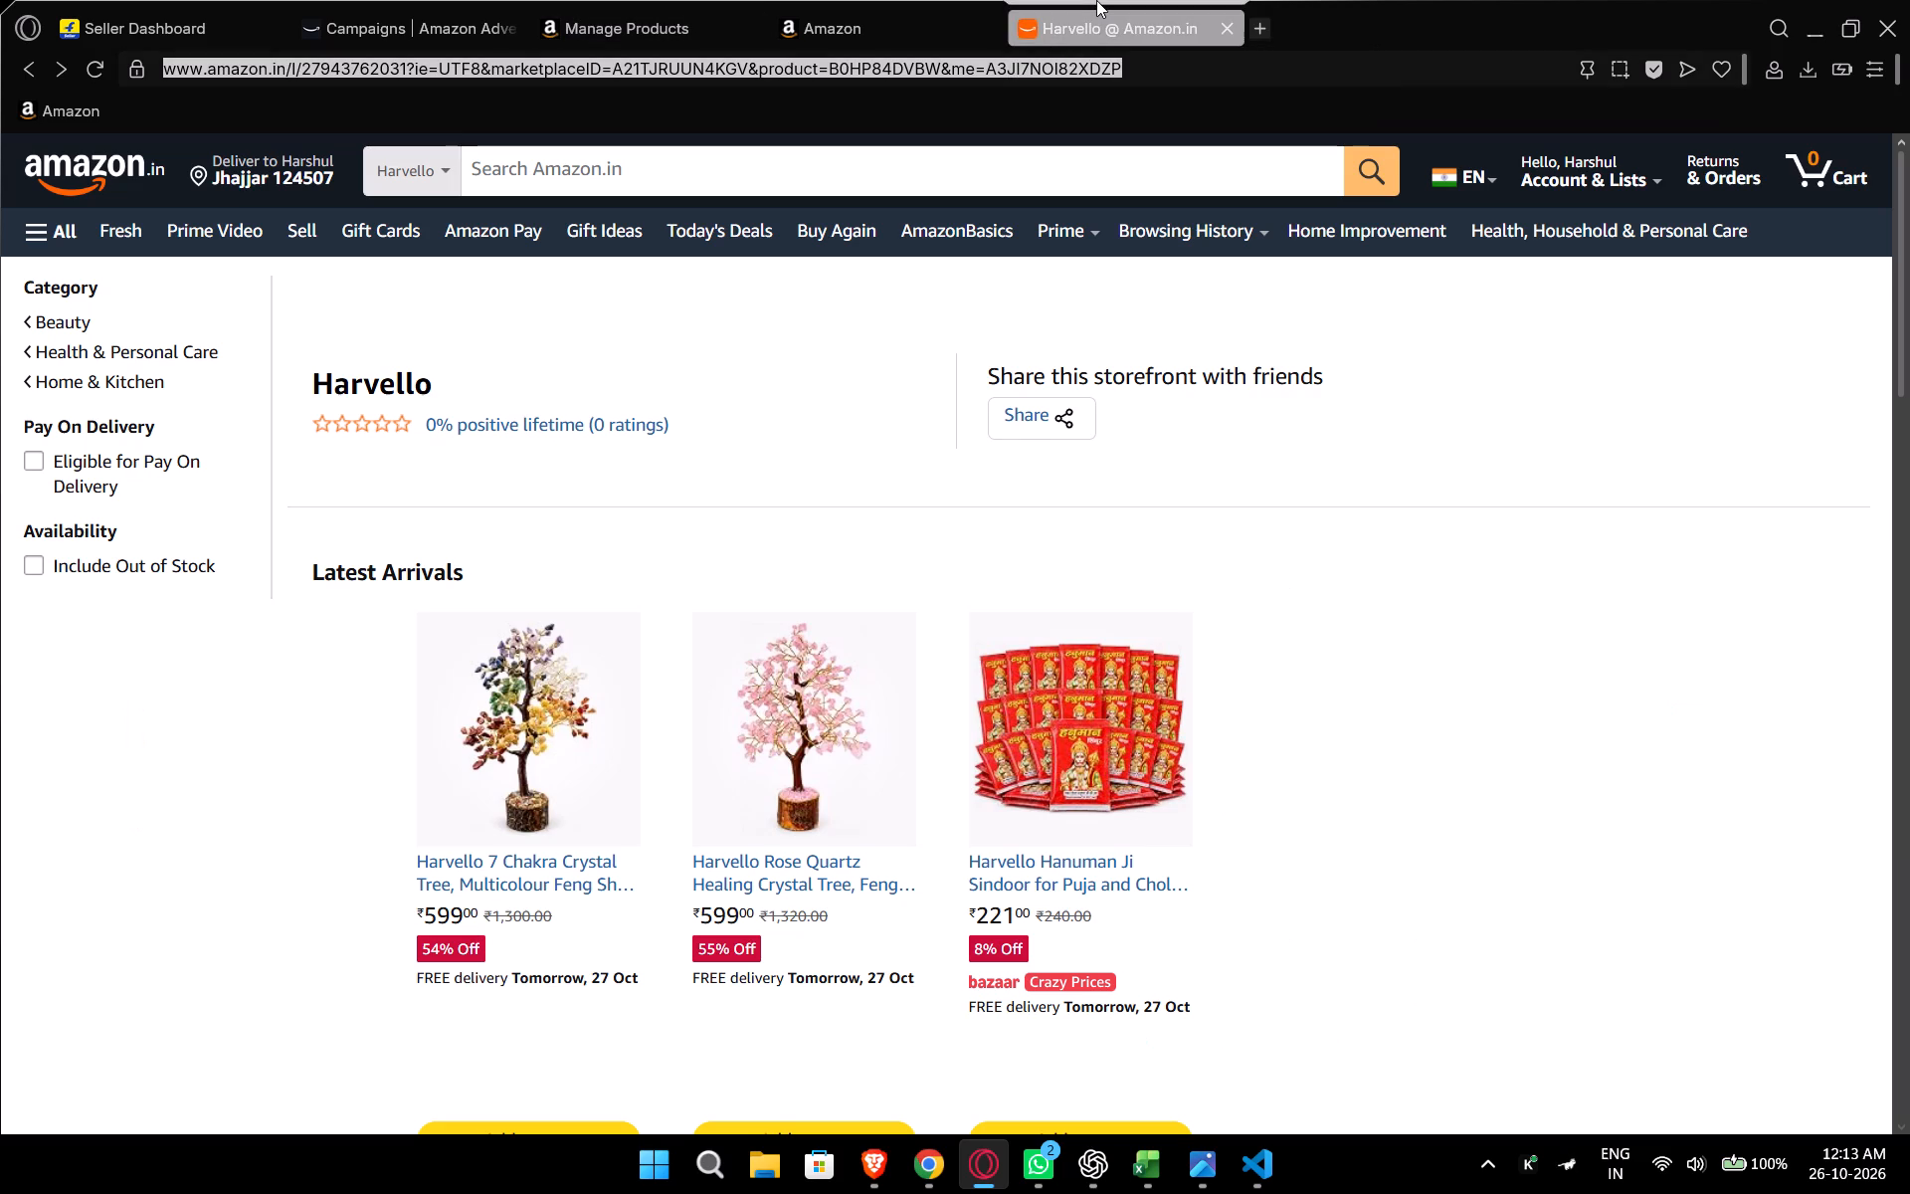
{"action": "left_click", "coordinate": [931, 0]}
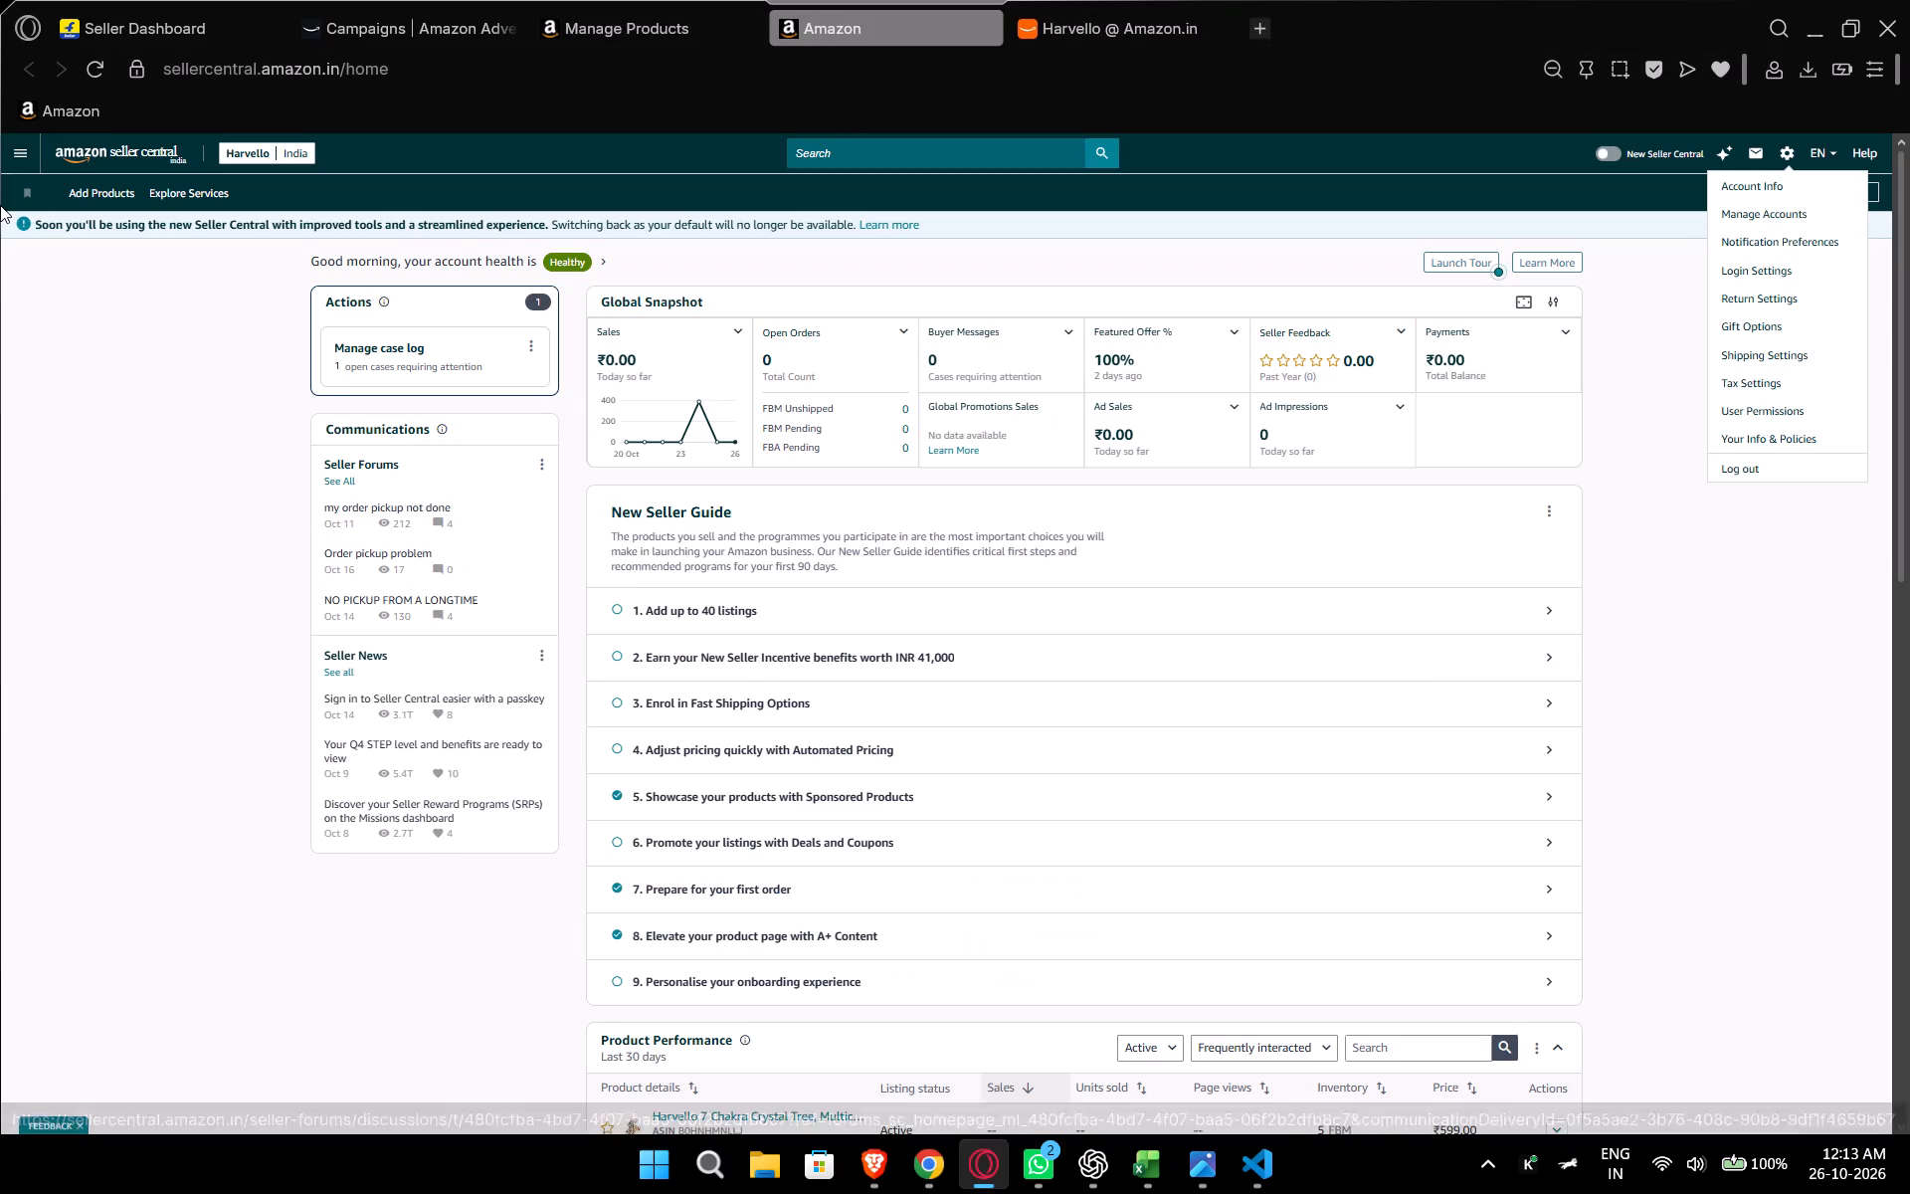
Open the Manage All Inventory page and bring up the revenue calculator for the kerosene lantern listing.
{"action": "left_click", "coordinate": [20, 151]}
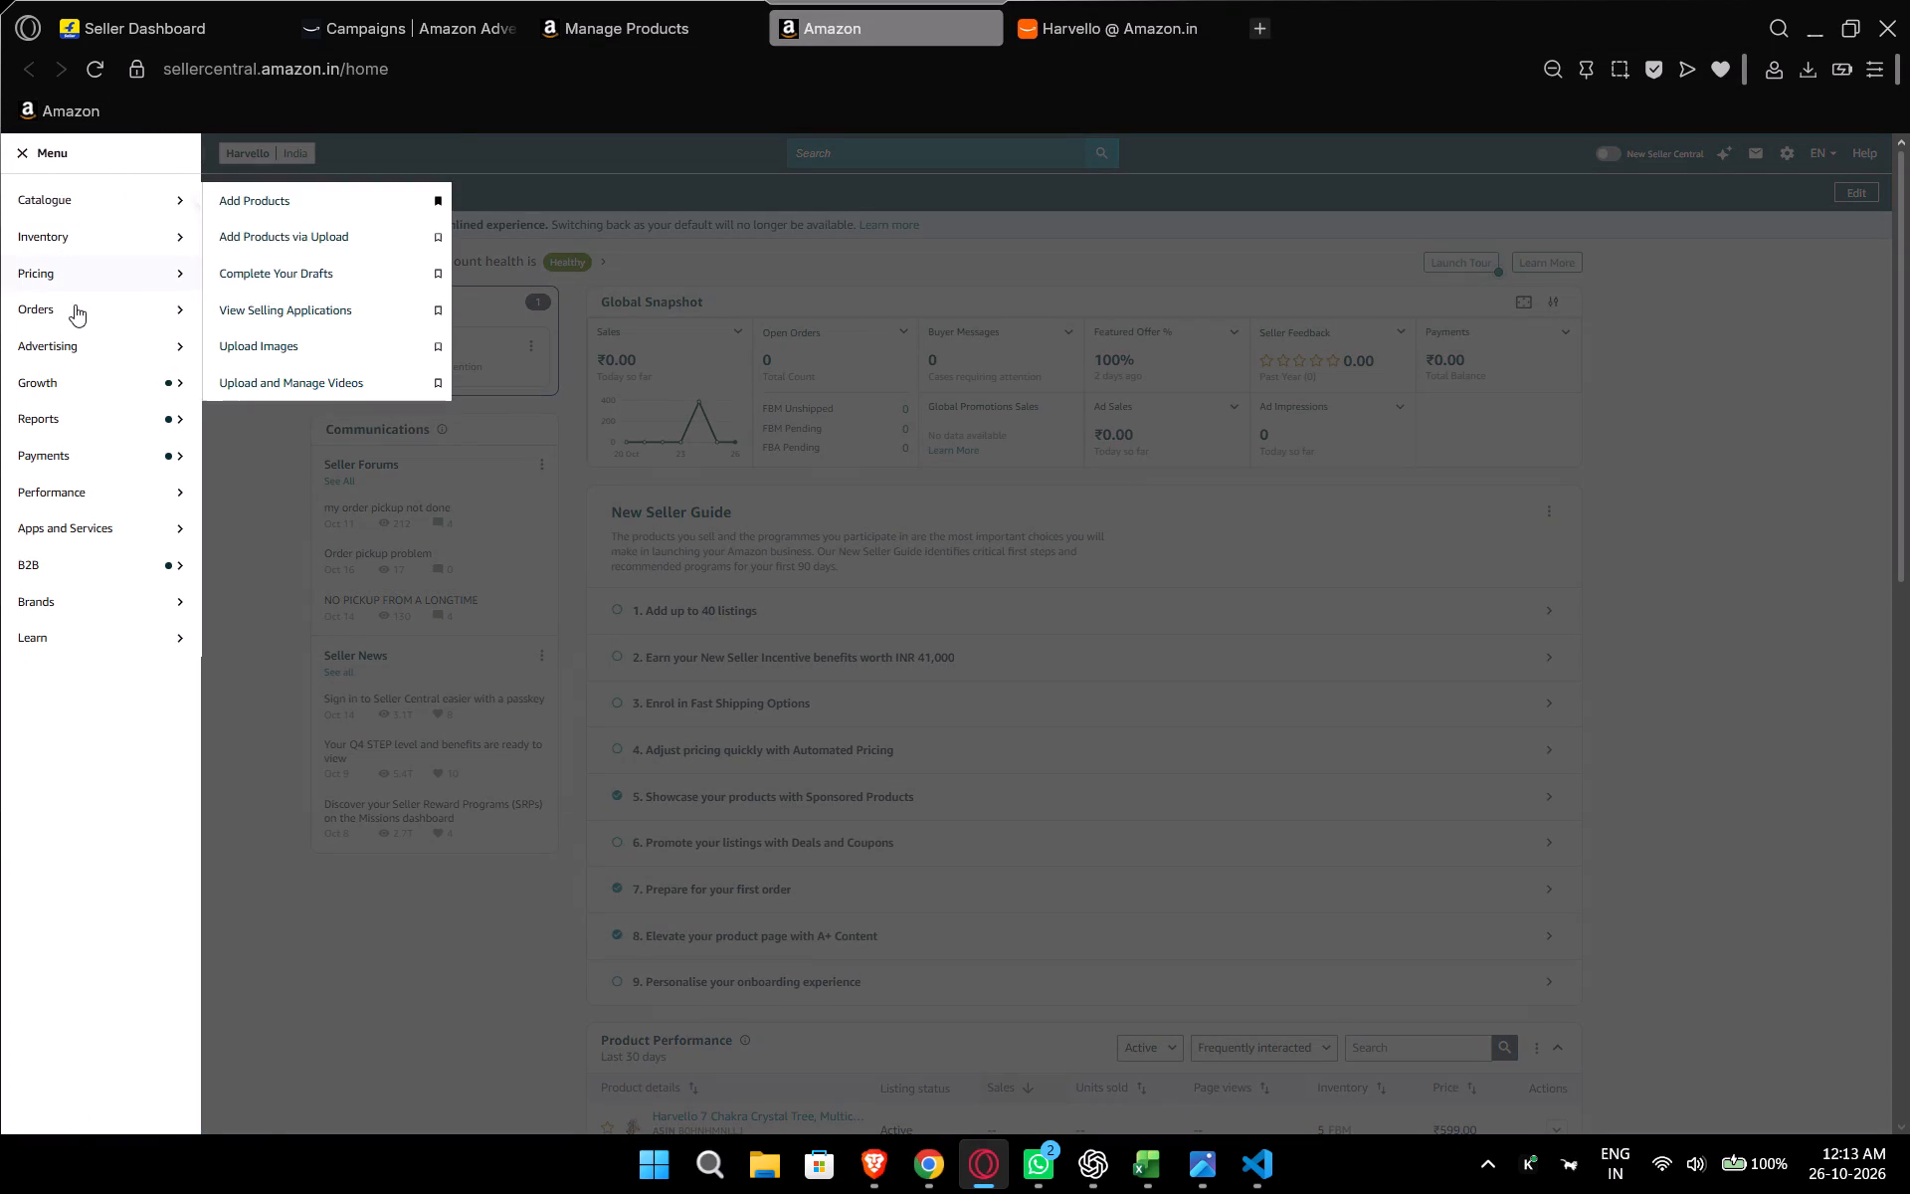
{"action": "left_click", "coordinate": [294, 242]}
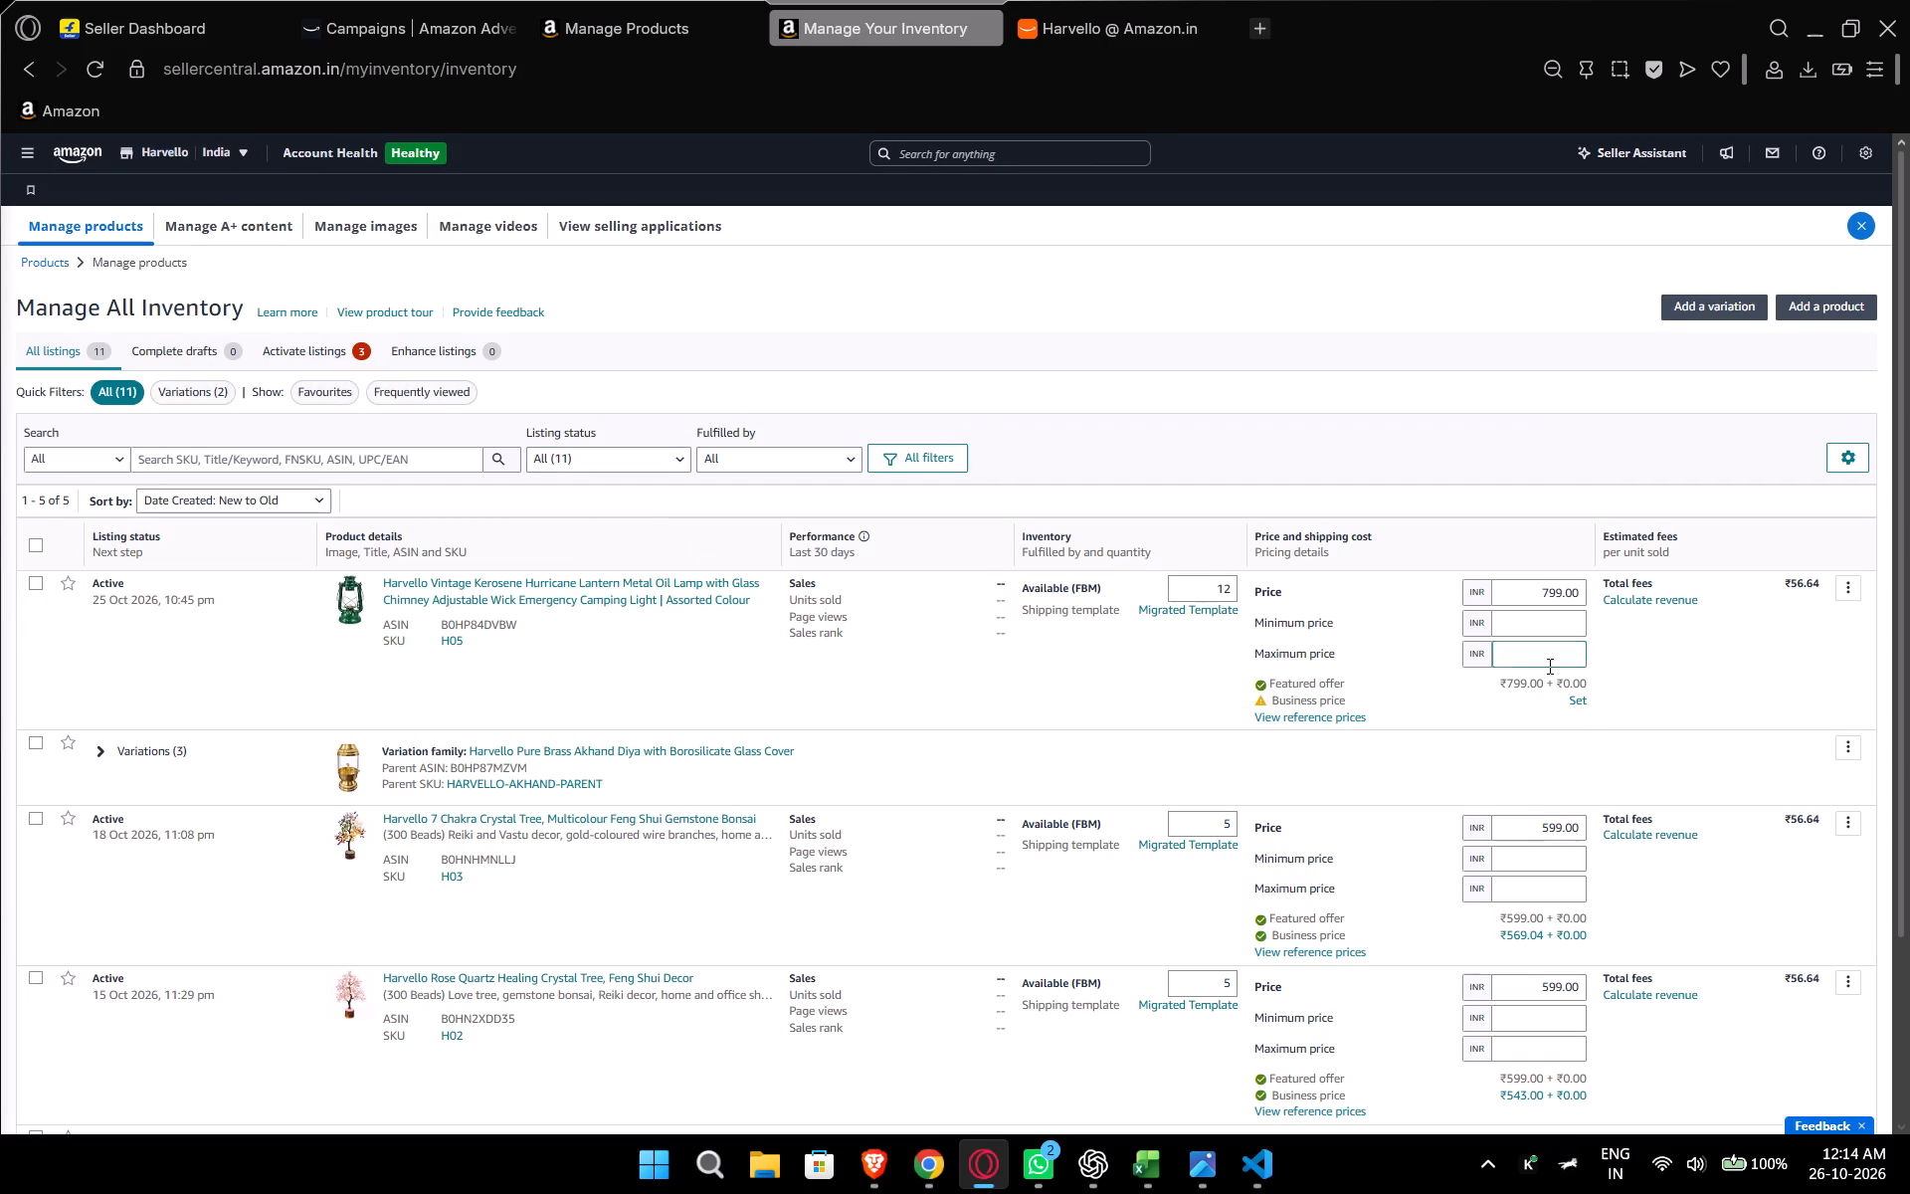
{"action": "left_click", "coordinate": [1629, 598]}
Open the kerosene lantern listing, SKU H05, for editing from the Manage products page.
{"action": "left_click", "coordinate": [605, 0]}
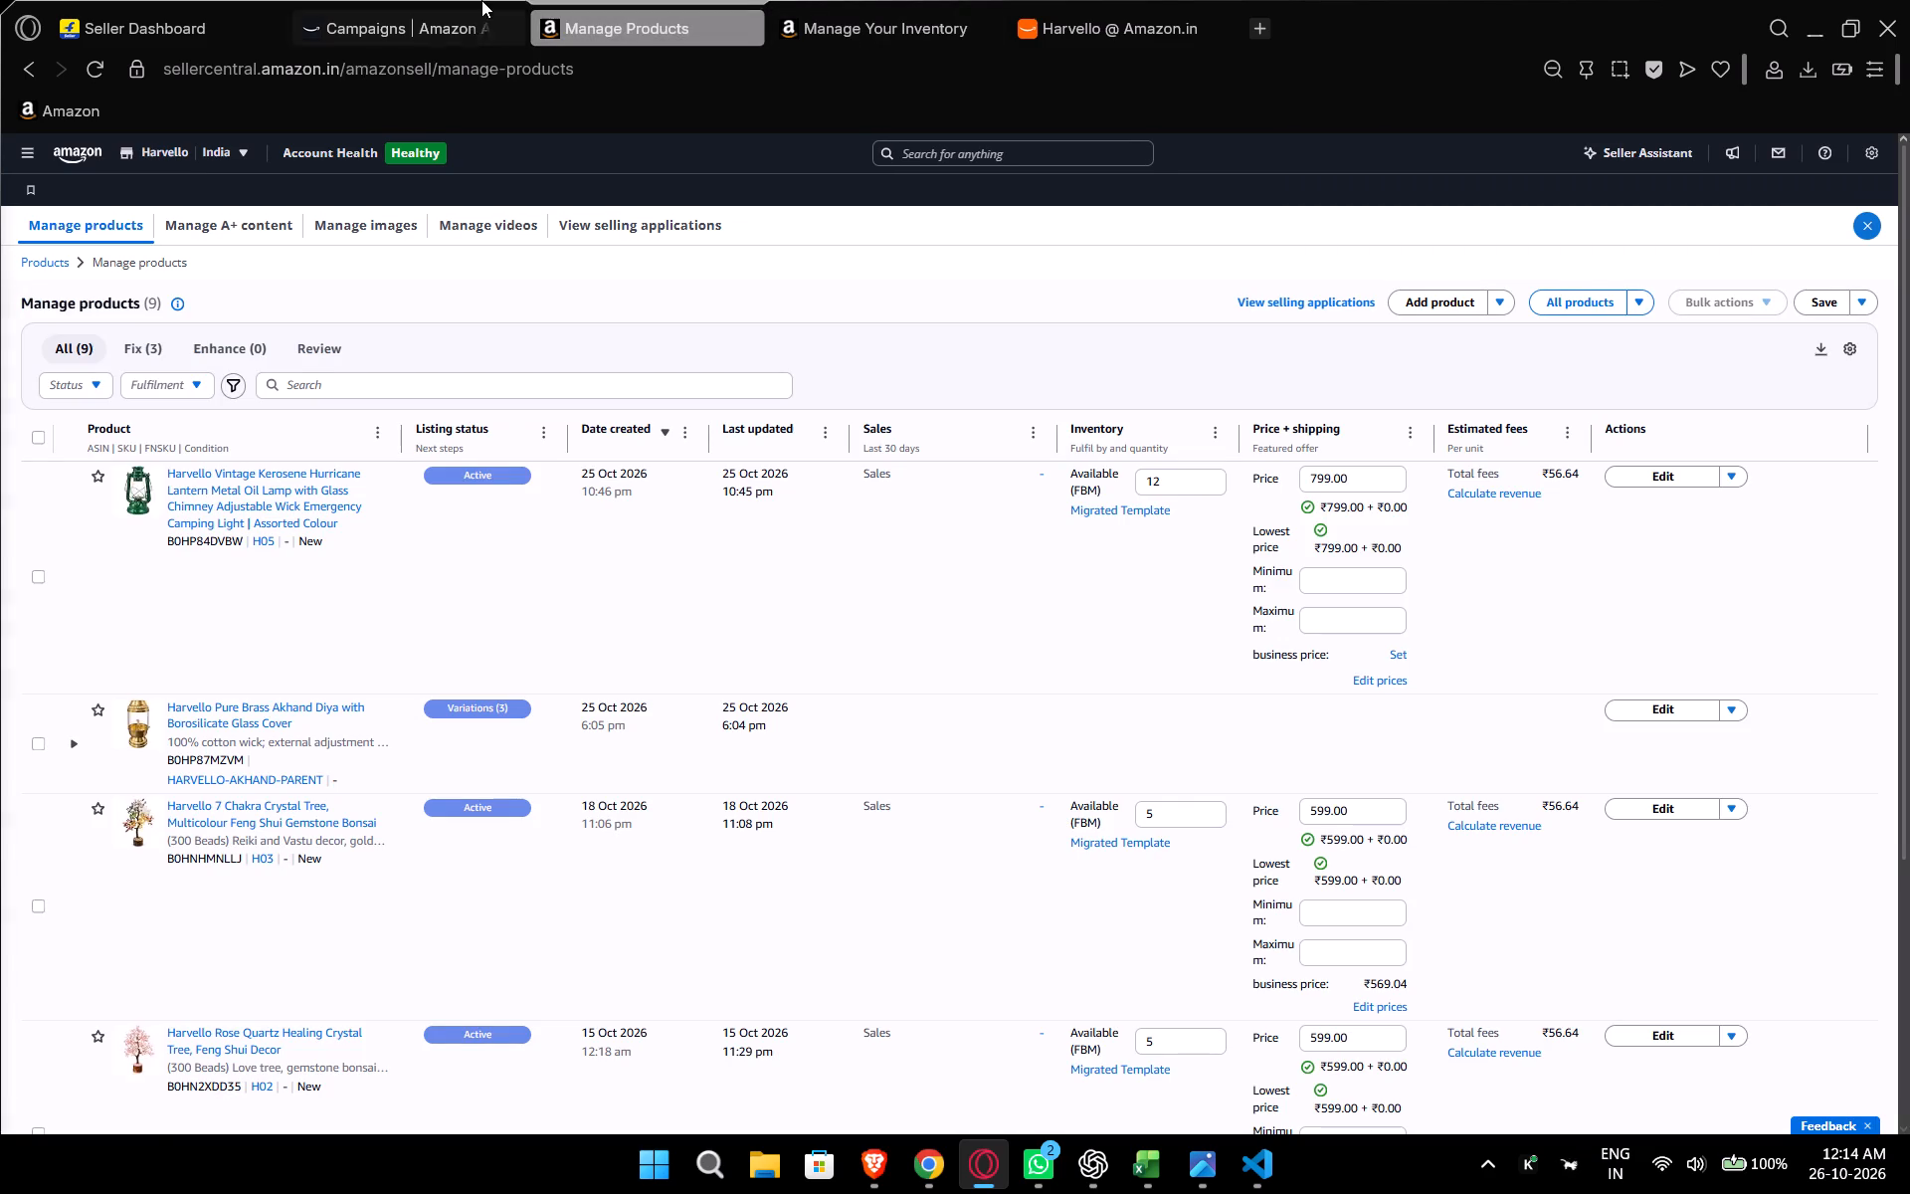
{"action": "left_click", "coordinate": [1685, 474]}
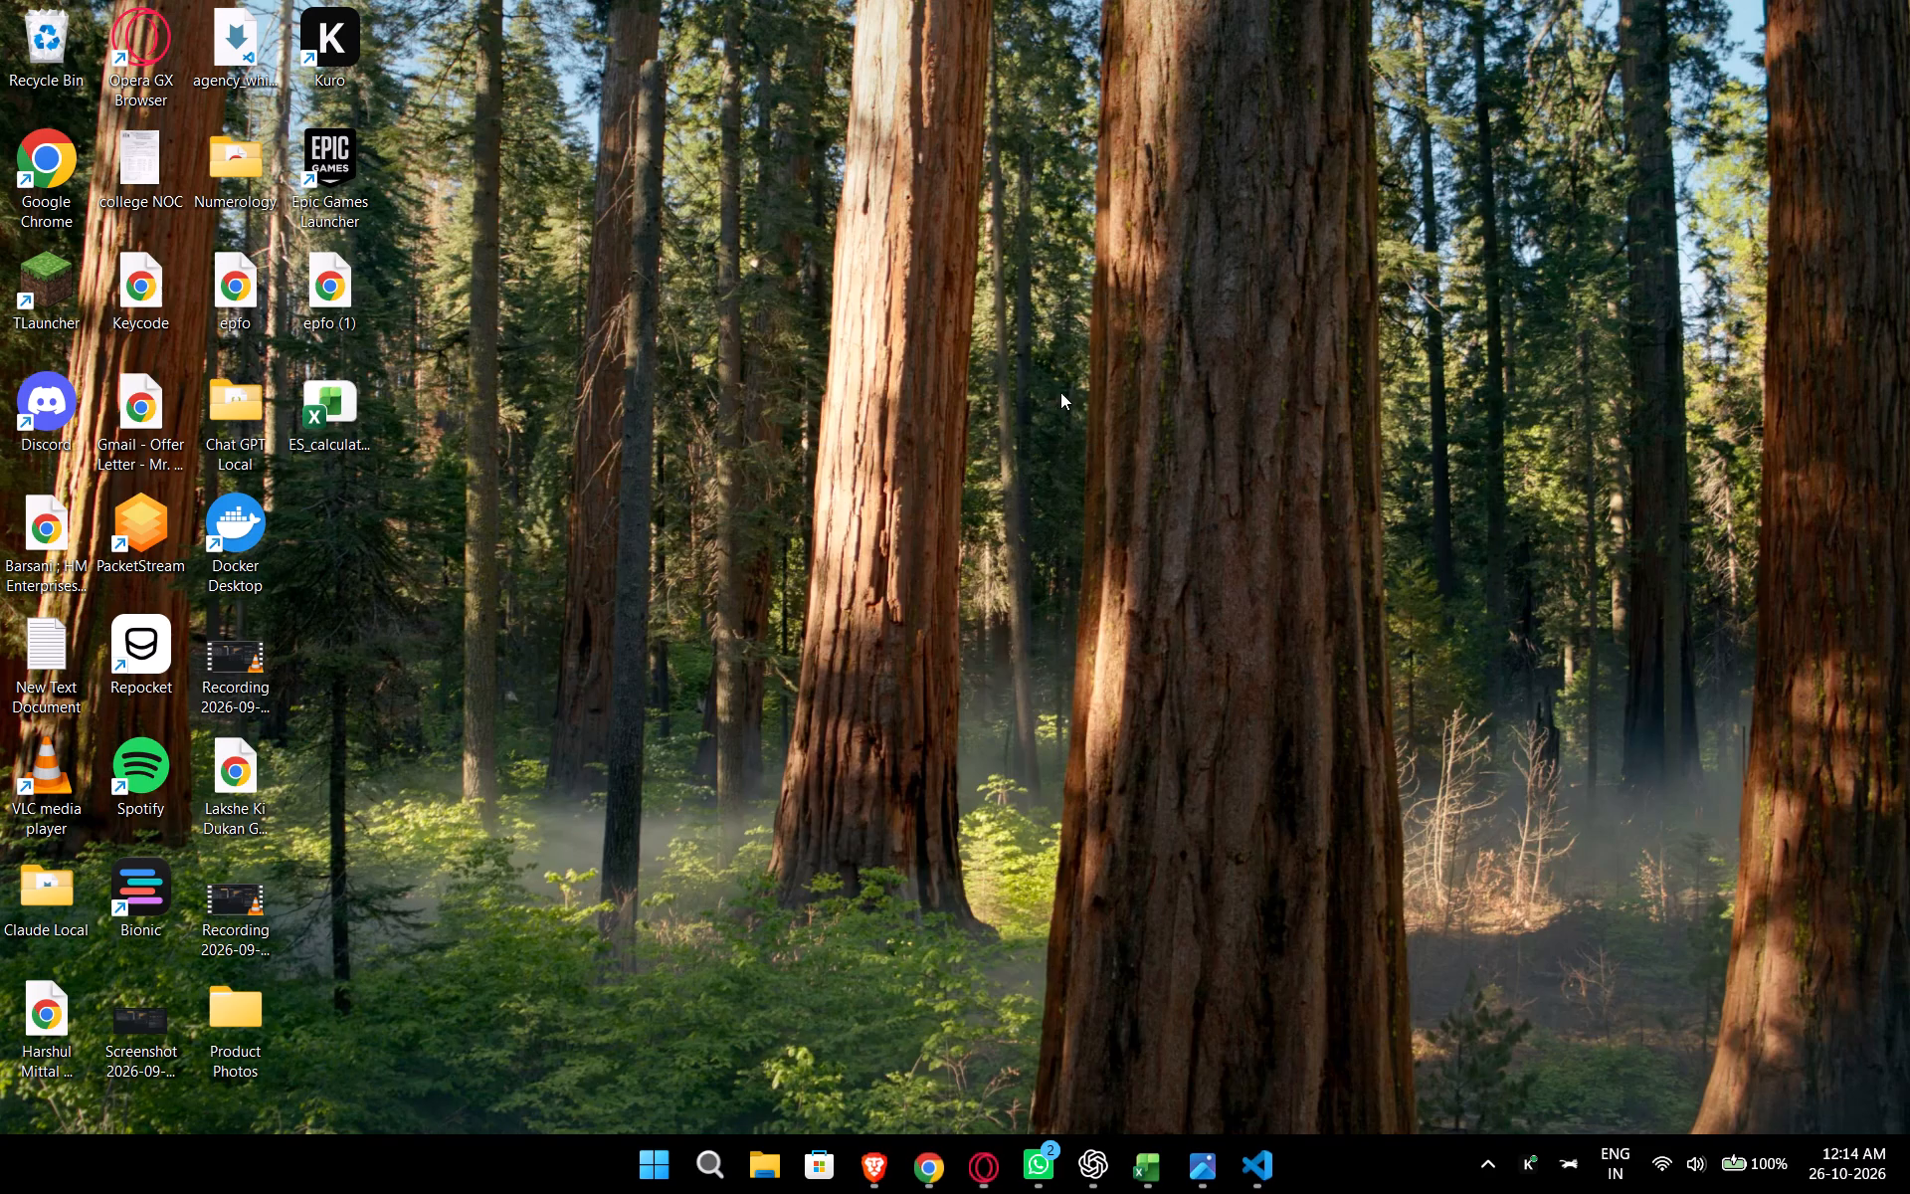
Switch to Excel and close the 0_AIR_PUMP-WRITING_INSTRUMENT workbook without saving its changes.
{"action": "left_click", "coordinate": [1137, 1173]}
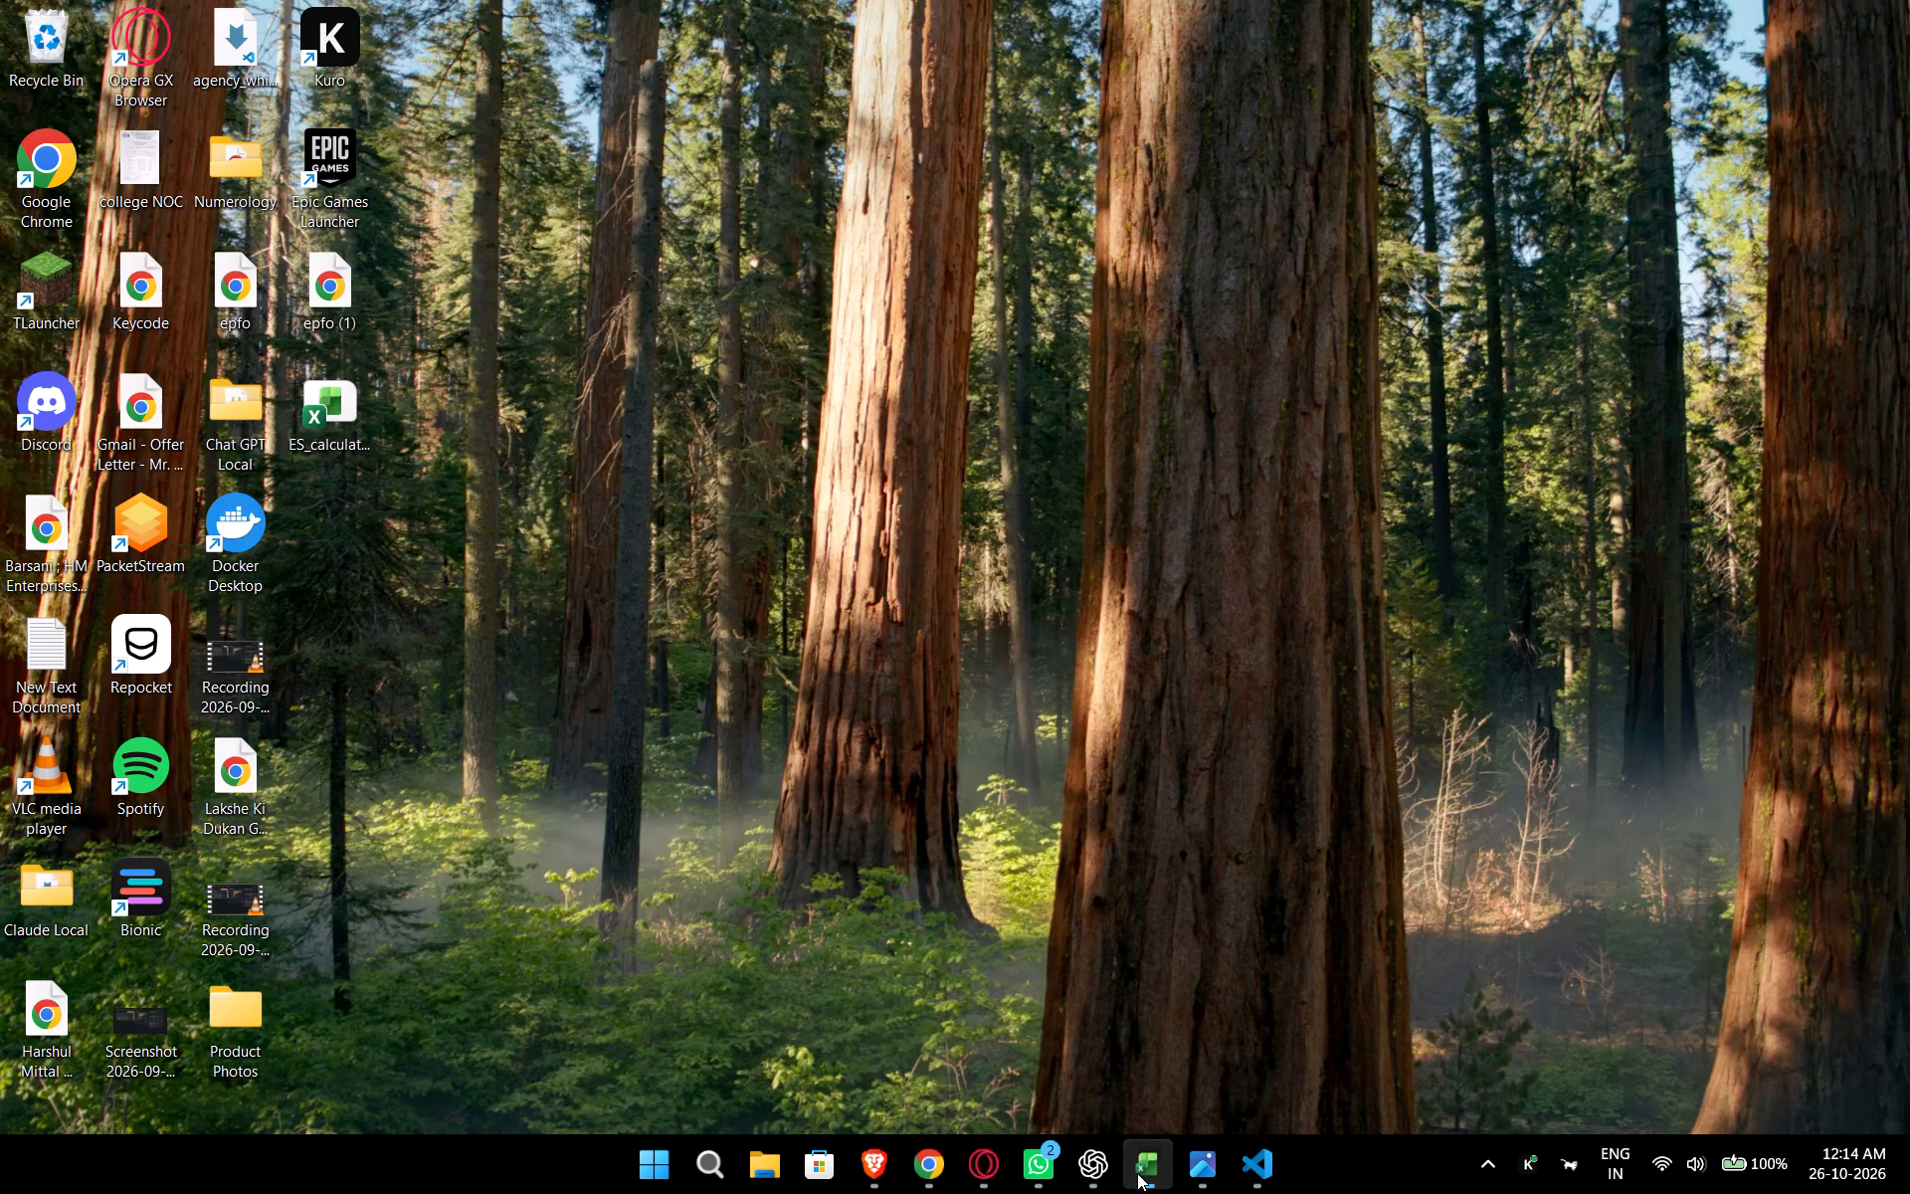
{"action": "left_click", "coordinate": [1909, 0]}
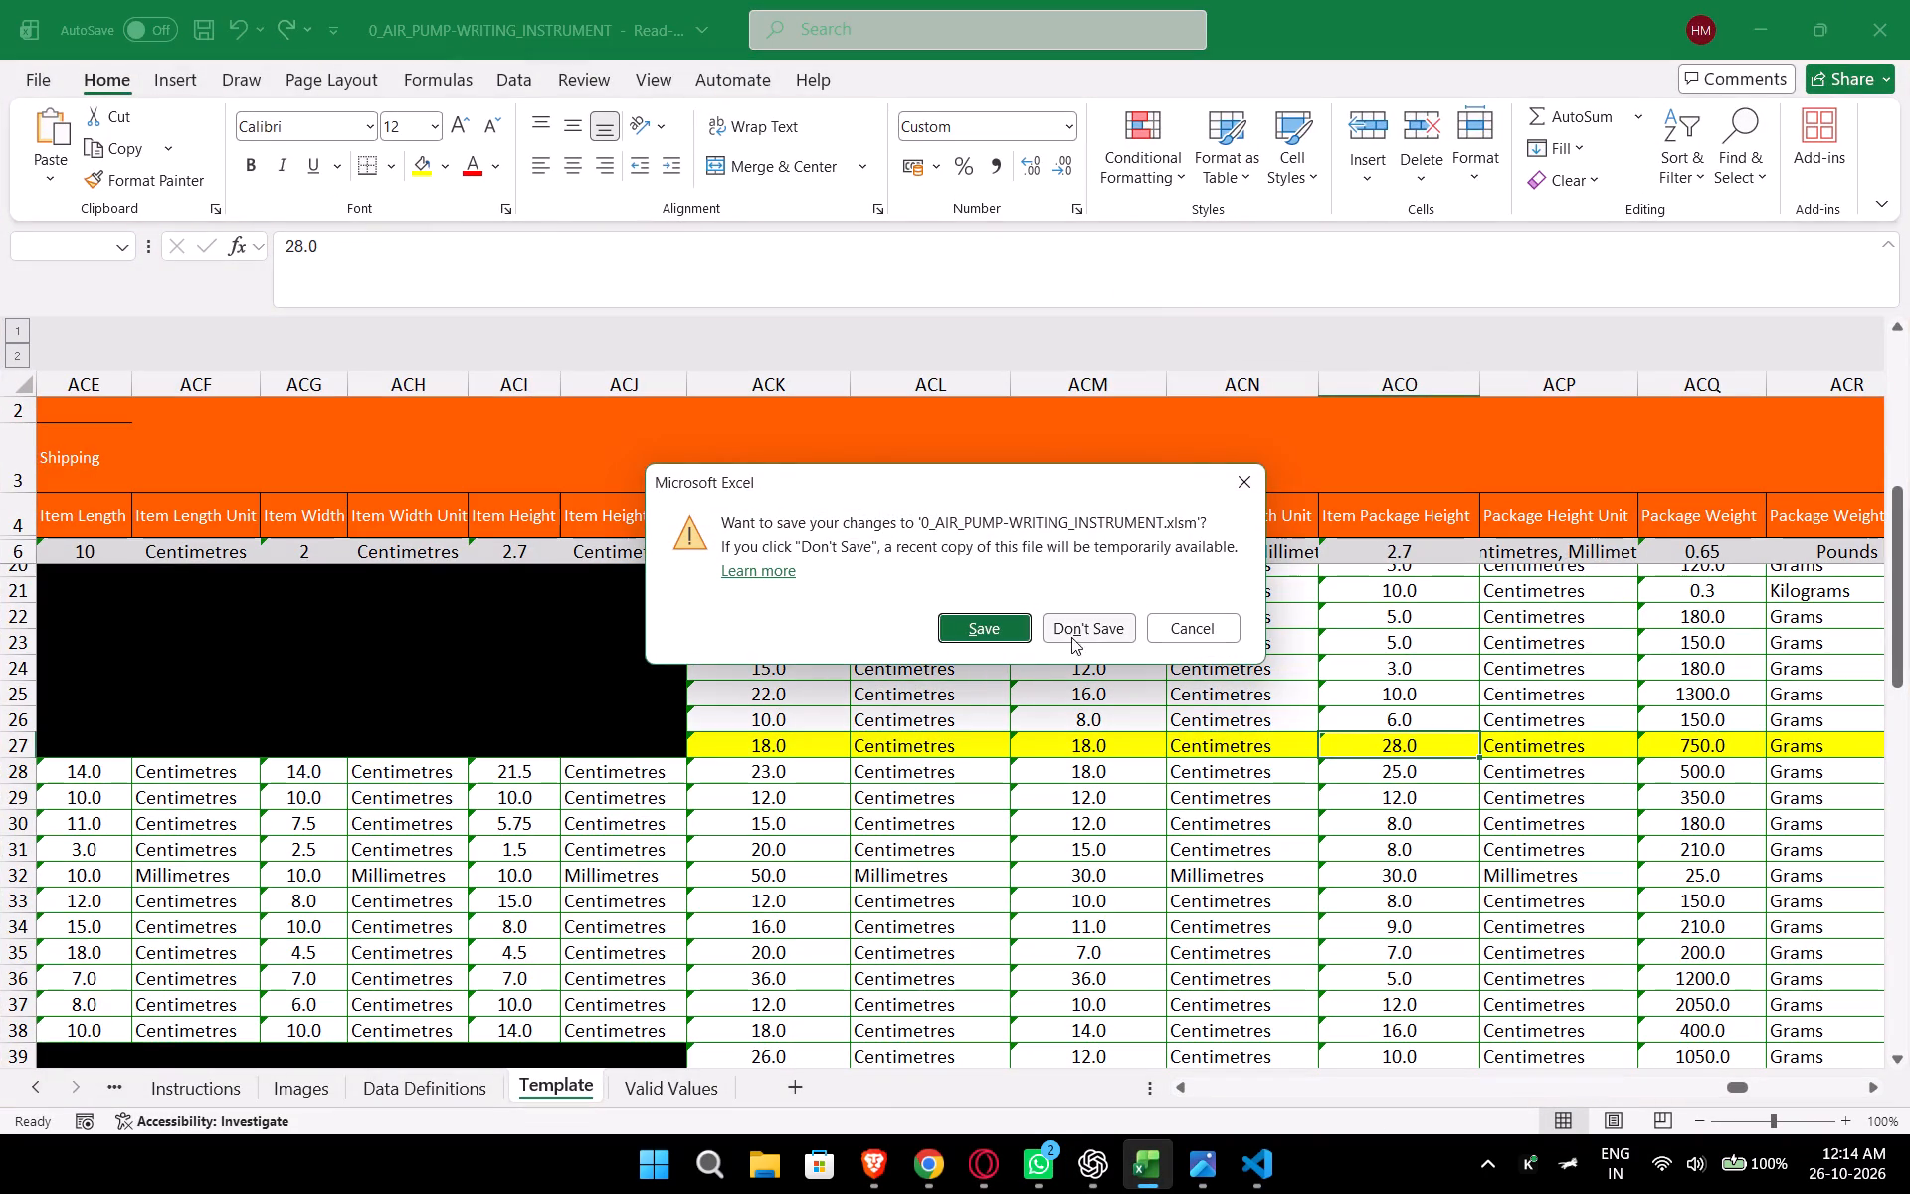
{"action": "left_click", "coordinate": [1026, 631]}
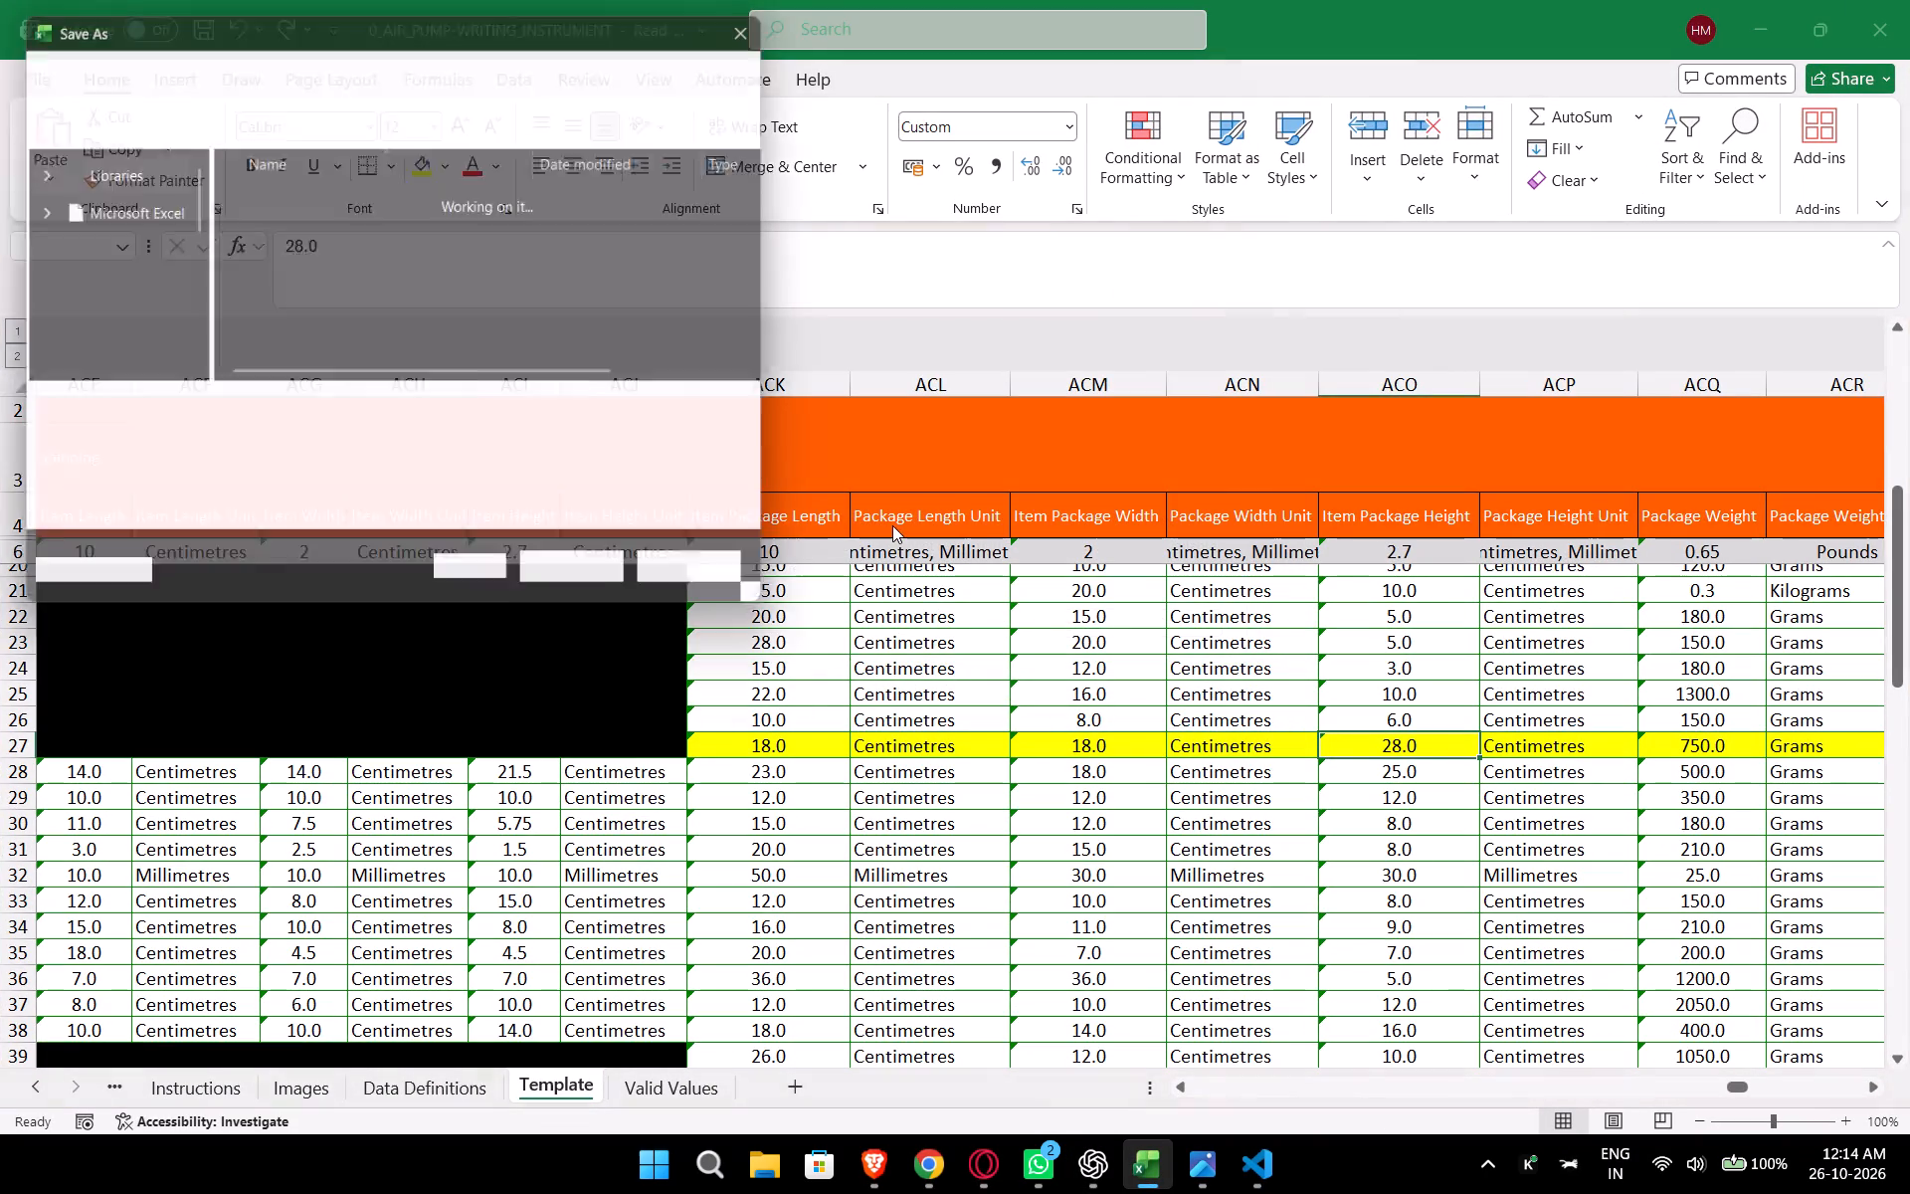
{"action": "left_click", "coordinate": [715, 581]}
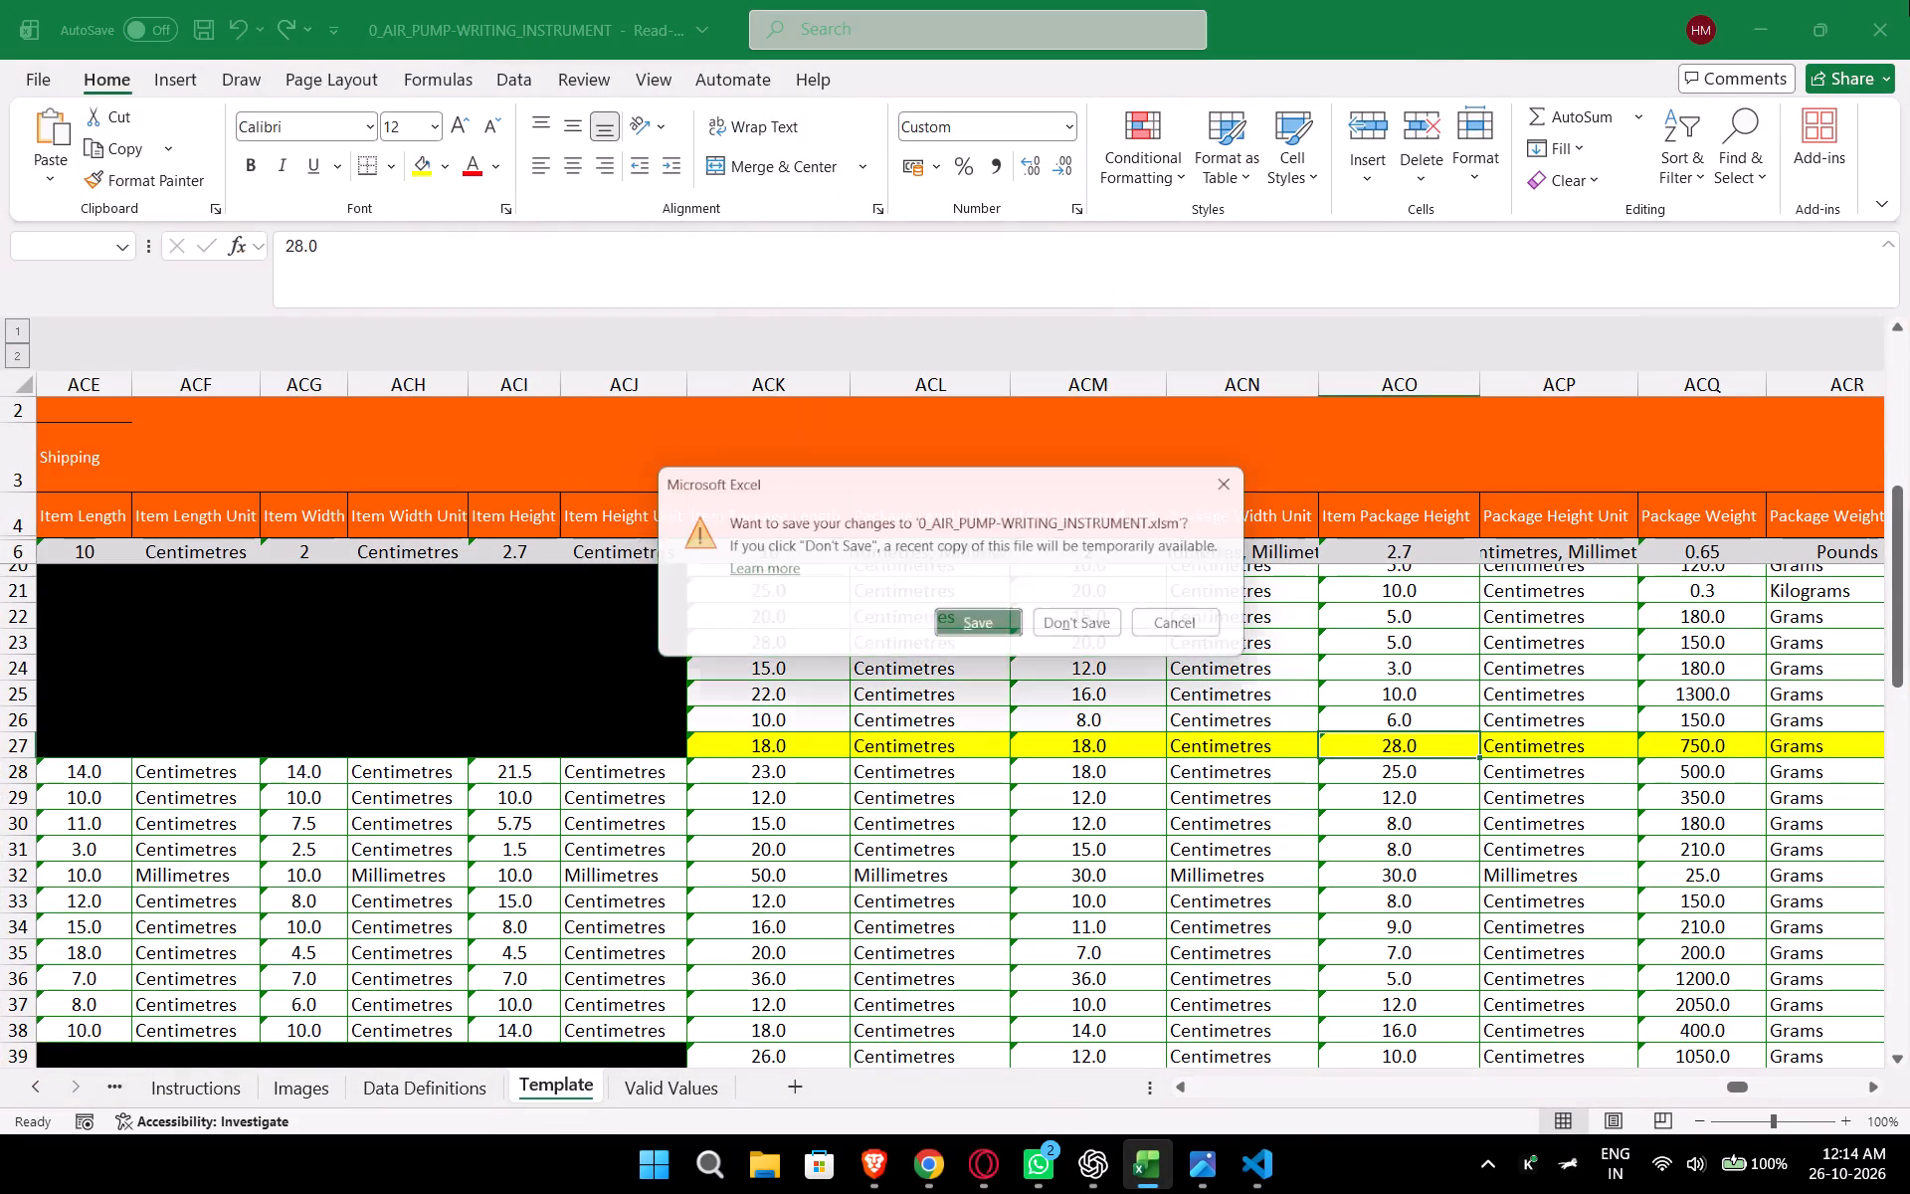
{"action": "left_click", "coordinate": [1909, 0]}
{"action": "left_click", "coordinate": [1093, 621]}
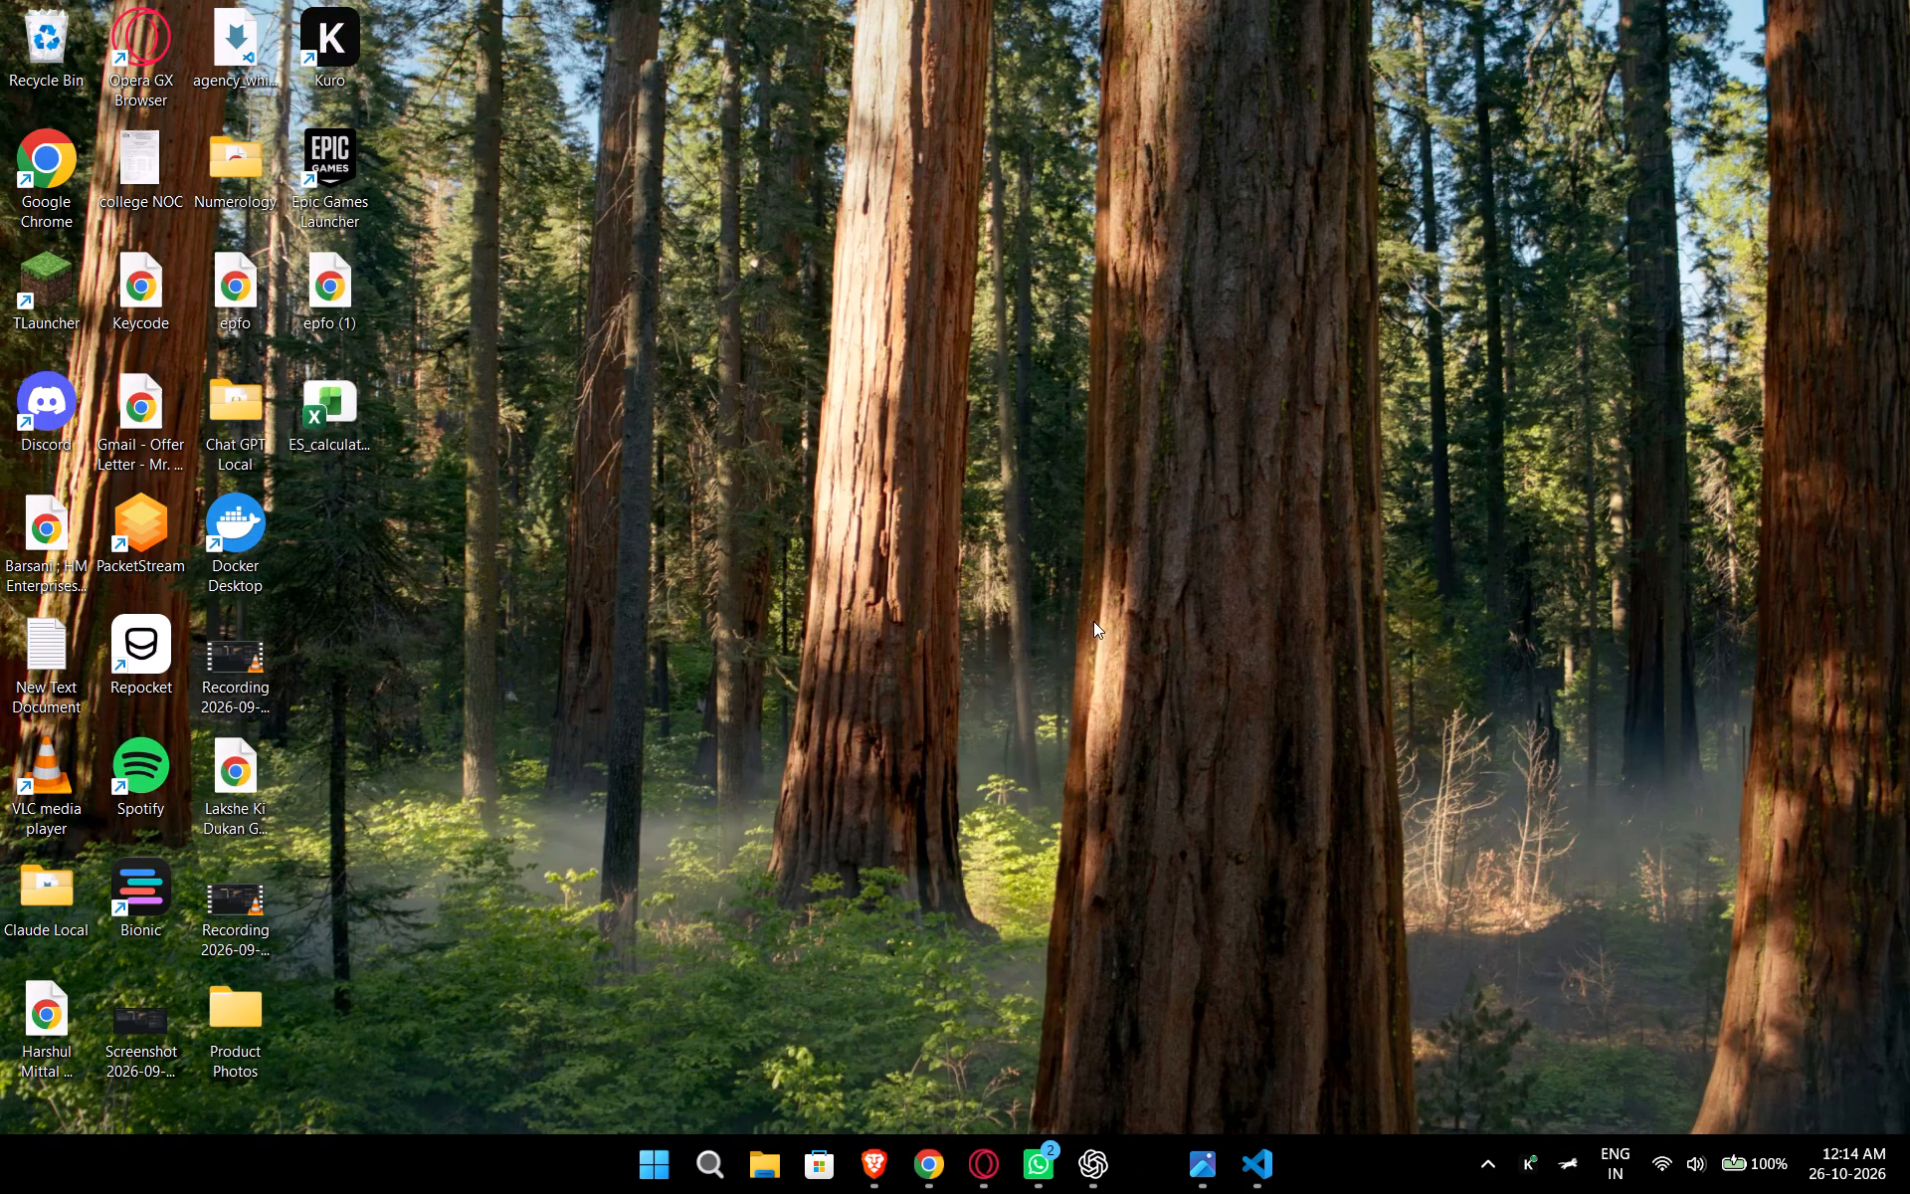
Open the ES_calculator_feb27_2026 workbook from the desktop.
{"action": "double_click", "coordinate": [310, 391]}
{"action": "key", "text": "alt+Tab"}
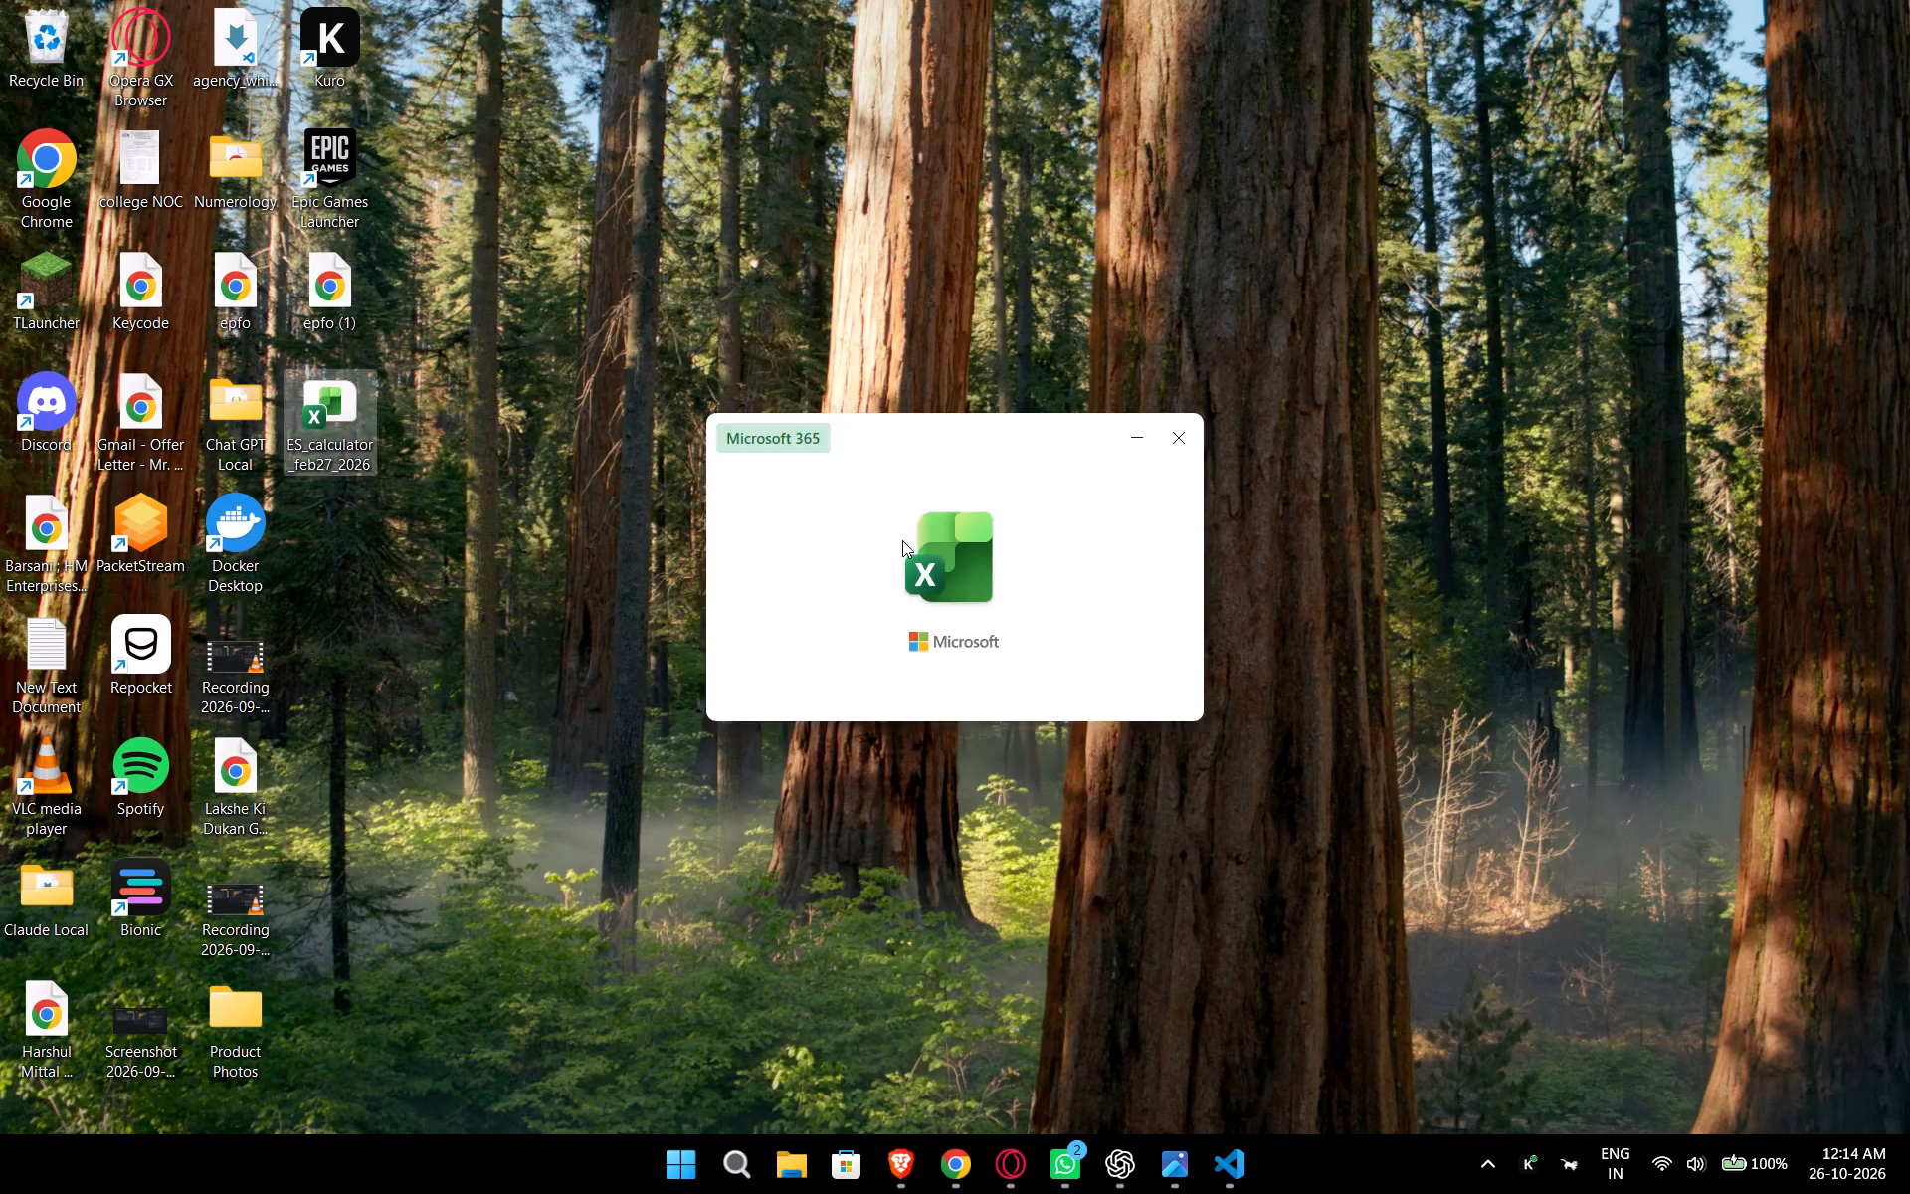
{"action": "scroll", "coordinate": [669, 711], "scroll_direction": "down", "scroll_amount": 3}
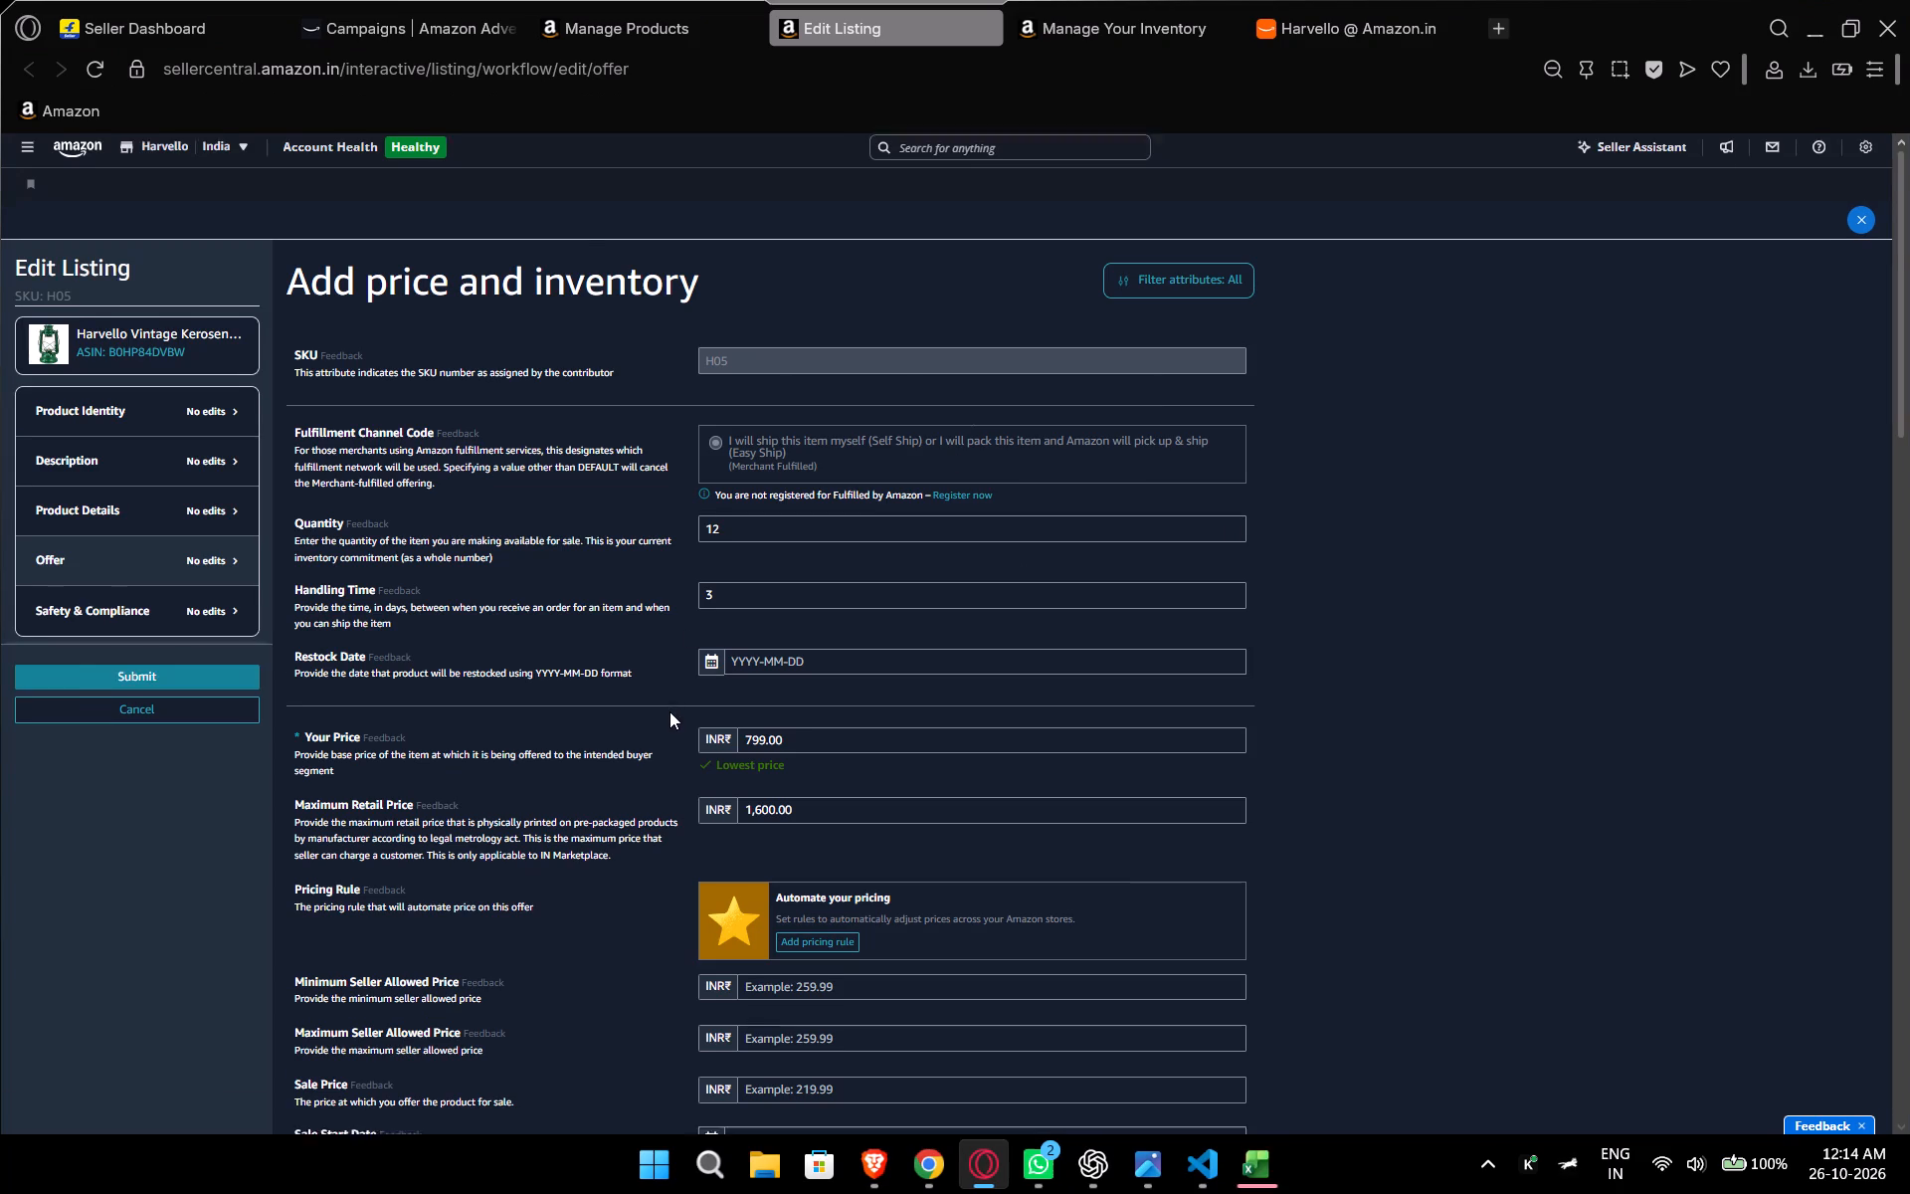
{"action": "scroll", "coordinate": [669, 711], "scroll_direction": "down", "scroll_amount": 20}
{"action": "scroll", "coordinate": [669, 711], "scroll_direction": "down", "scroll_amount": 2}
{"action": "scroll", "coordinate": [669, 711], "scroll_direction": "up", "scroll_amount": 1}
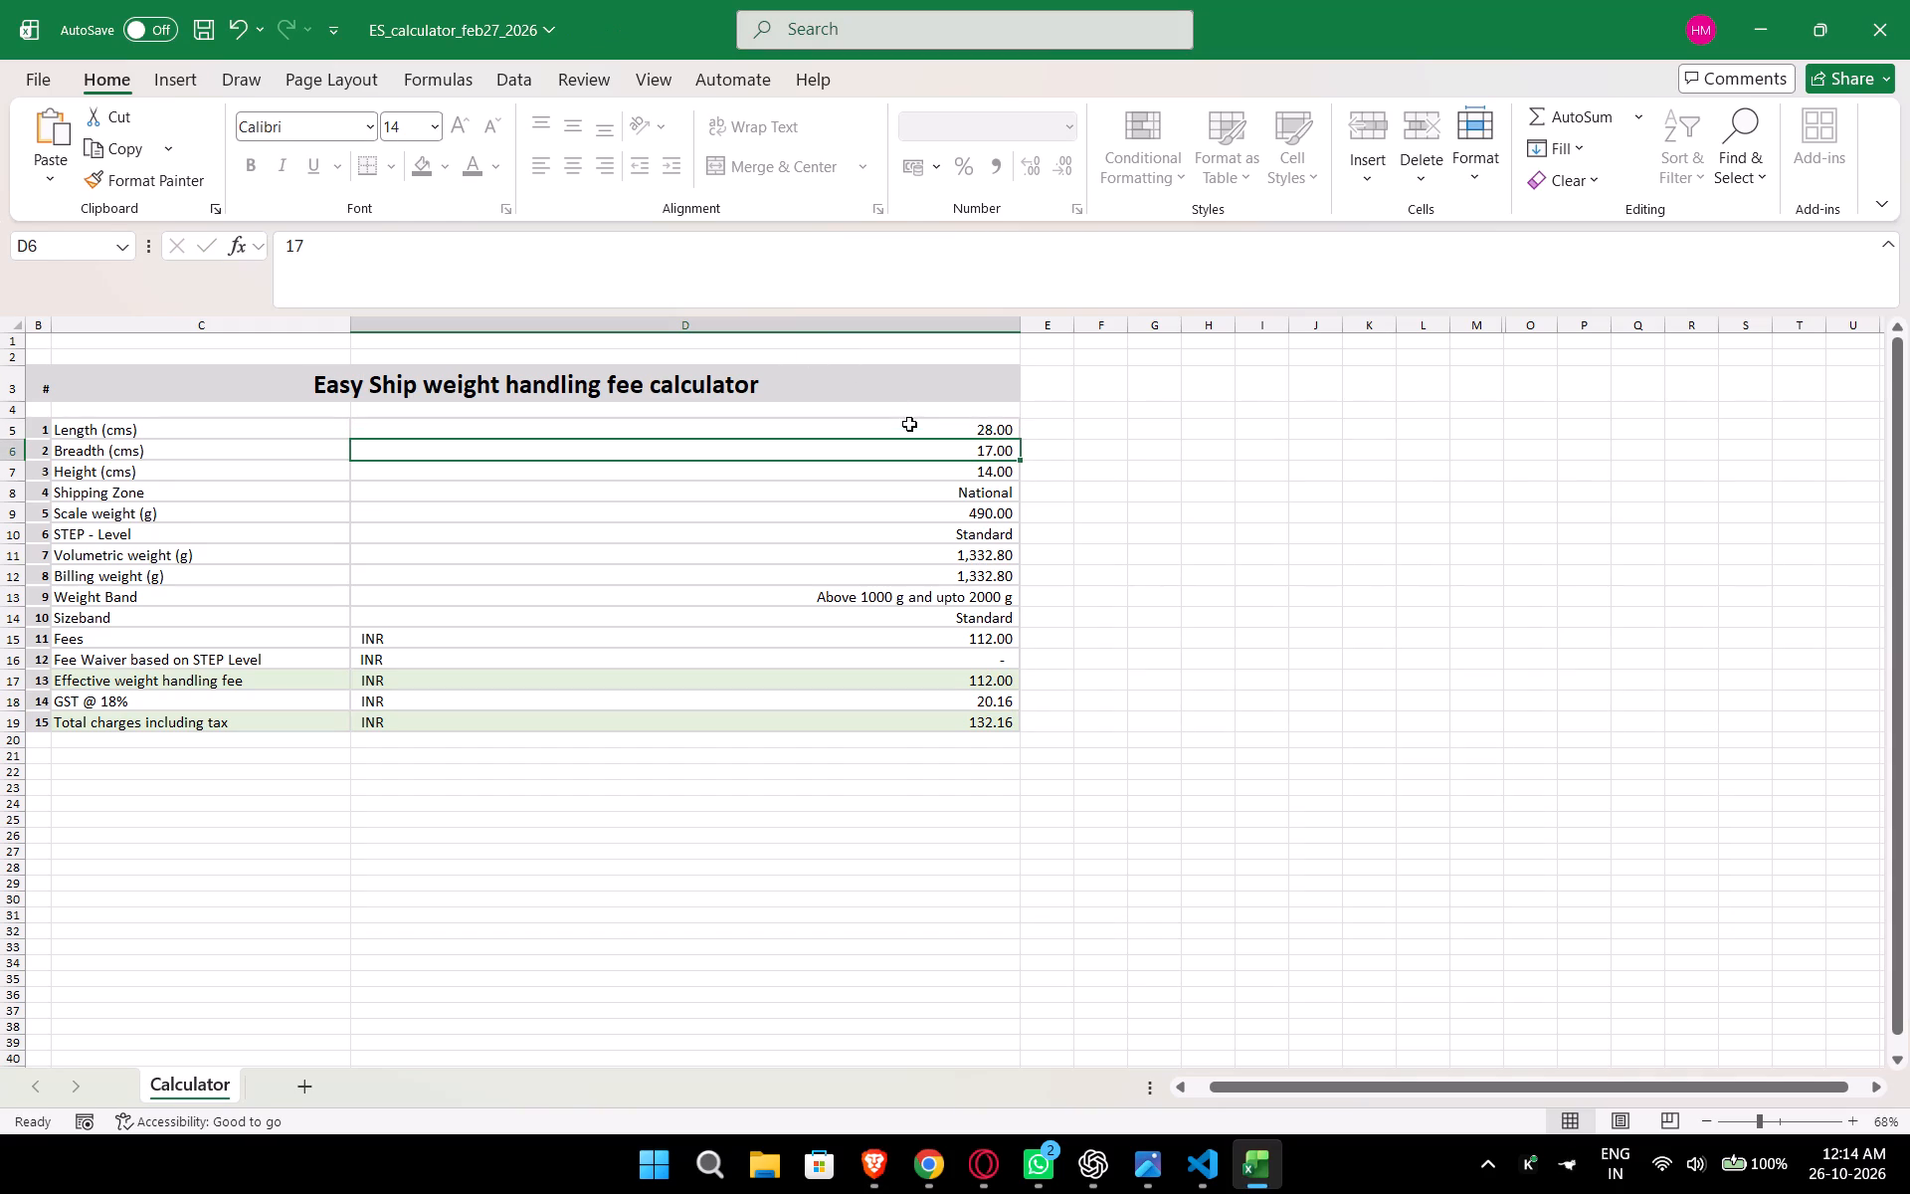
{"action": "type", "text": "18"}
{"action": "key", "text": "Return"}
{"action": "type", "text": "18"}
{"action": "key", "text": "Return"}
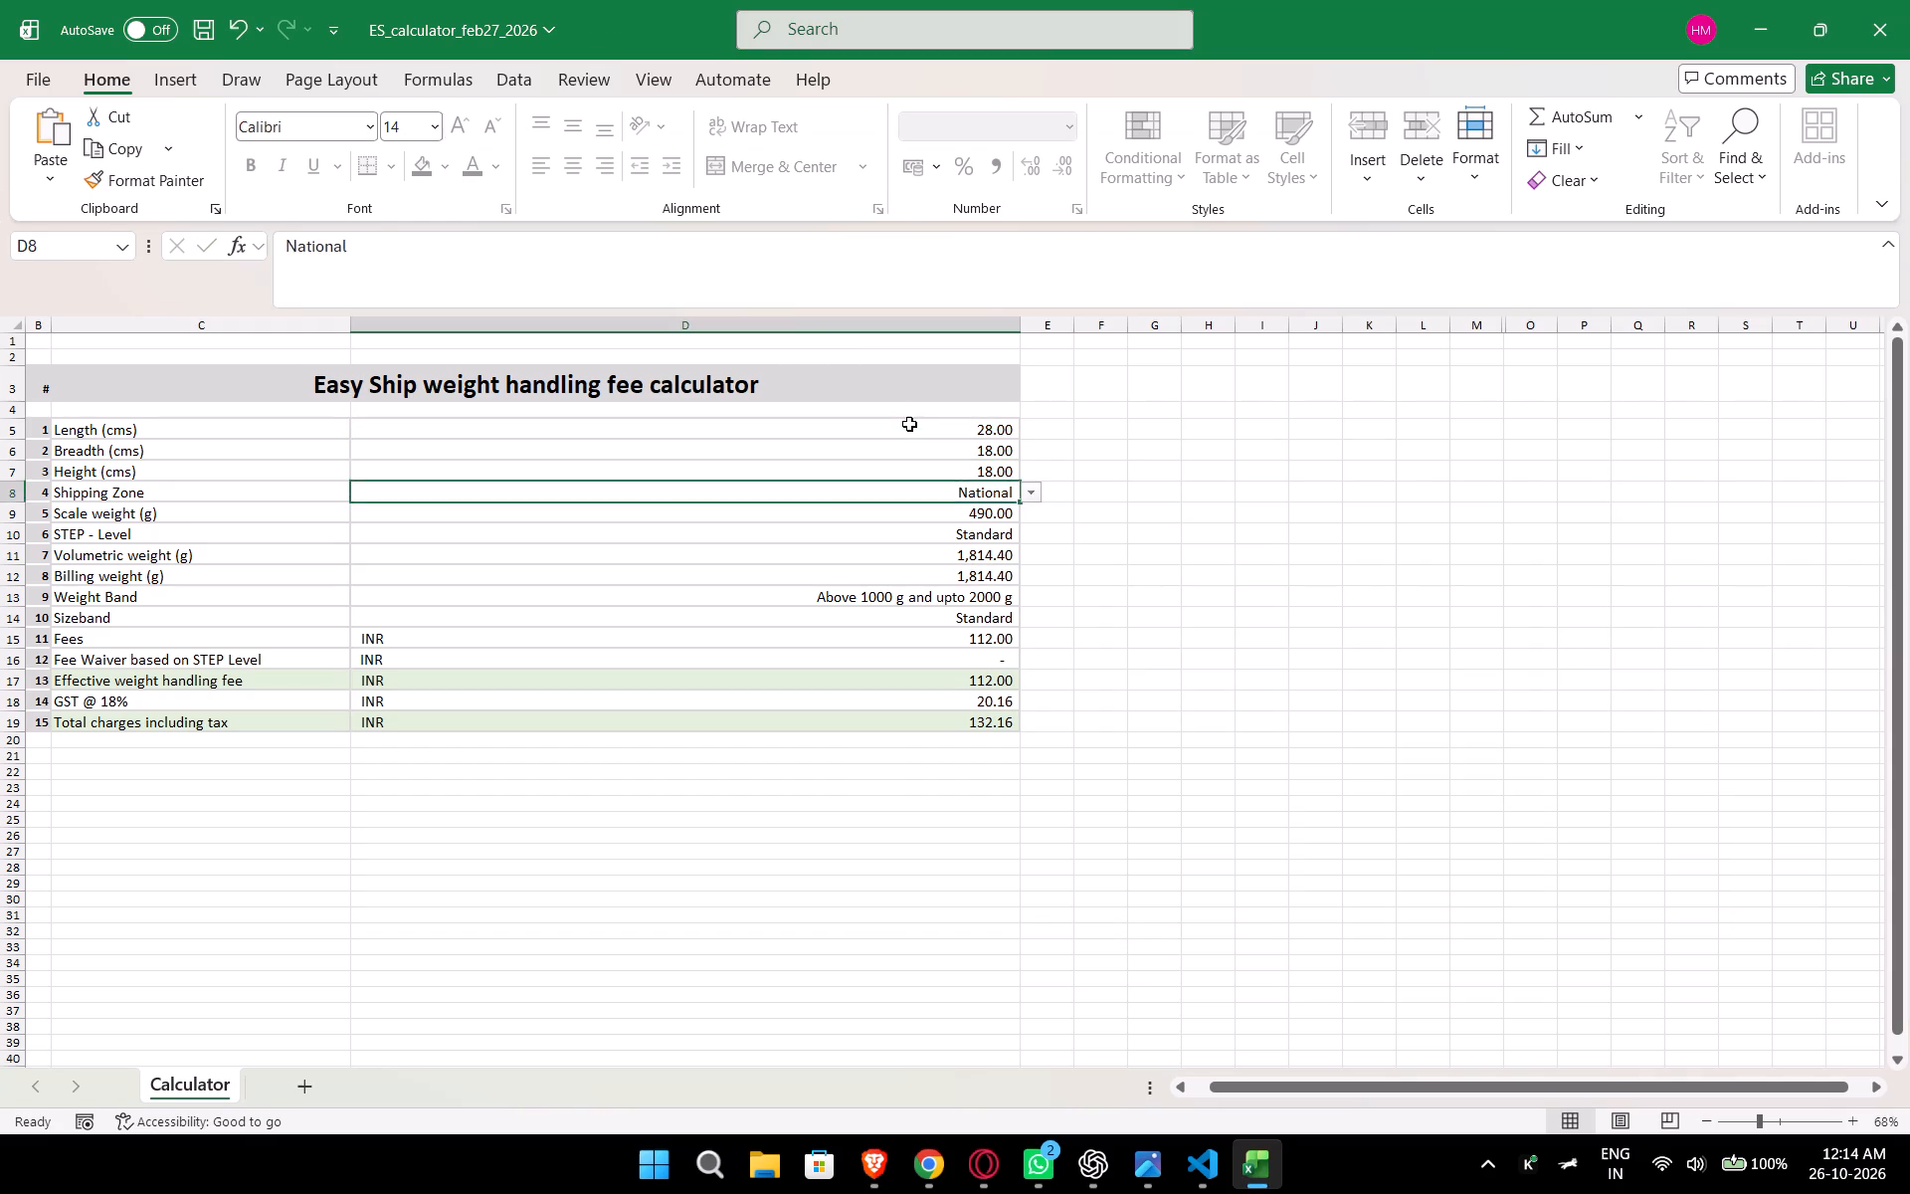
{"action": "key", "text": "Return"}
Check the package weight in the lantern's Opera GX listing and set the Excel calculator's scale weight to 750 g.
{"action": "key", "text": "alt+Tab"}
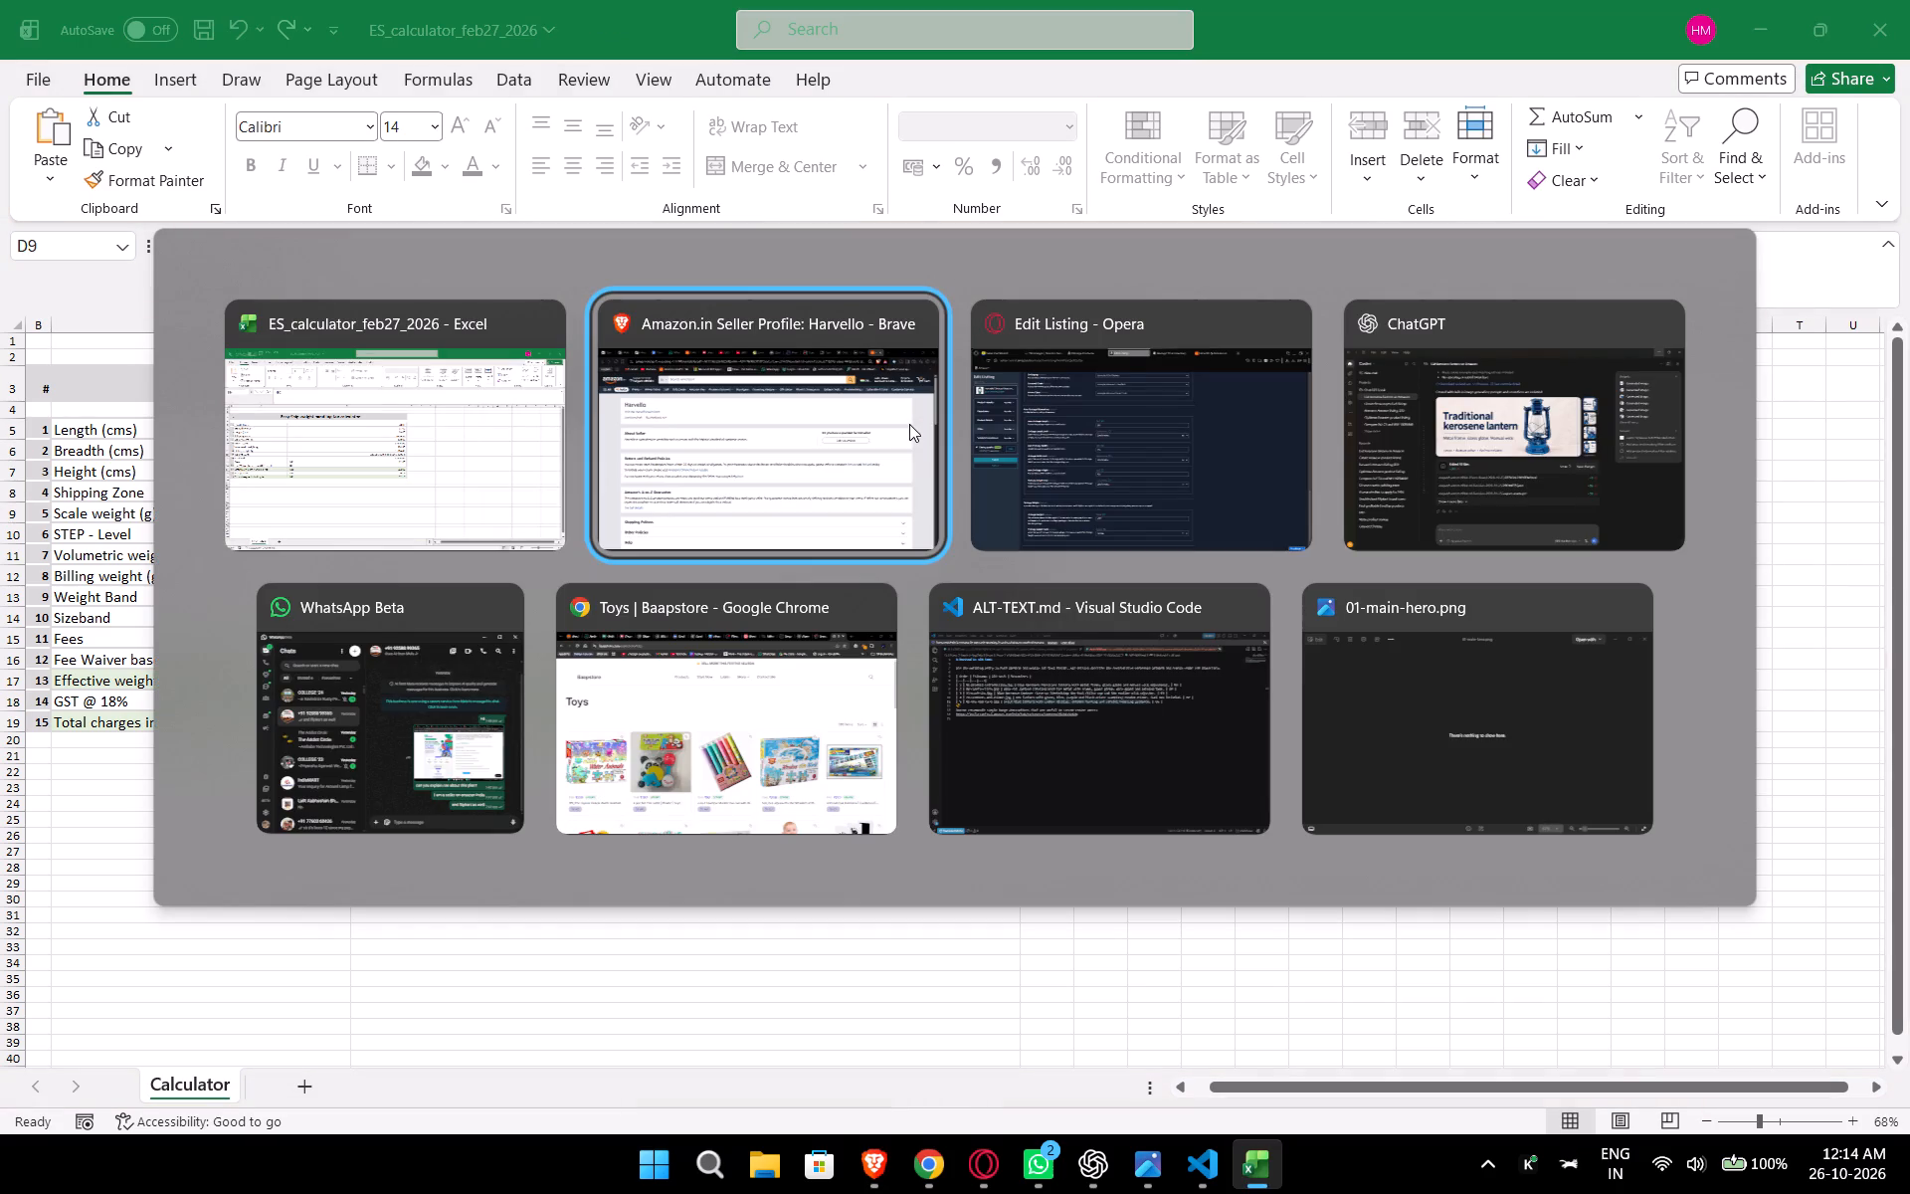
{"action": "key", "text": "alt+Tab"}
{"action": "scroll", "coordinate": [917, 660], "scroll_direction": "down", "scroll_amount": 1}
{"action": "key", "text": "alt+Tab"}
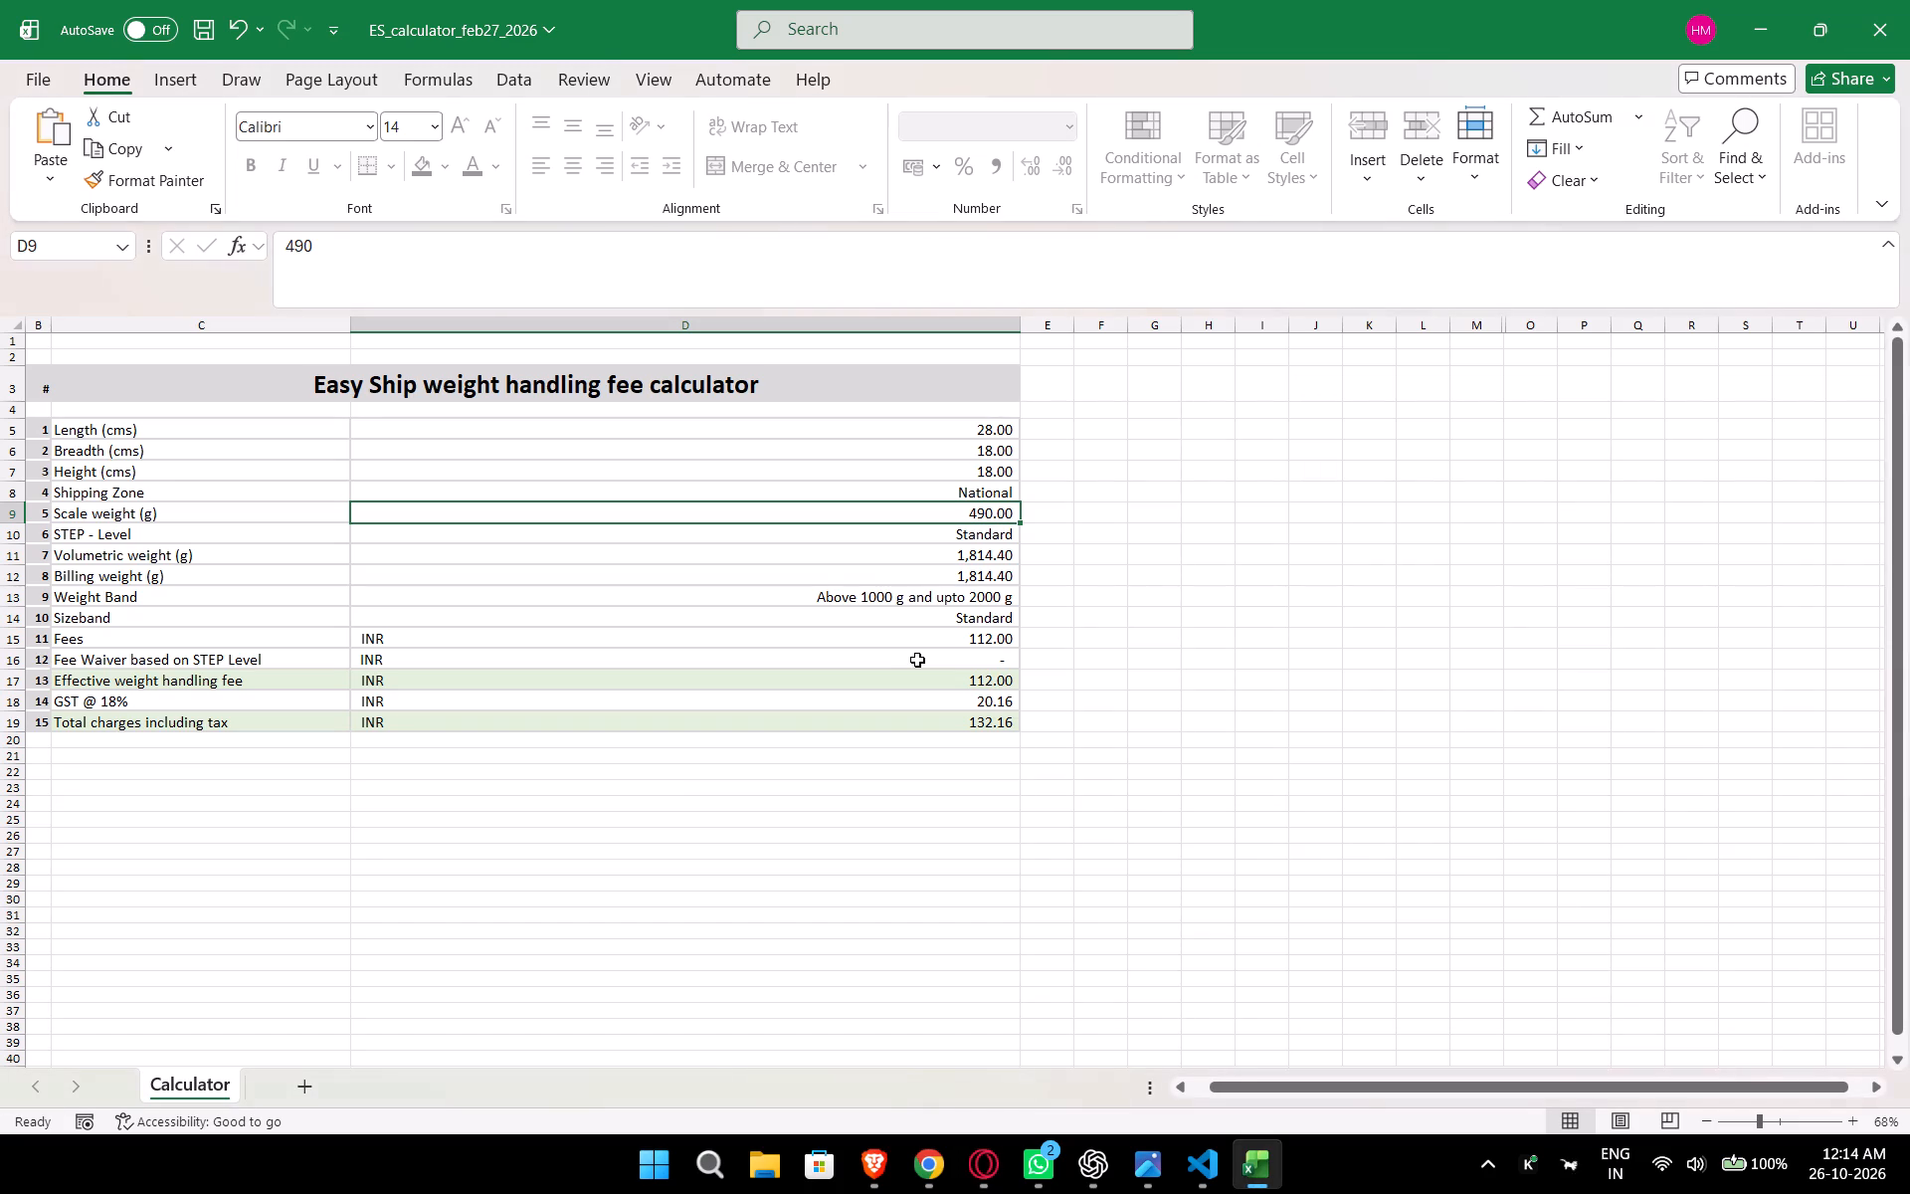
{"action": "type", "text": "750"}
{"action": "key", "text": "Return"}
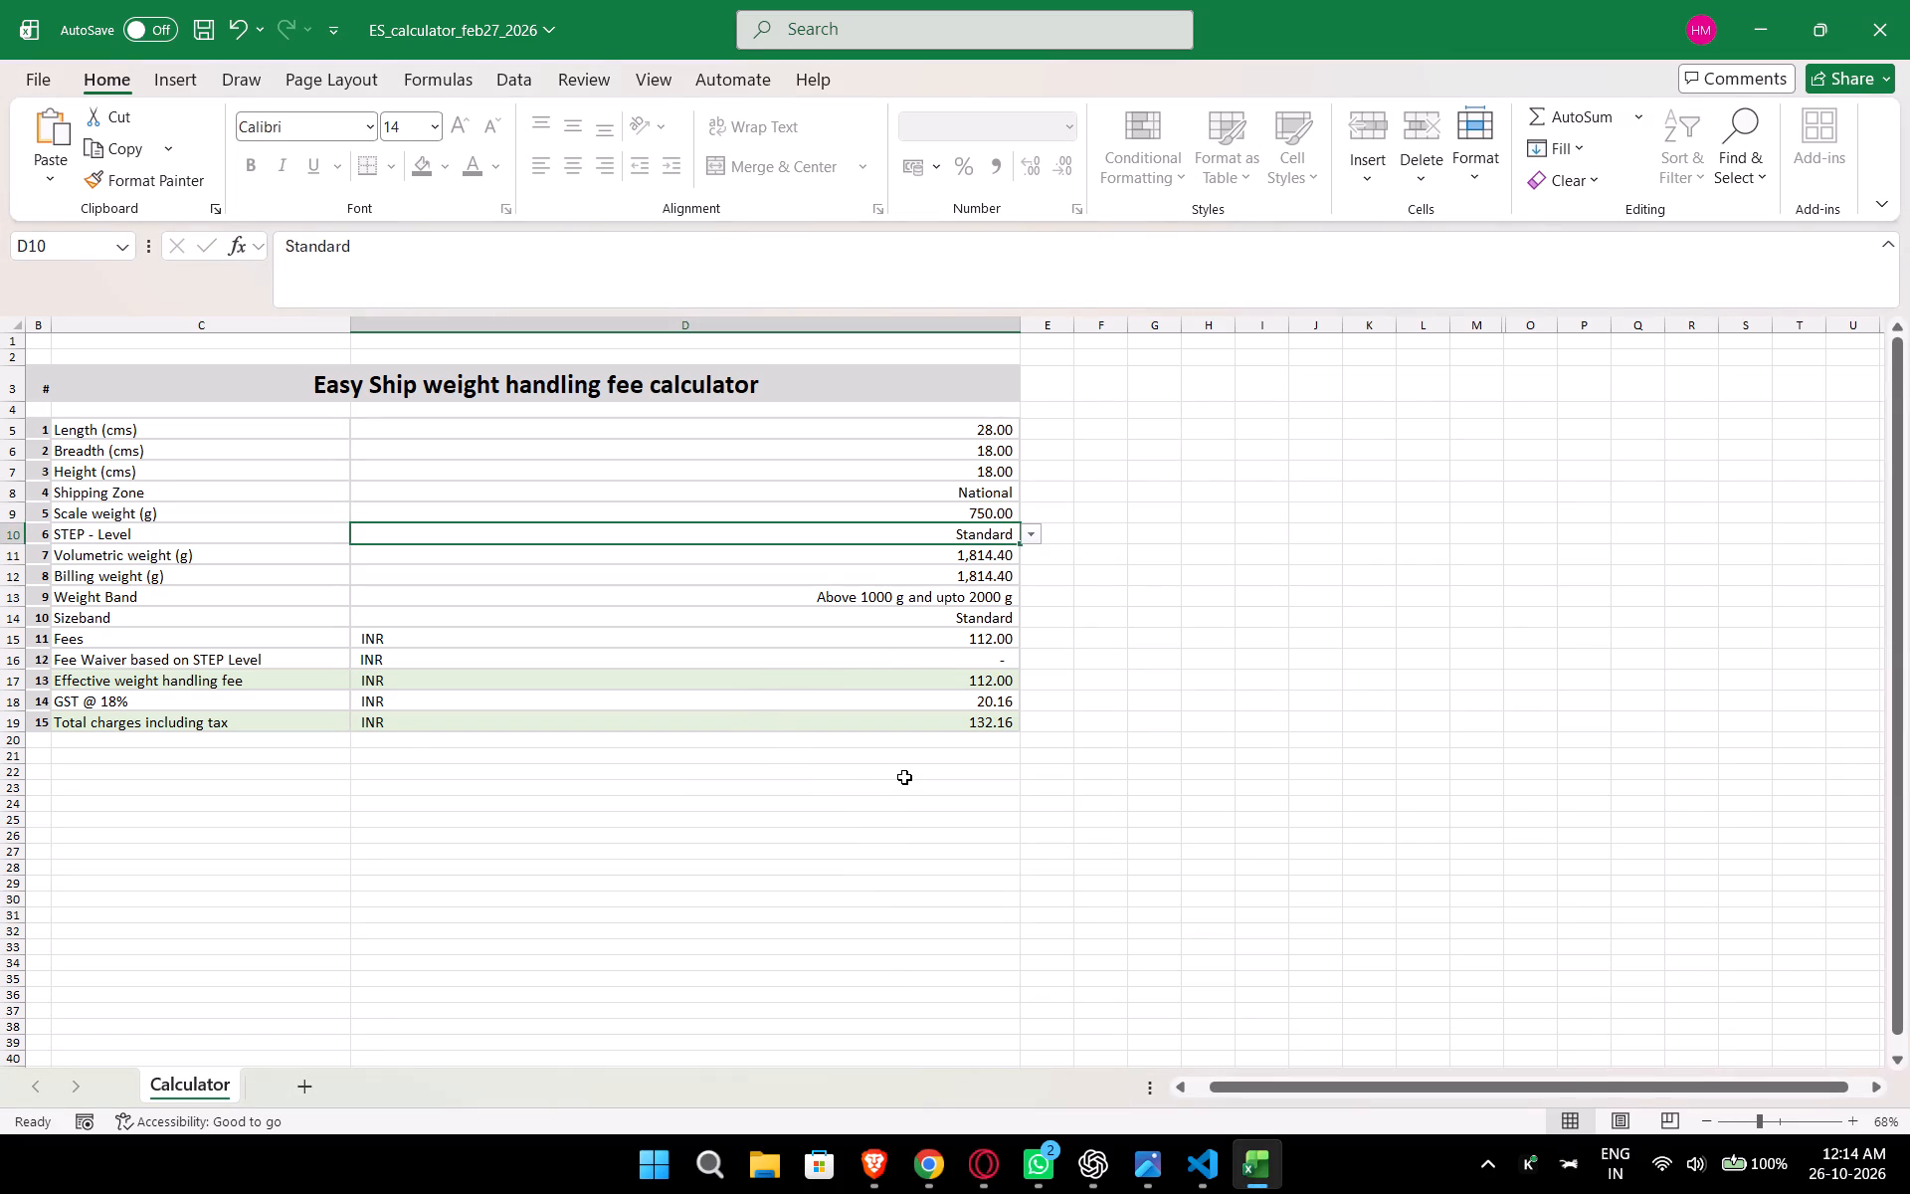
Return to the lantern's Revenue Calculator in Opera GX and set the Fulfilment Cost to ₹132.16.
{"action": "key", "text": "alt+Tab"}
{"action": "key", "text": "alt+Tab"}
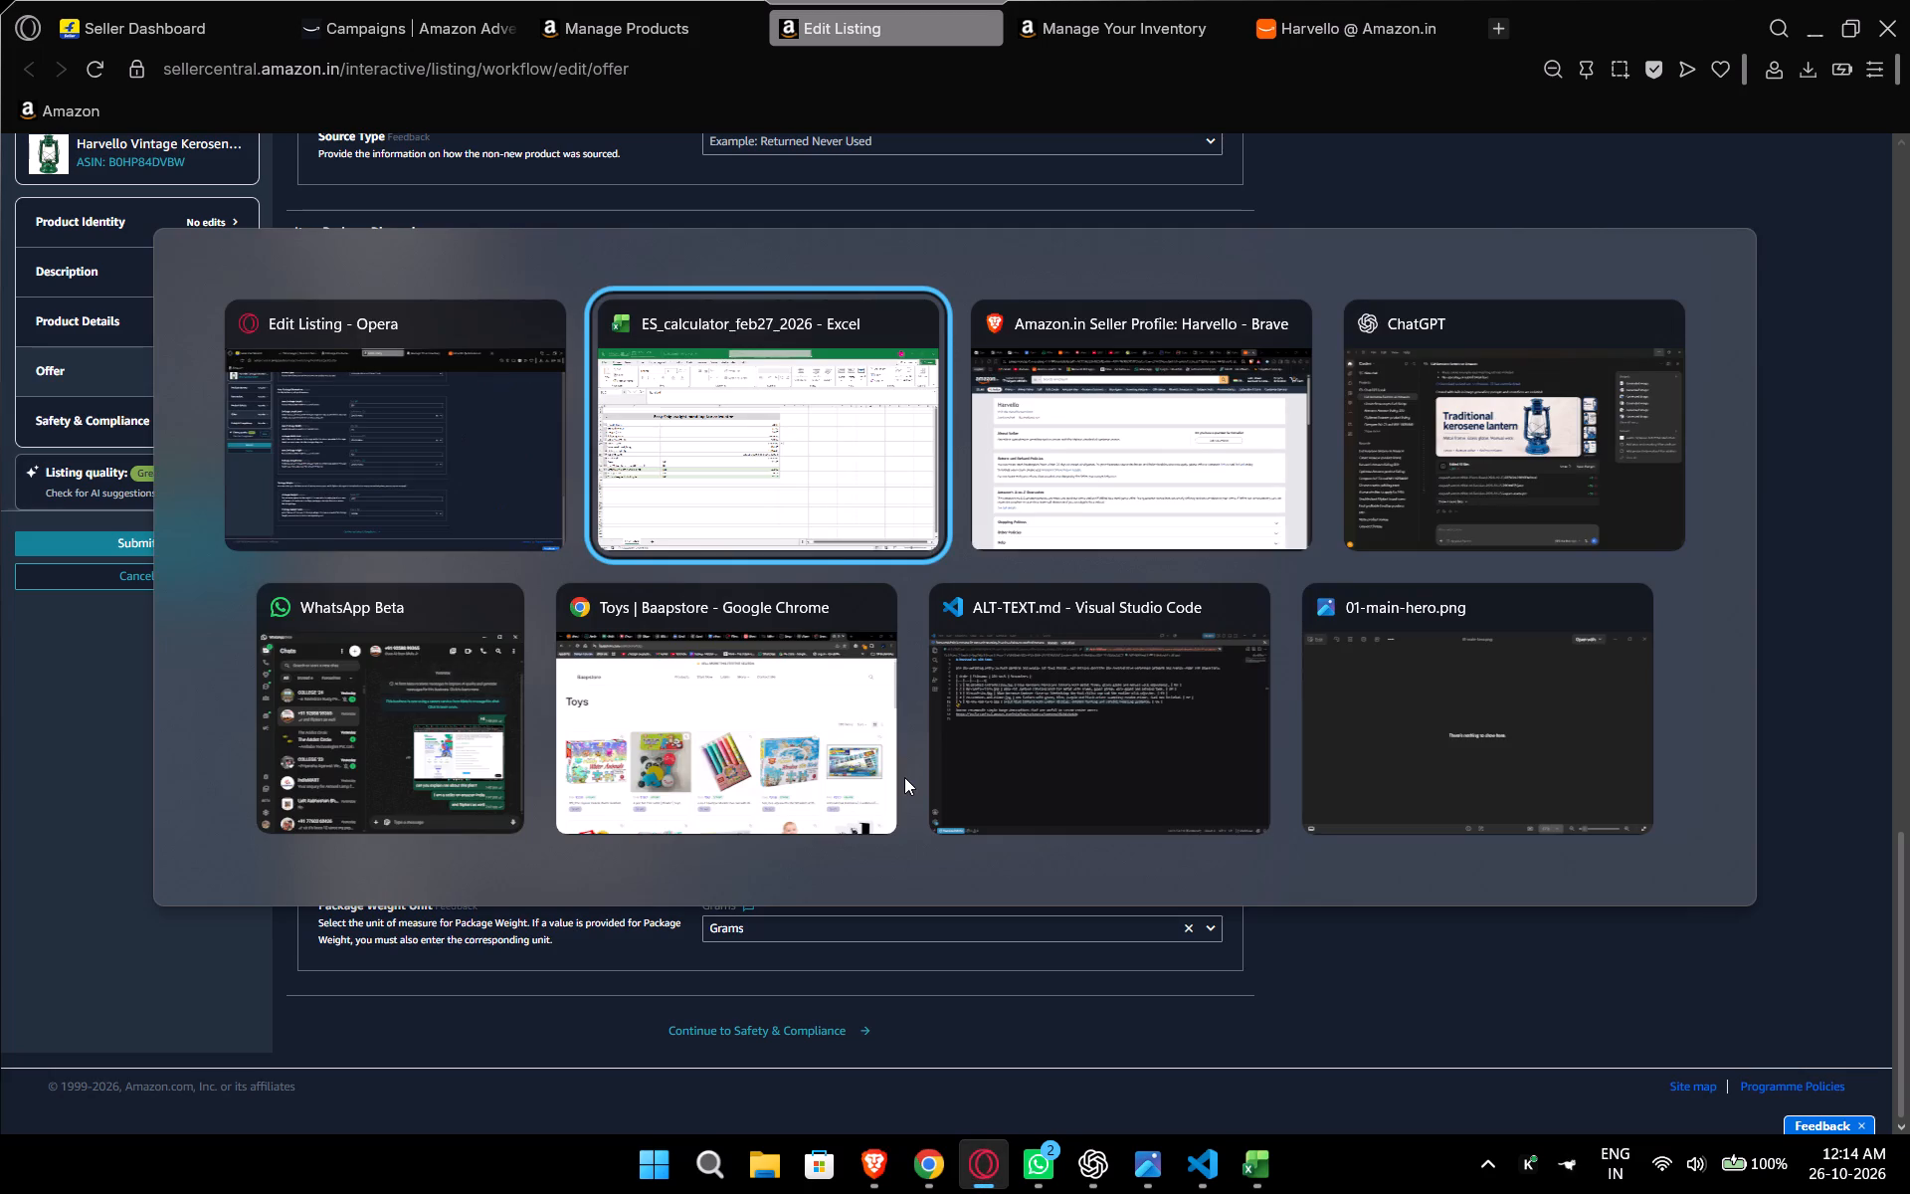
{"action": "key", "text": "alt+Tab"}
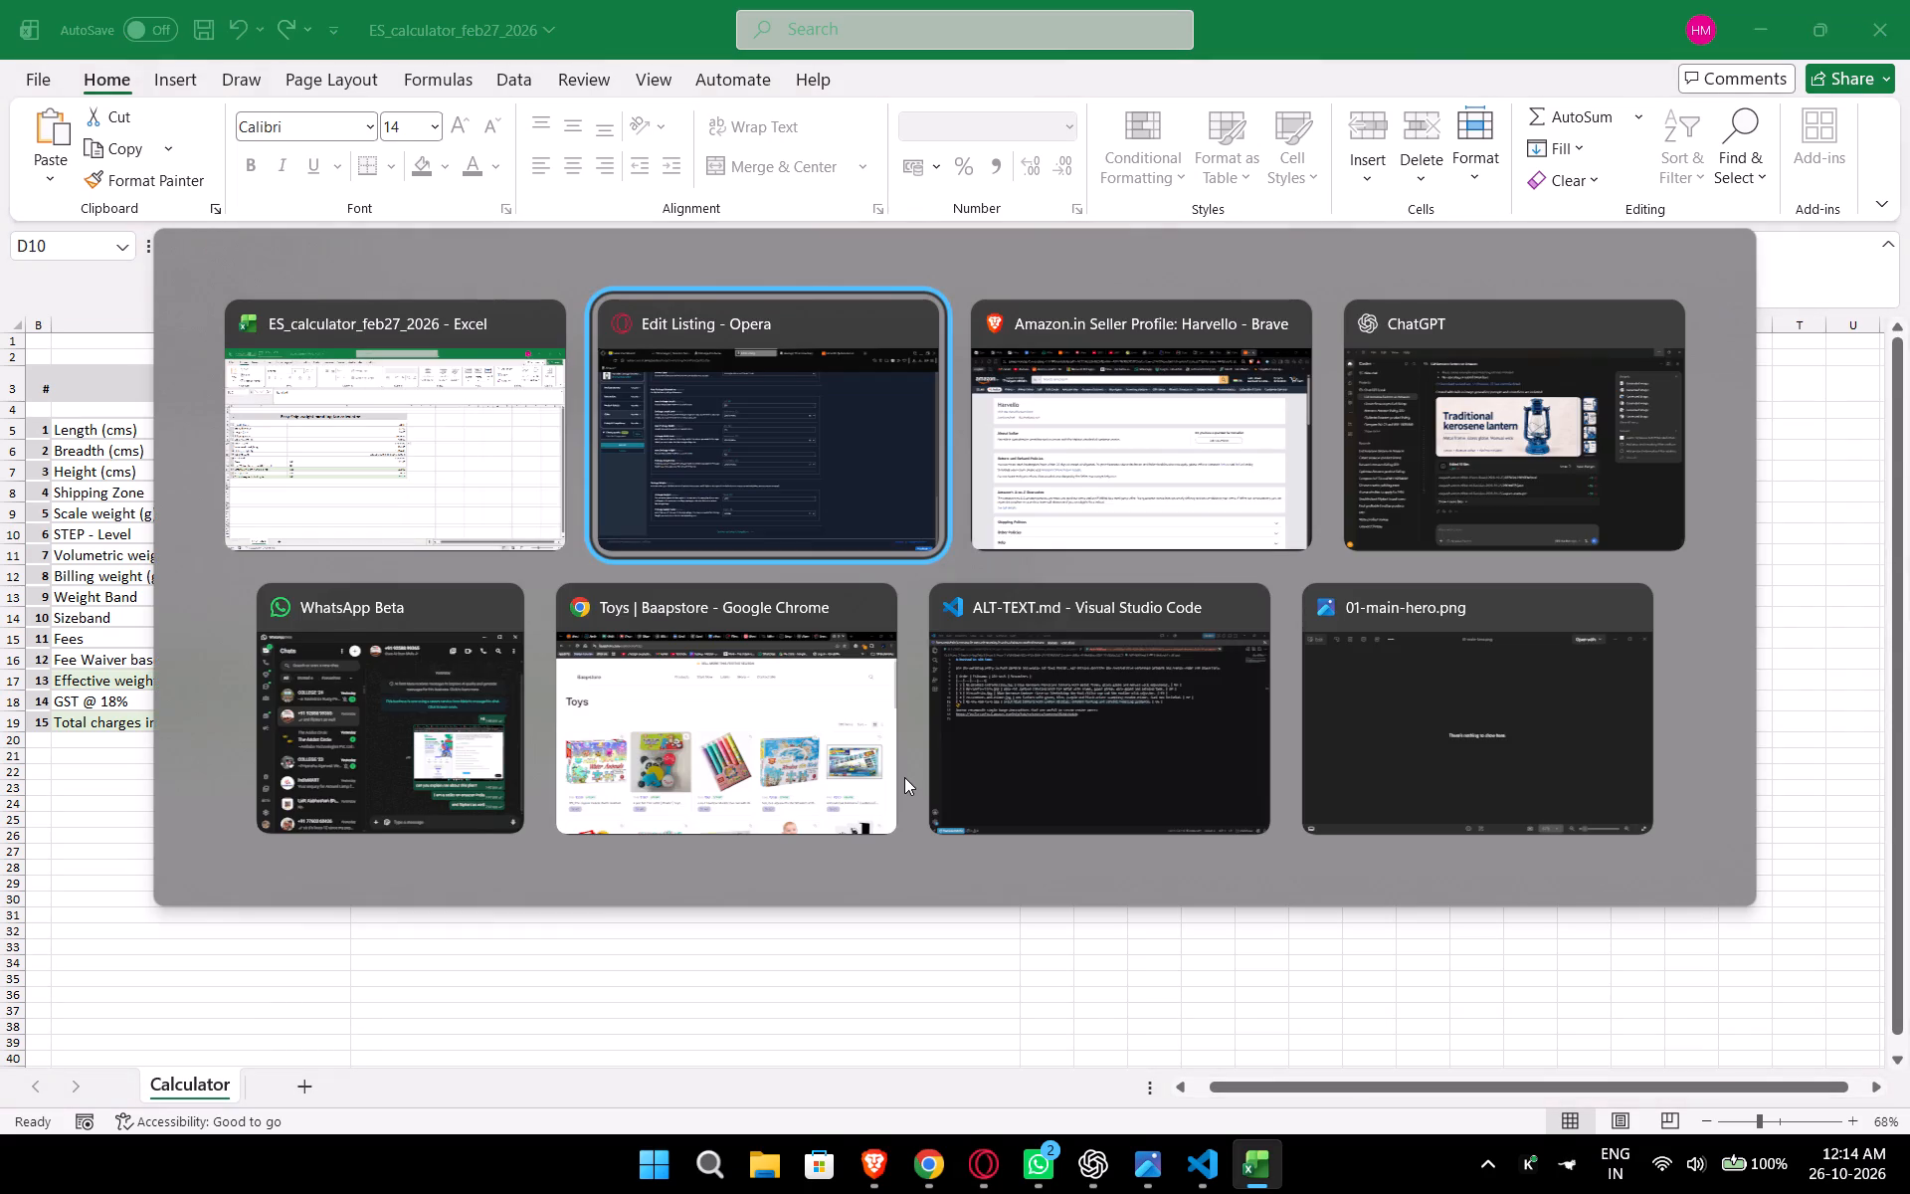
{"action": "left_click", "coordinate": [1190, 0]}
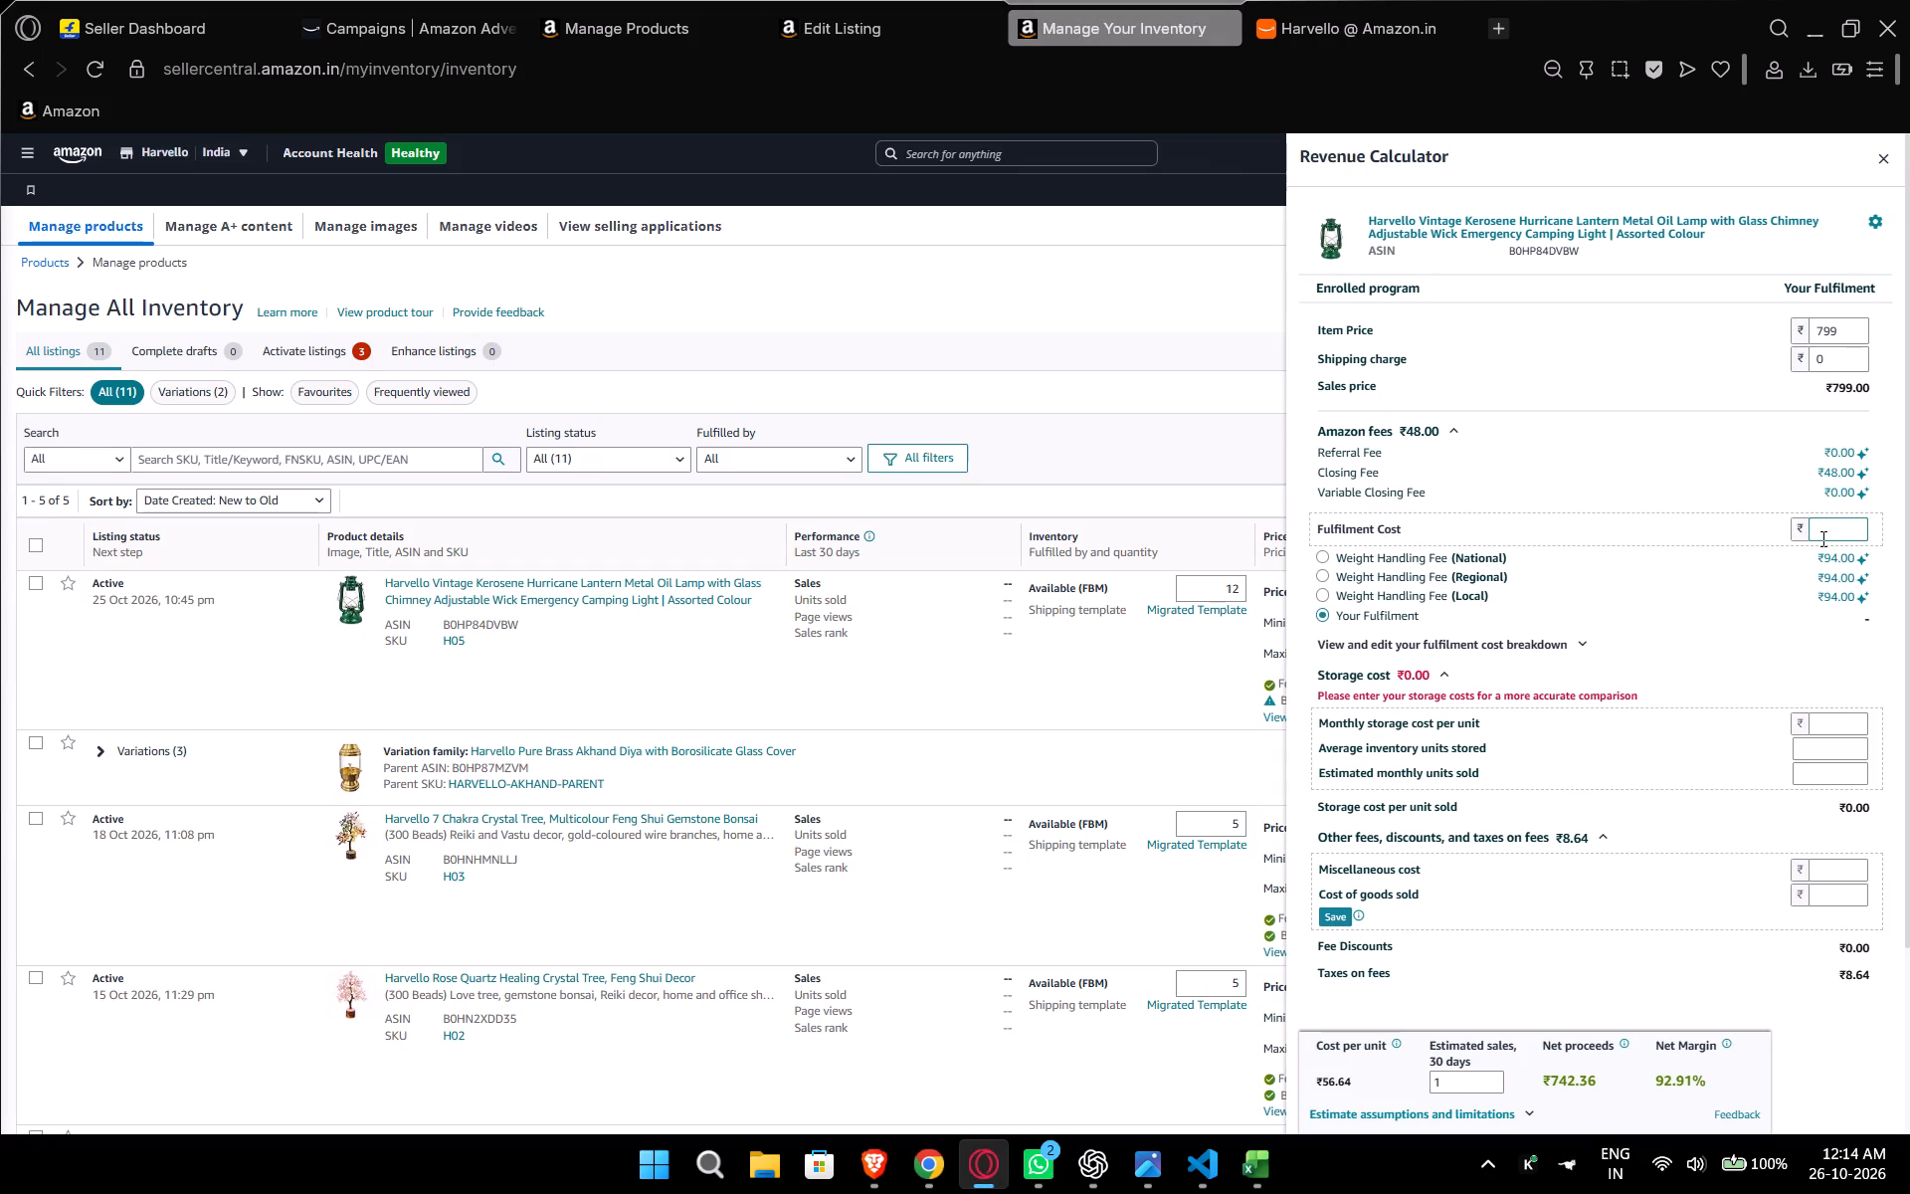
{"action": "left_click", "coordinate": [1829, 535]}
{"action": "type", "text": "132.16"}
{"action": "left_click", "coordinate": [1695, 550]}
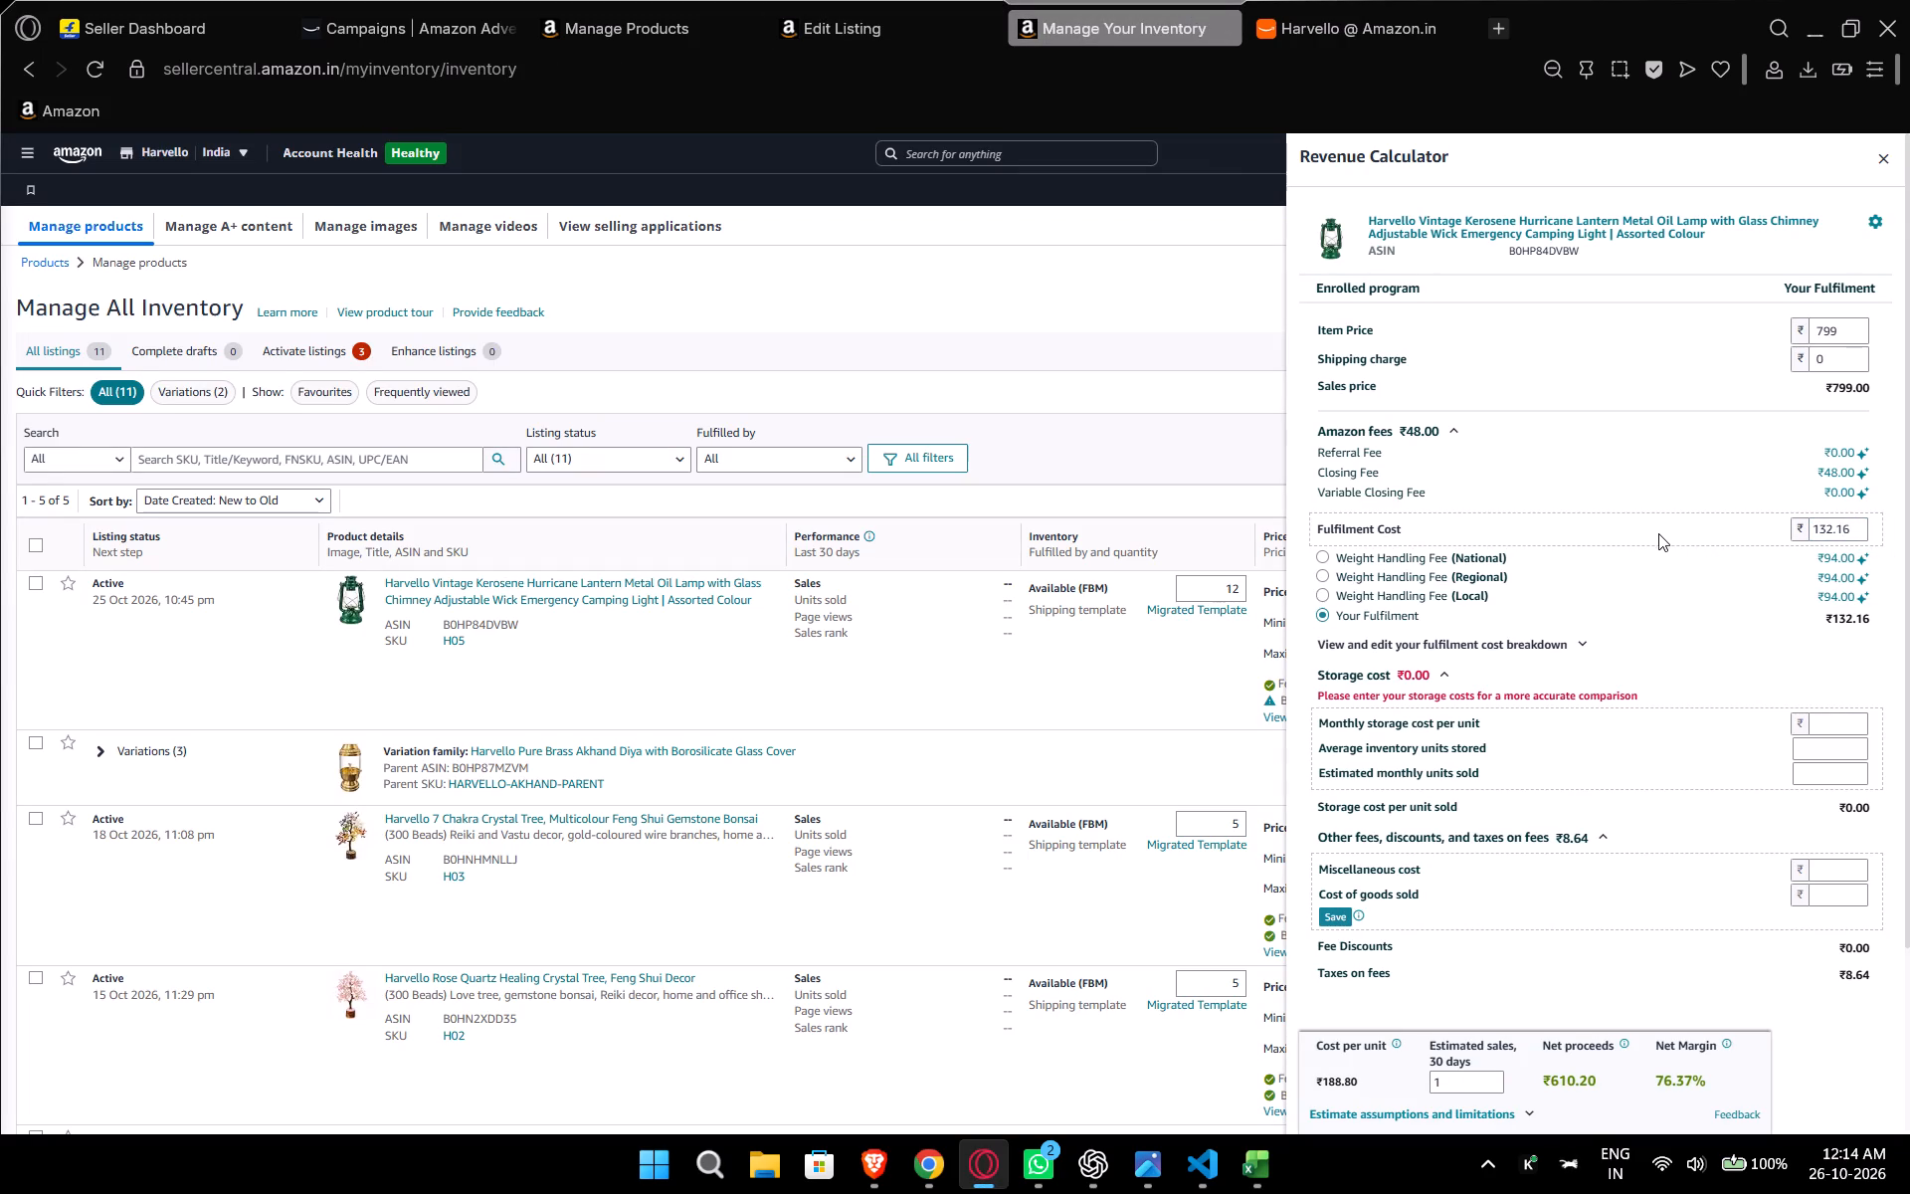
{"action": "left_click", "coordinate": [1656, 531]}
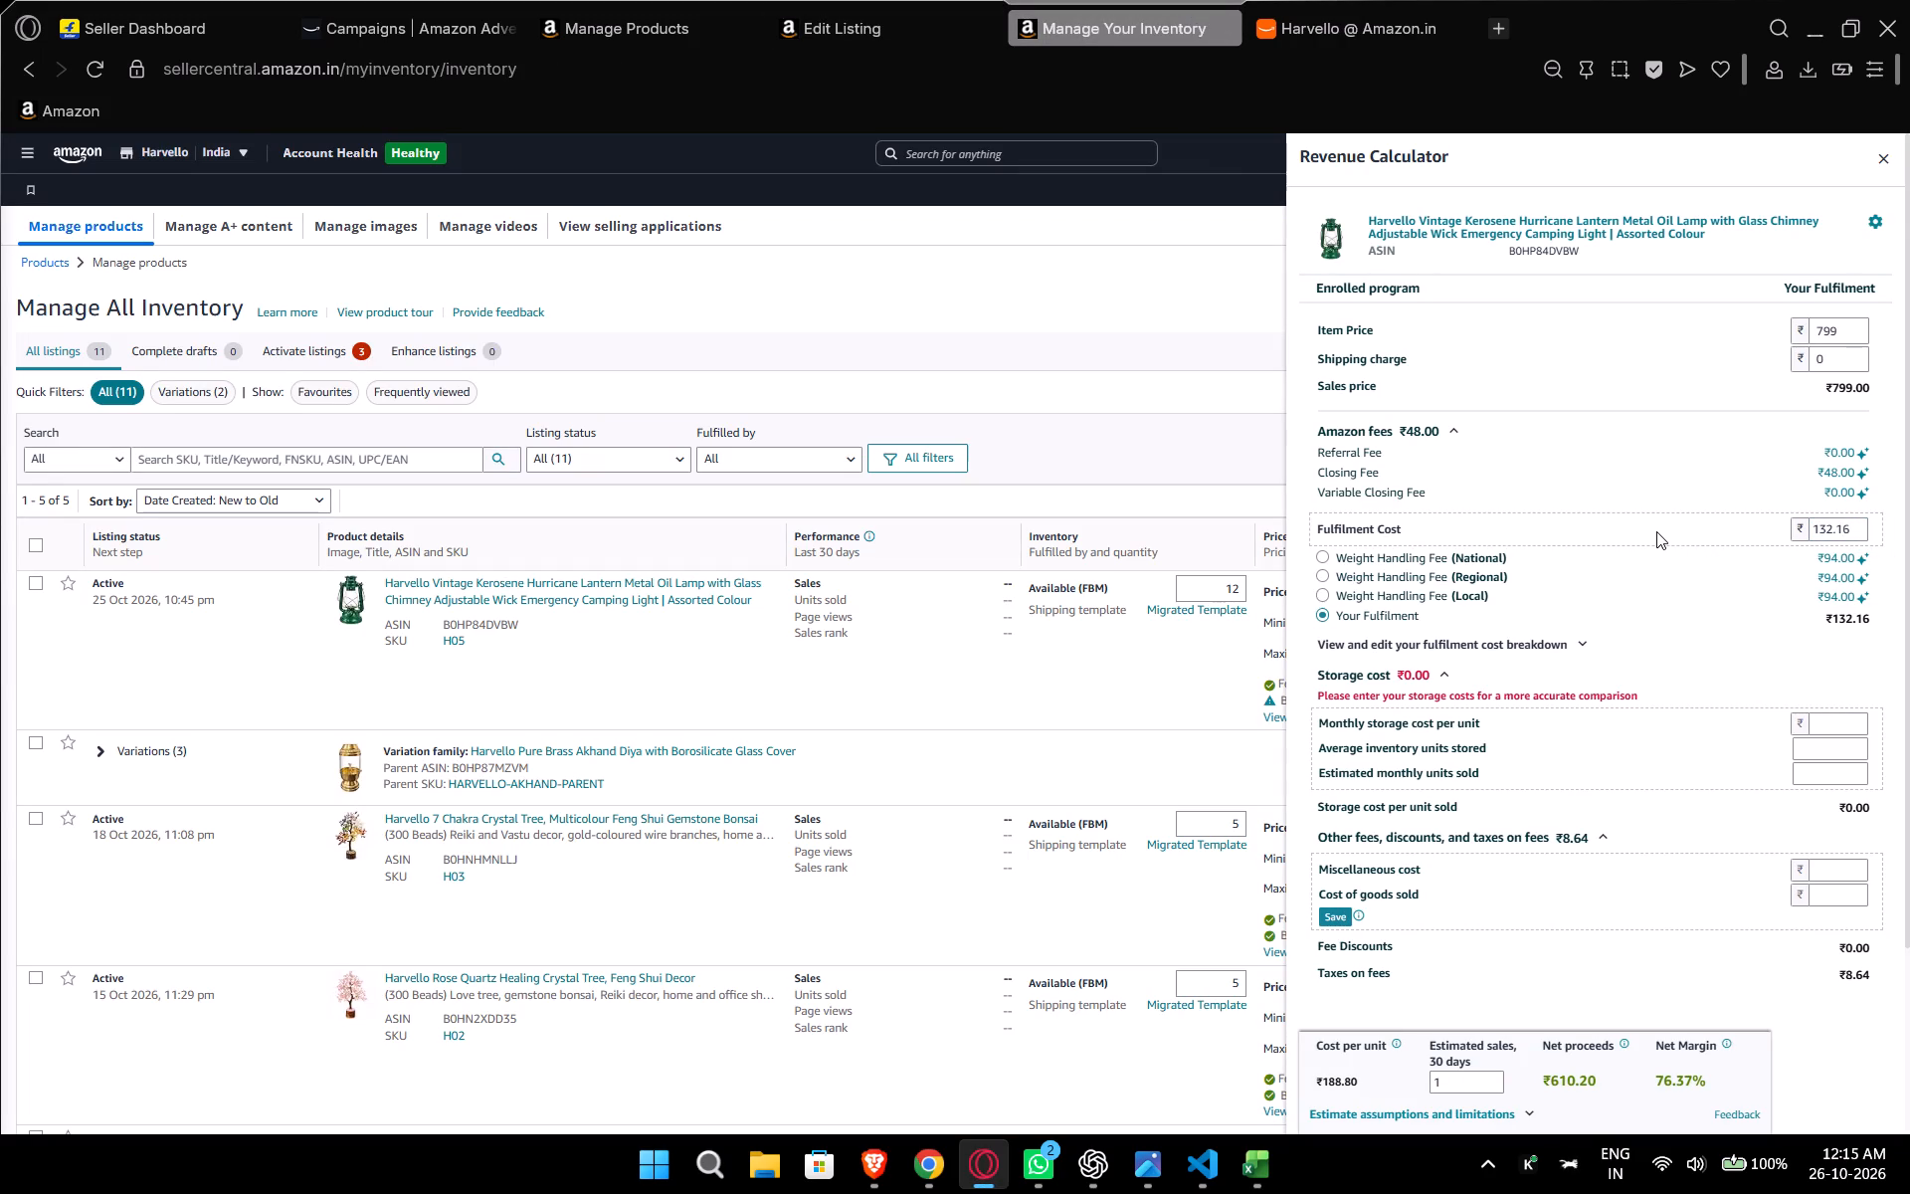
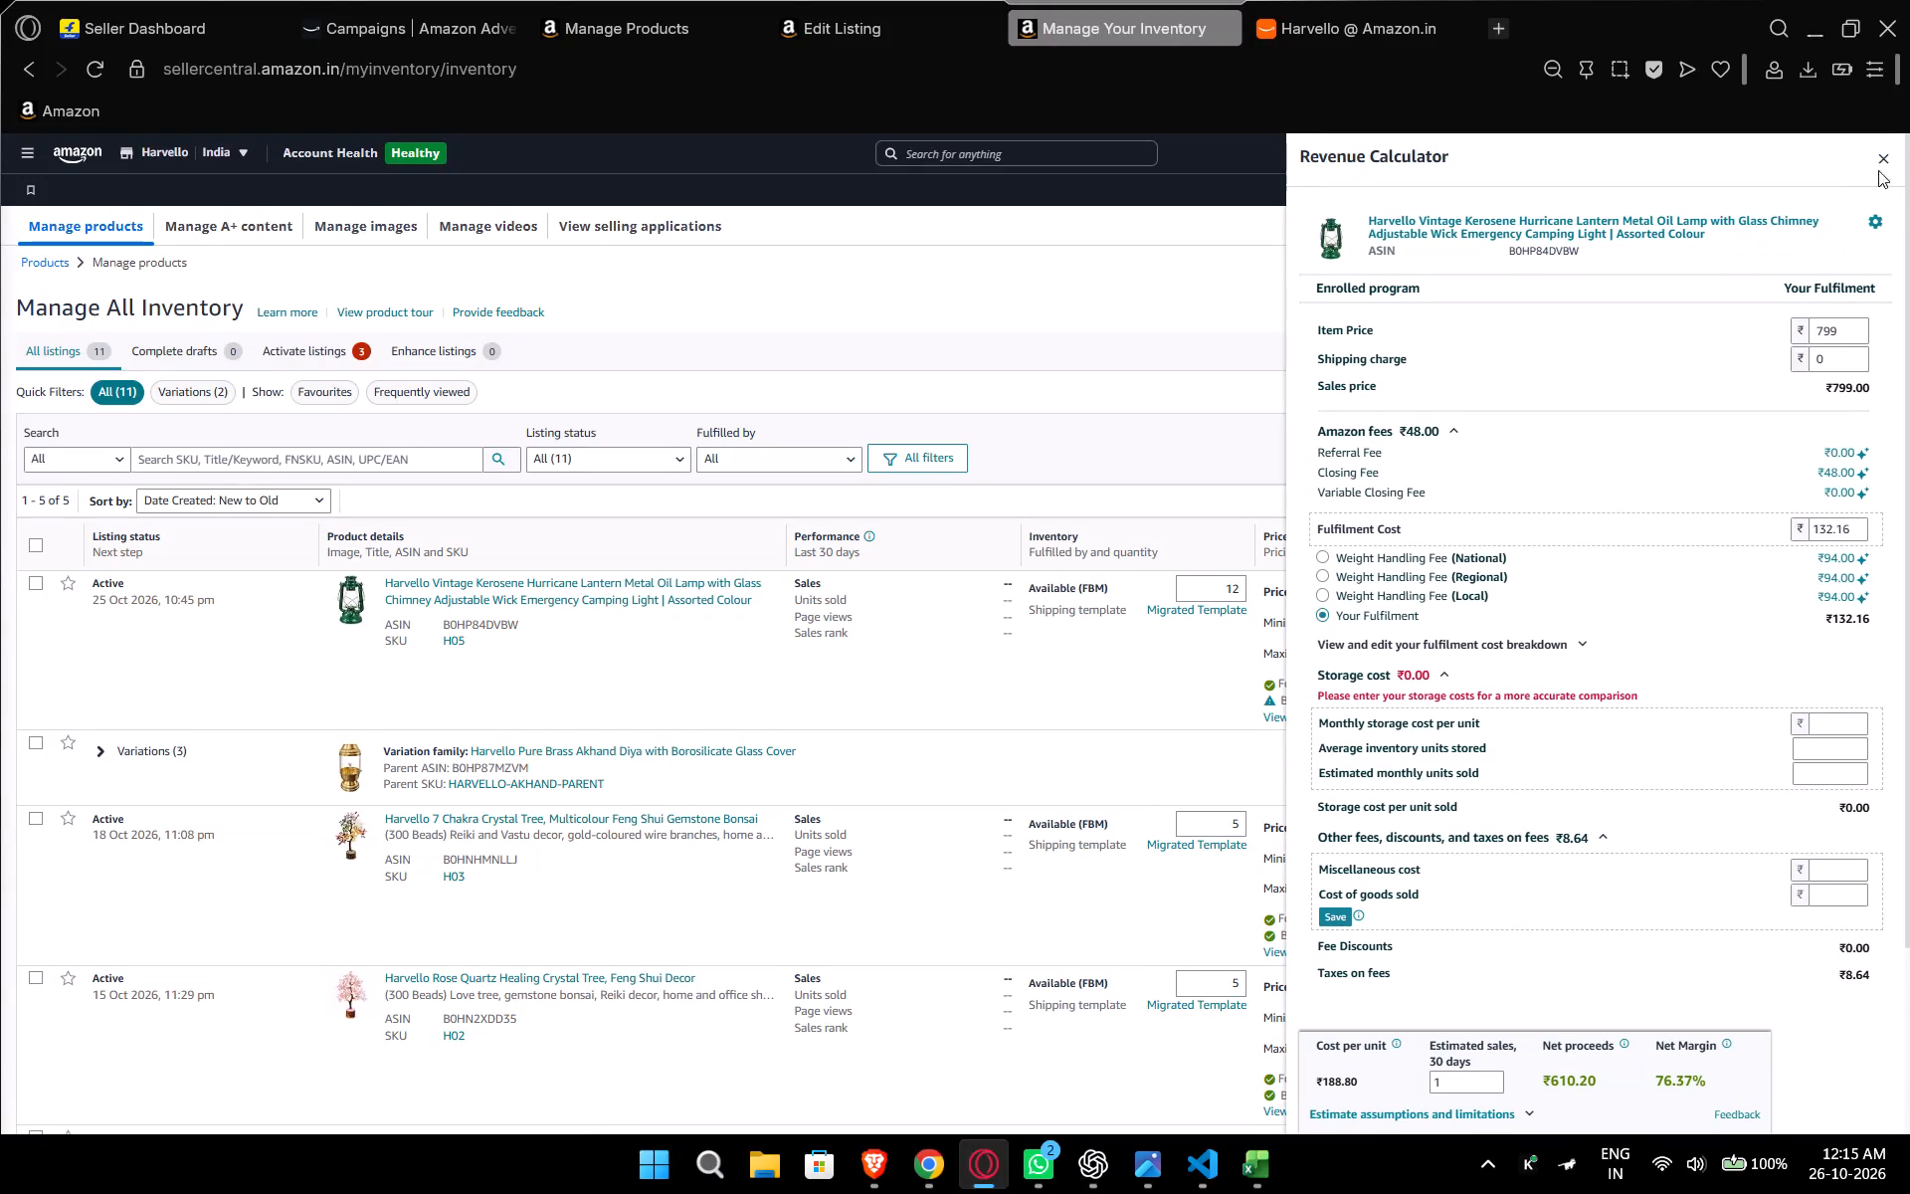
Set the lantern's Business Price to the matching Business Savings Blue Badge price of ₹759.05 and save the change.
{"action": "left_click", "coordinate": [1881, 161]}
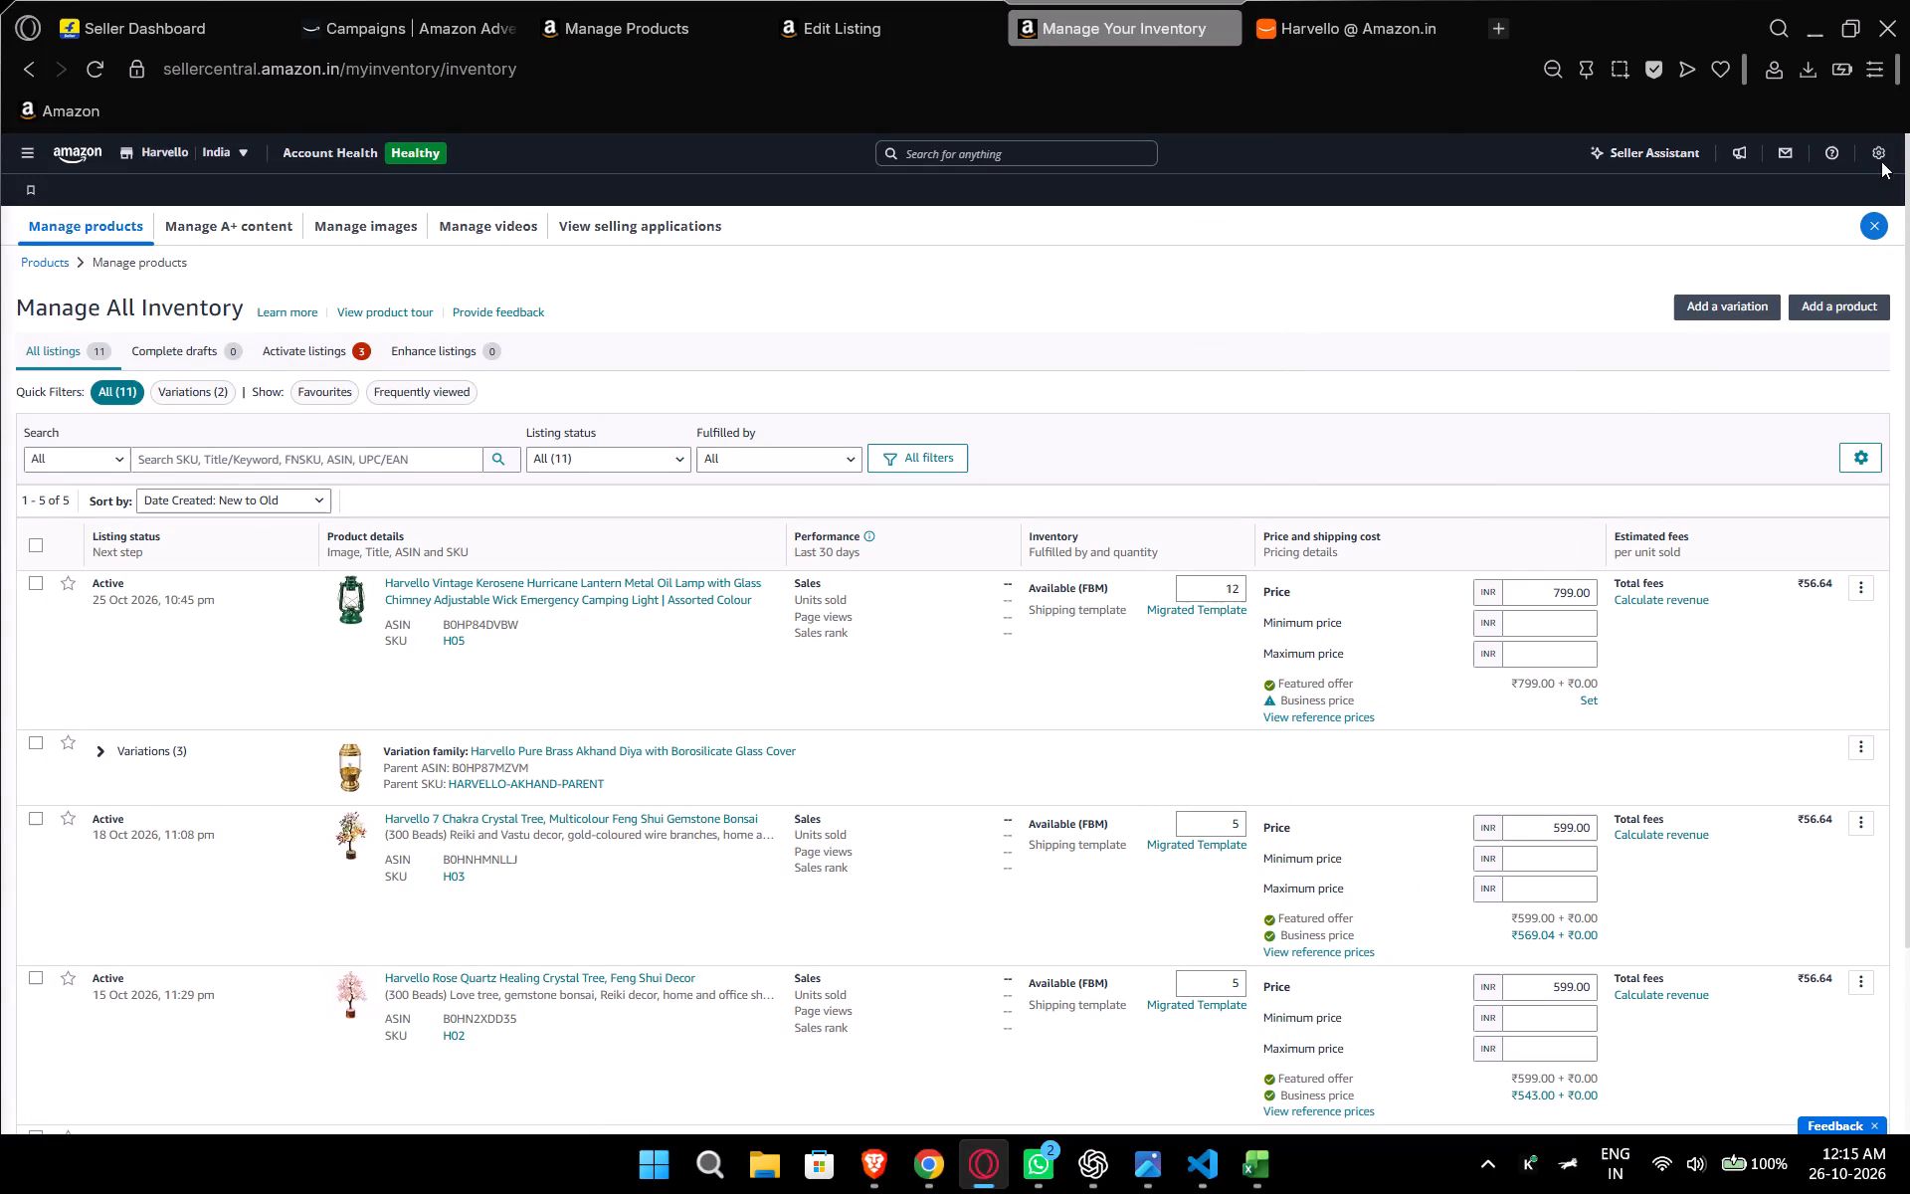
{"action": "left_click", "coordinate": [1593, 701]}
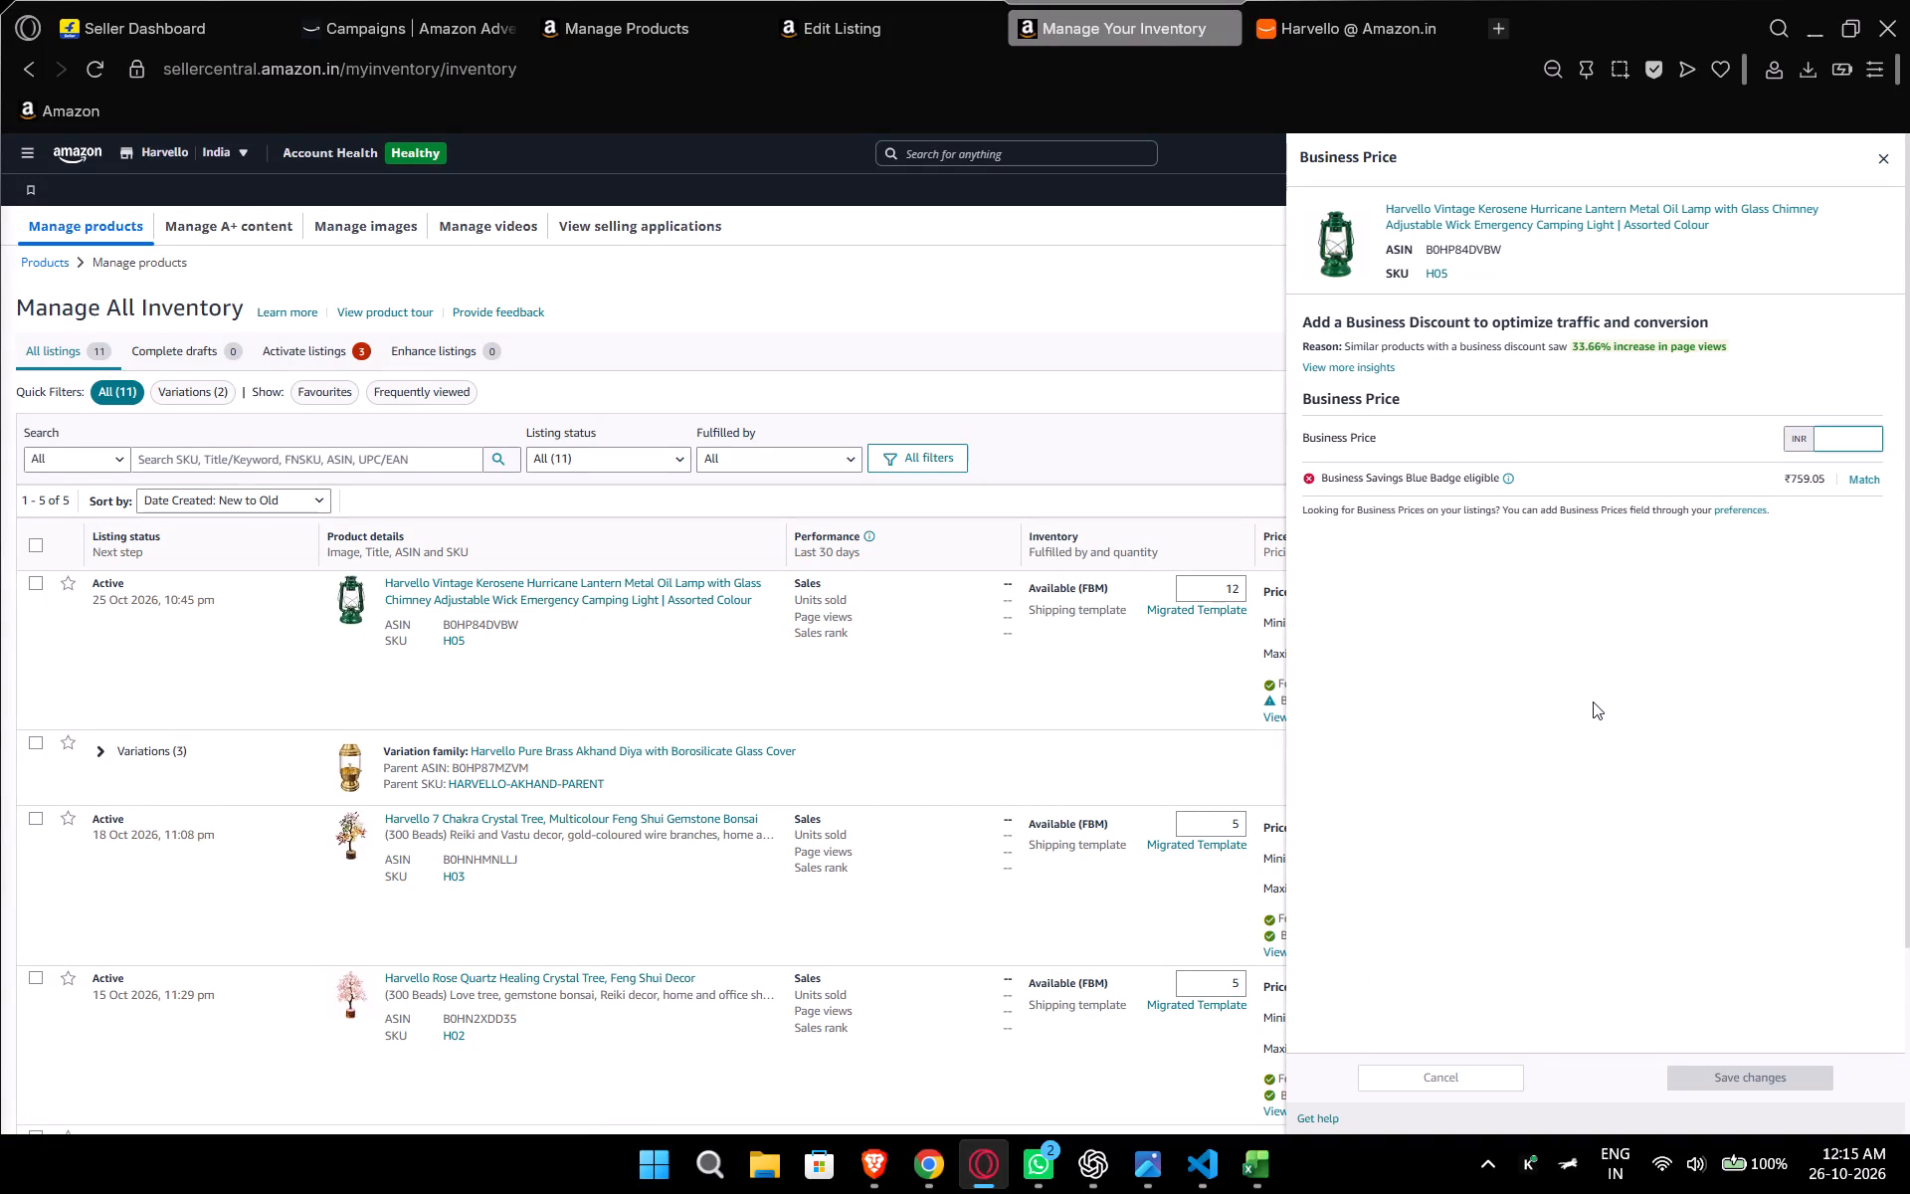
{"action": "left_click", "coordinate": [1873, 476]}
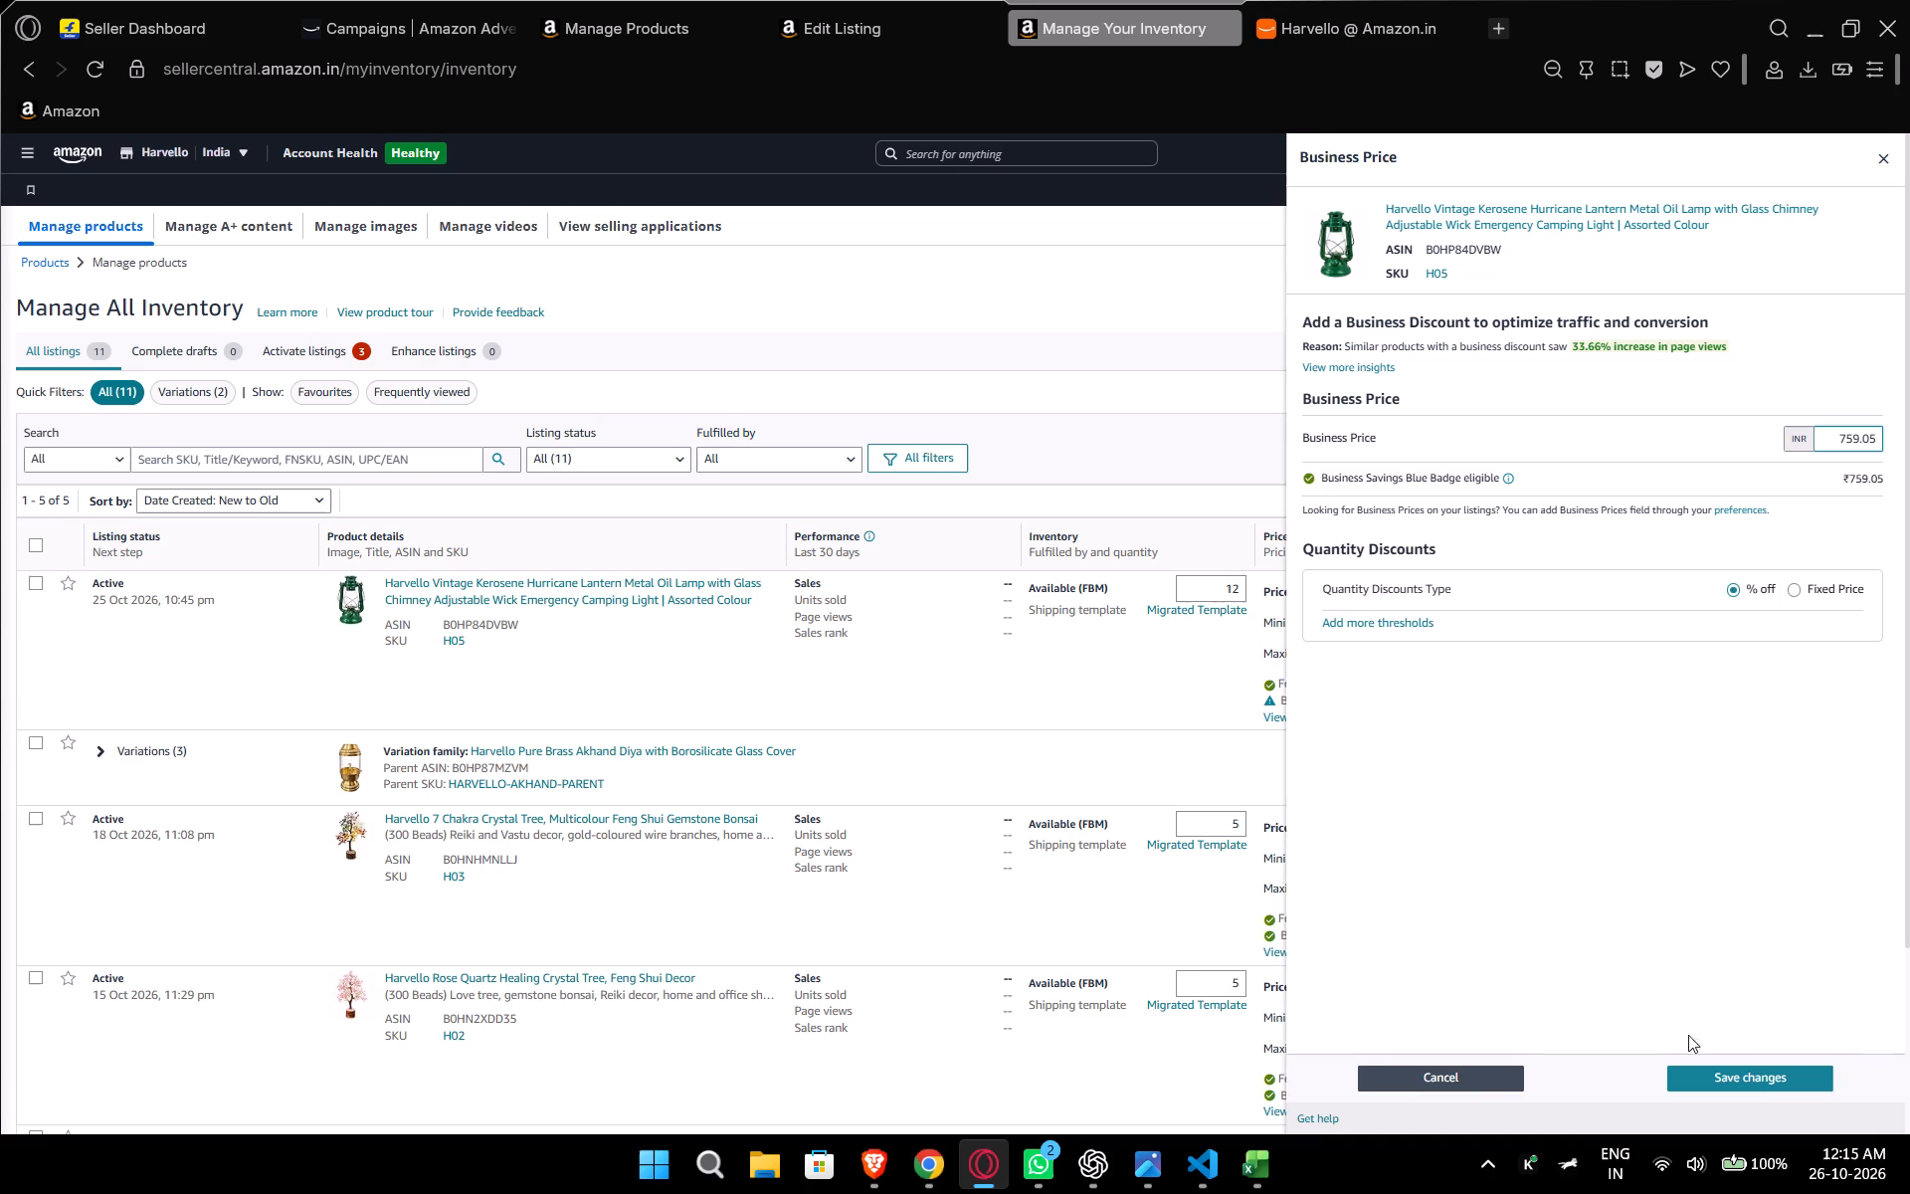
{"action": "left_click", "coordinate": [1734, 1070]}
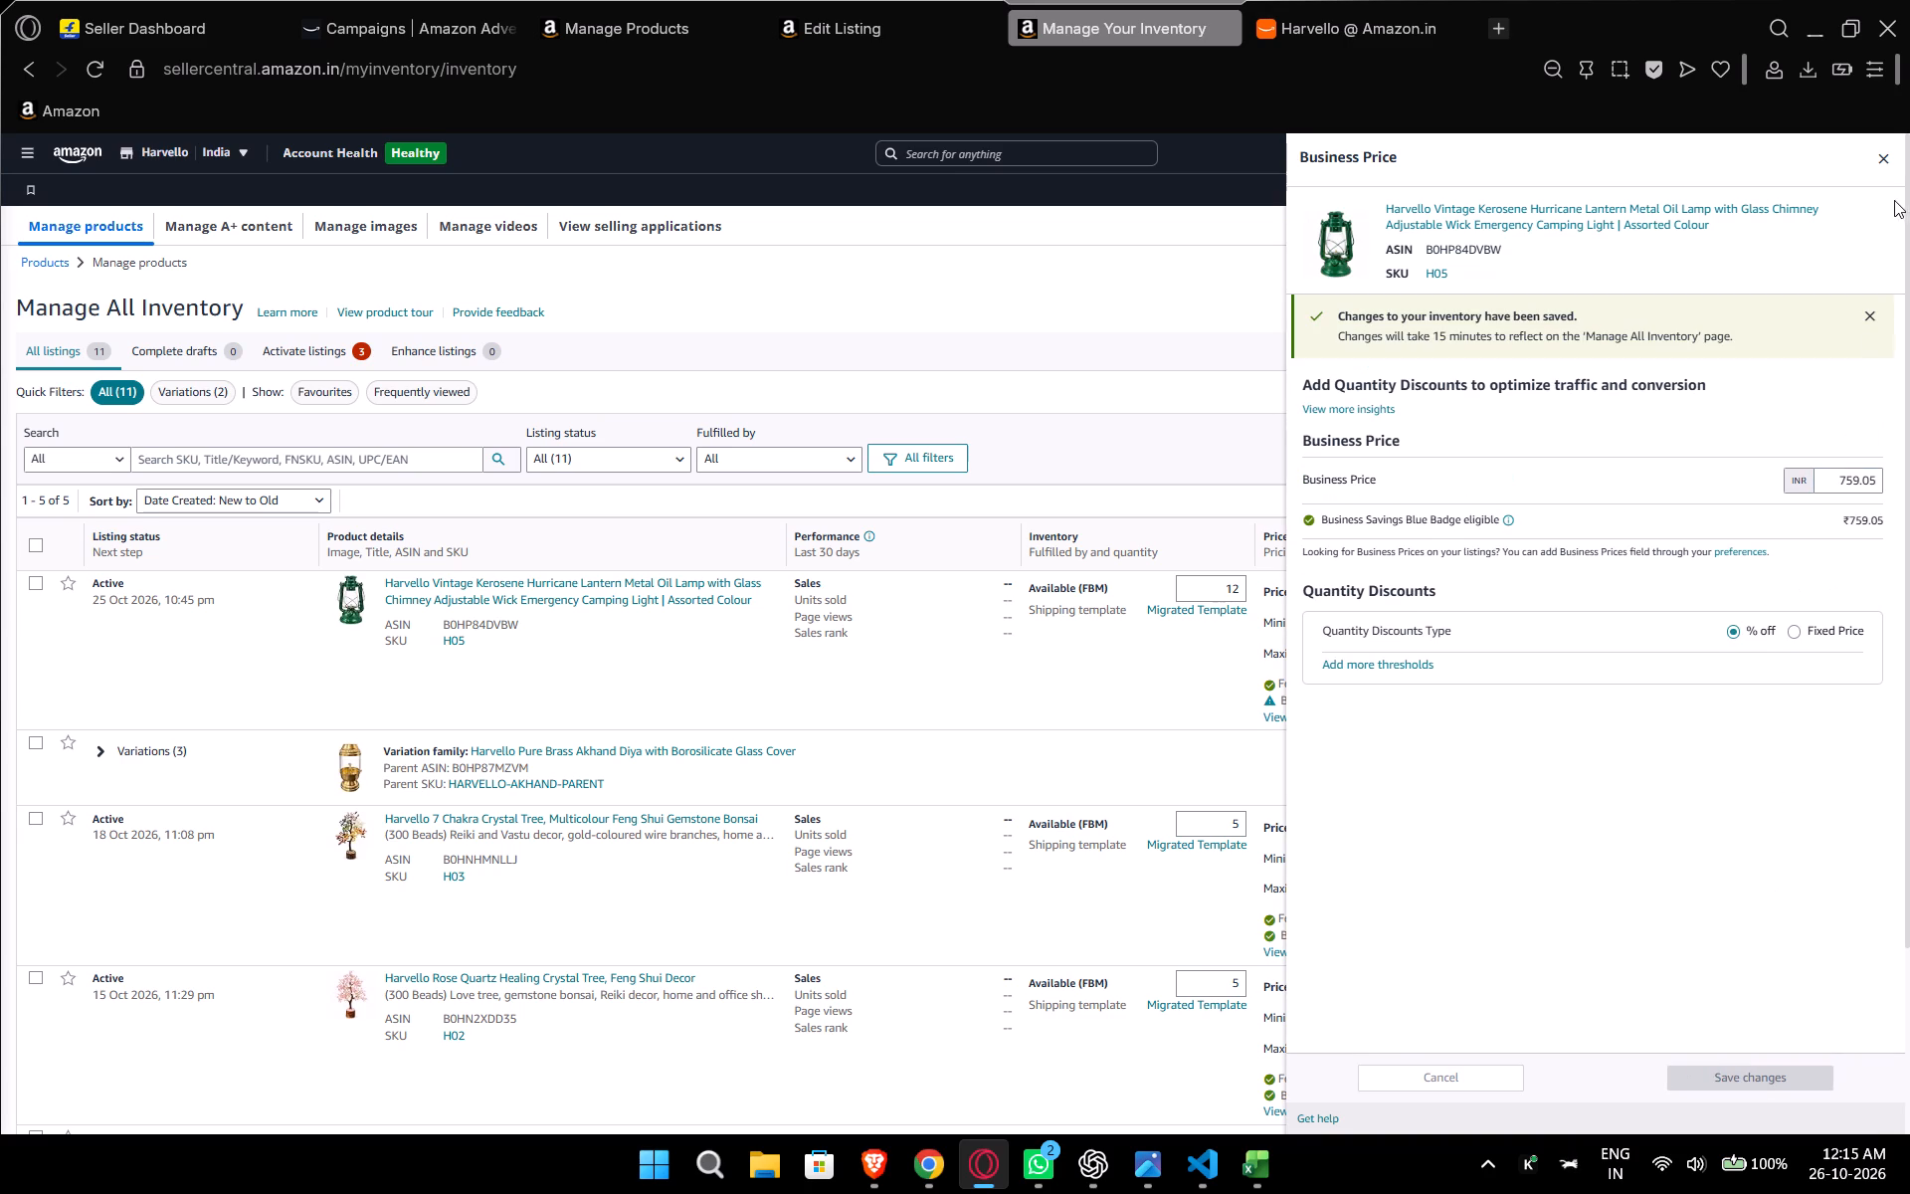
{"action": "left_click", "coordinate": [1883, 164]}
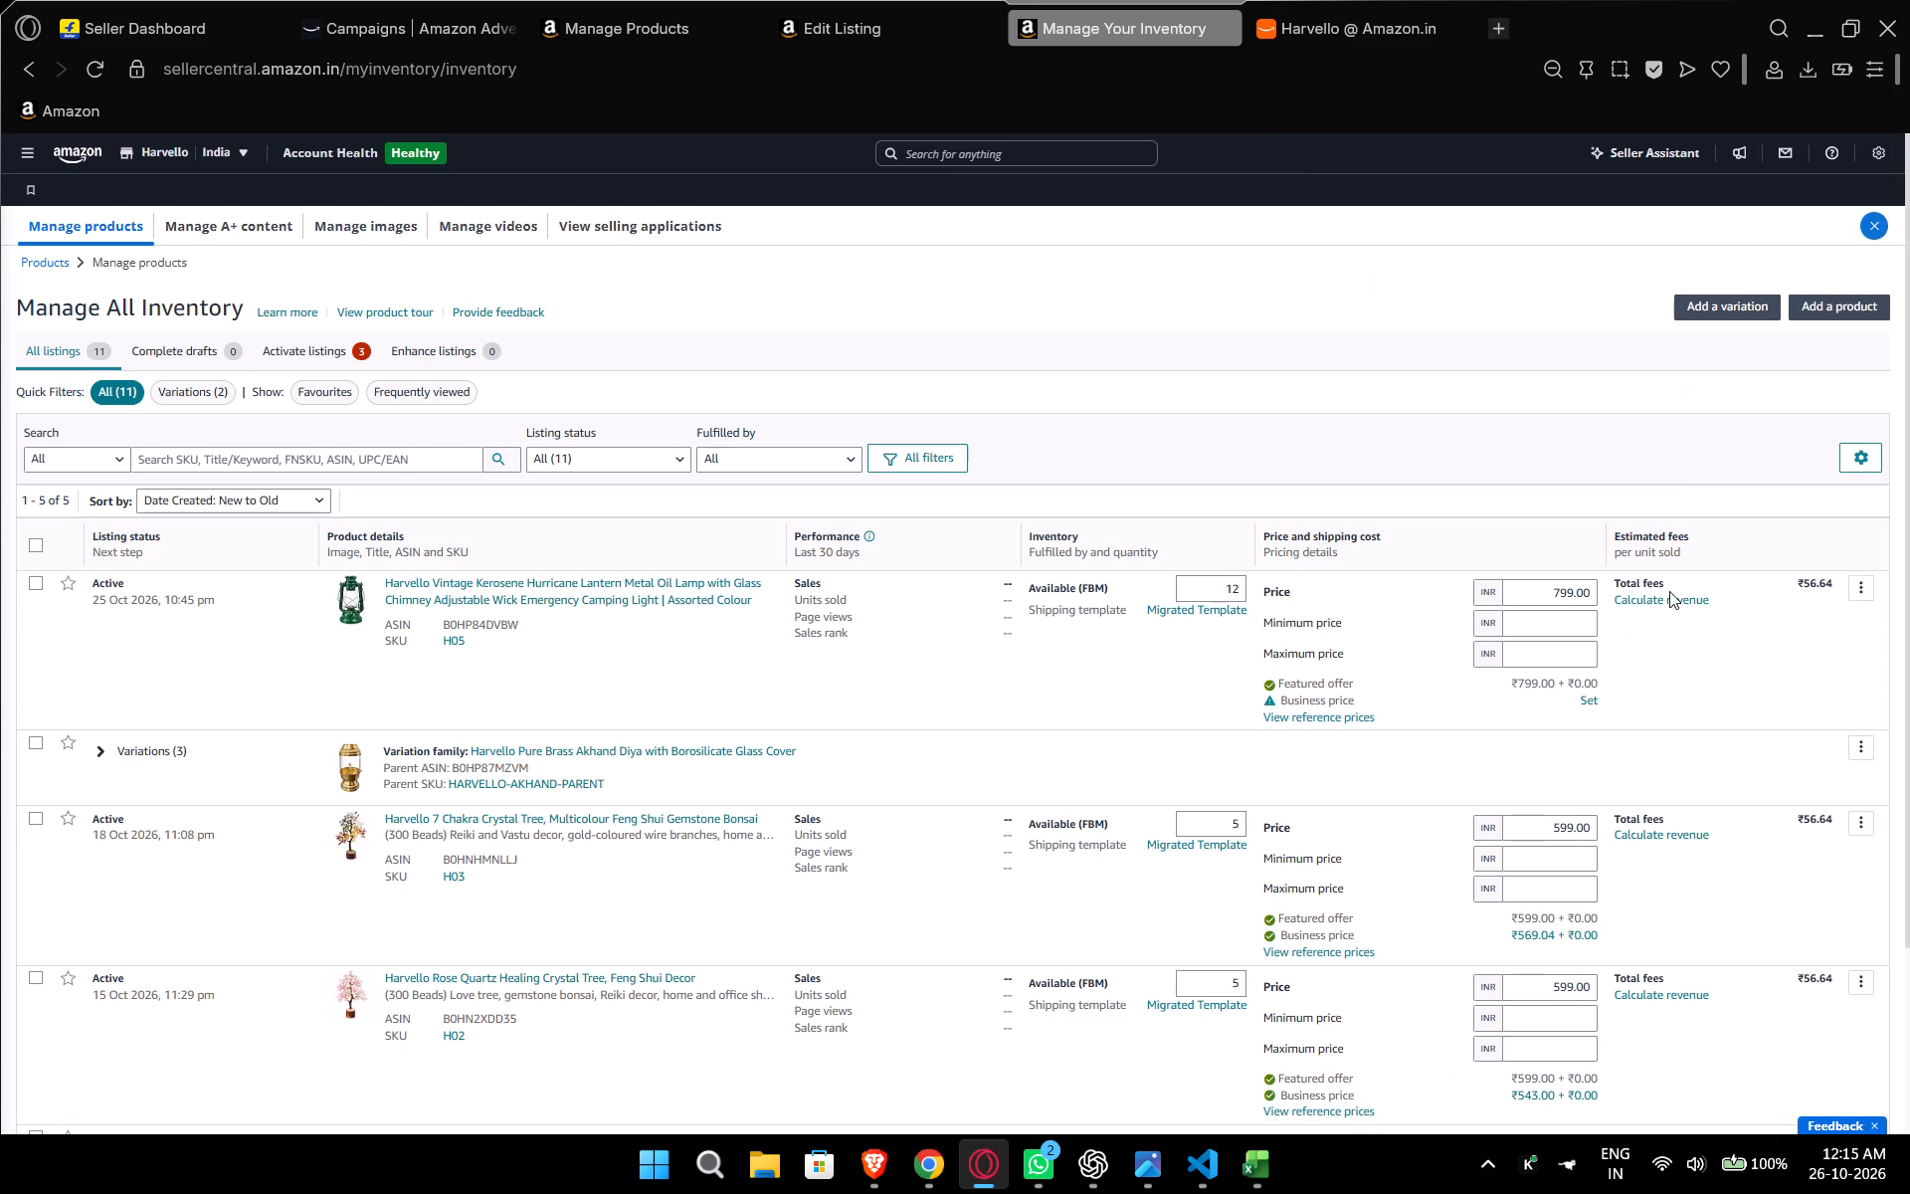
Estimate the lantern's profit in the Revenue Calculator with Fulfilment Cost ₹132.16 and Item Price ₹759, then close the calculator.
{"action": "left_click", "coordinate": [1665, 596]}
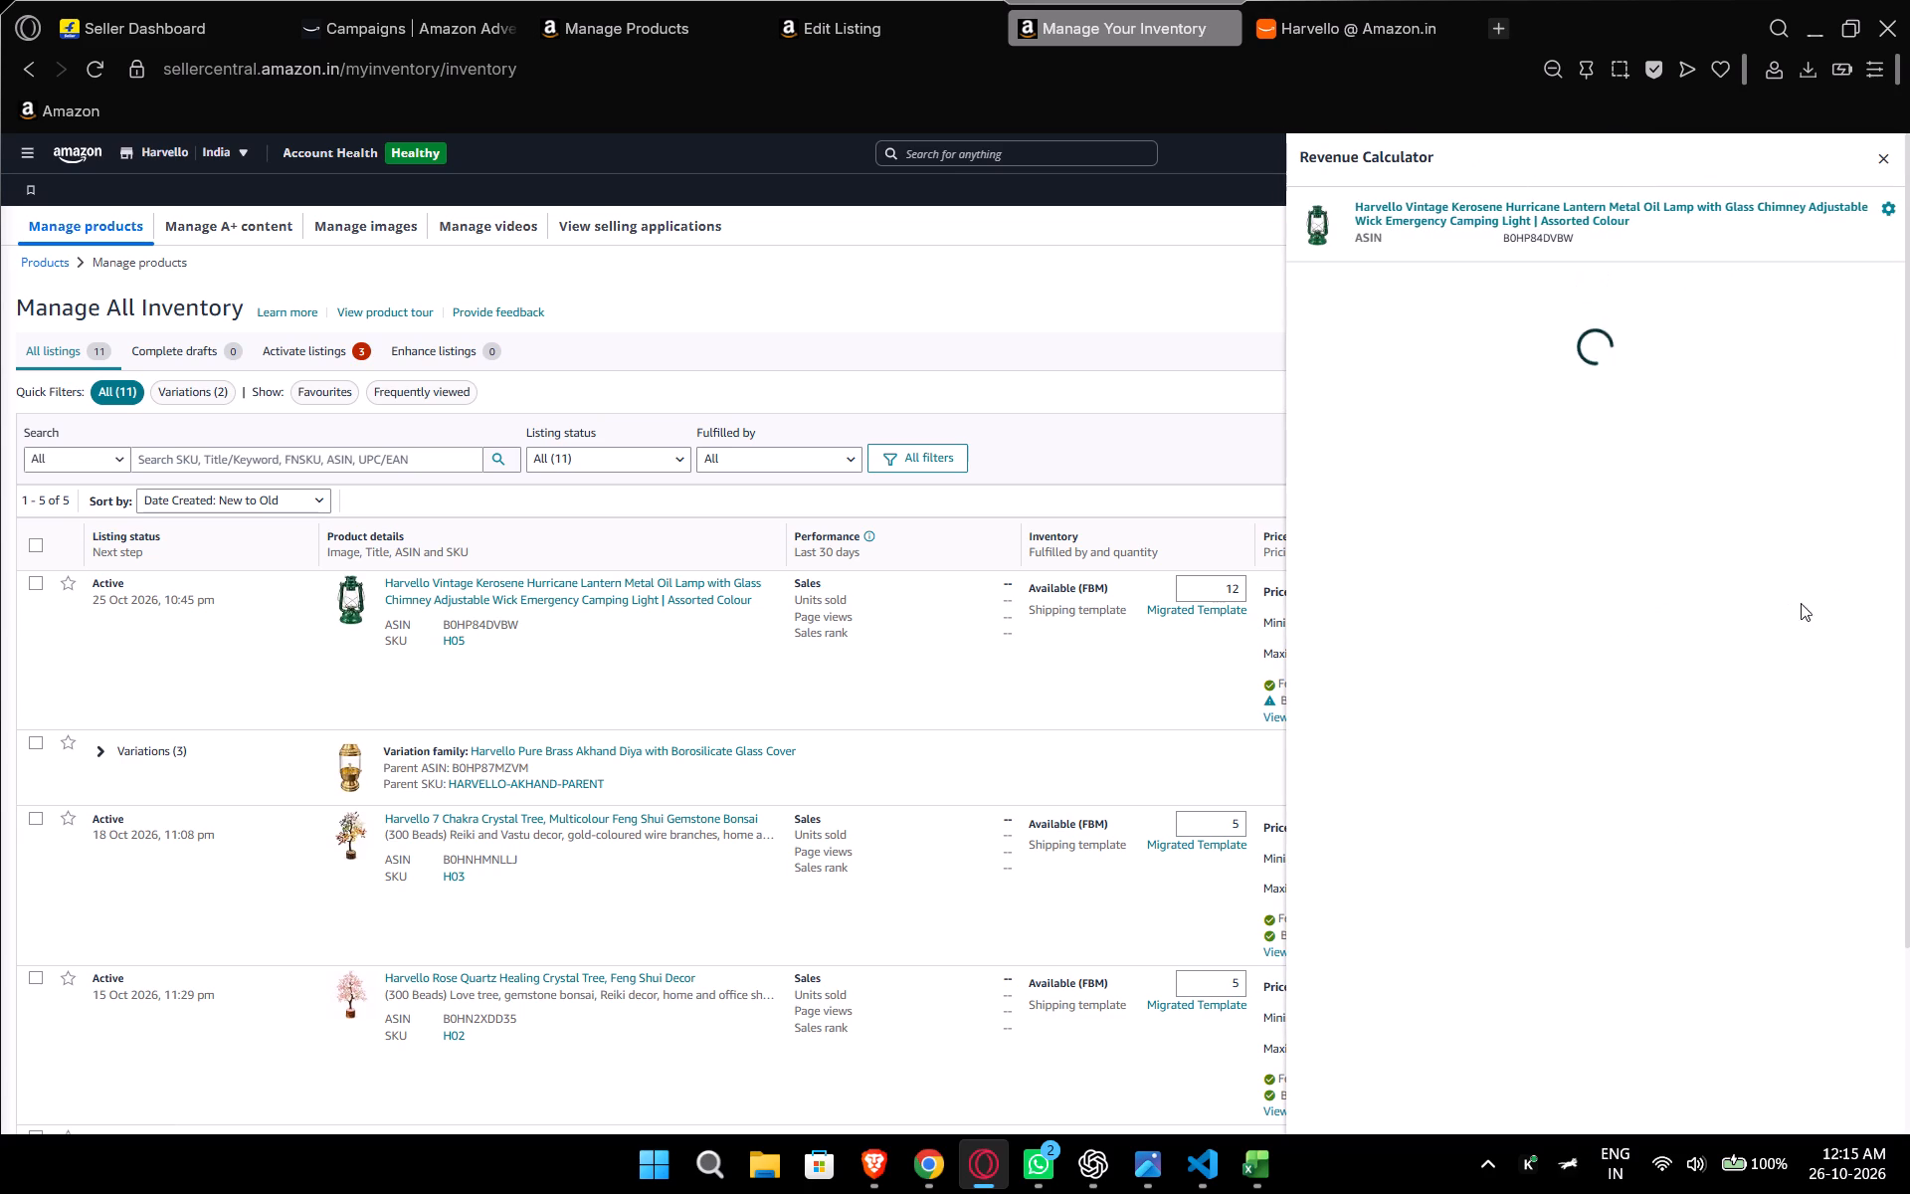
{"action": "left_click", "coordinate": [1848, 516]}
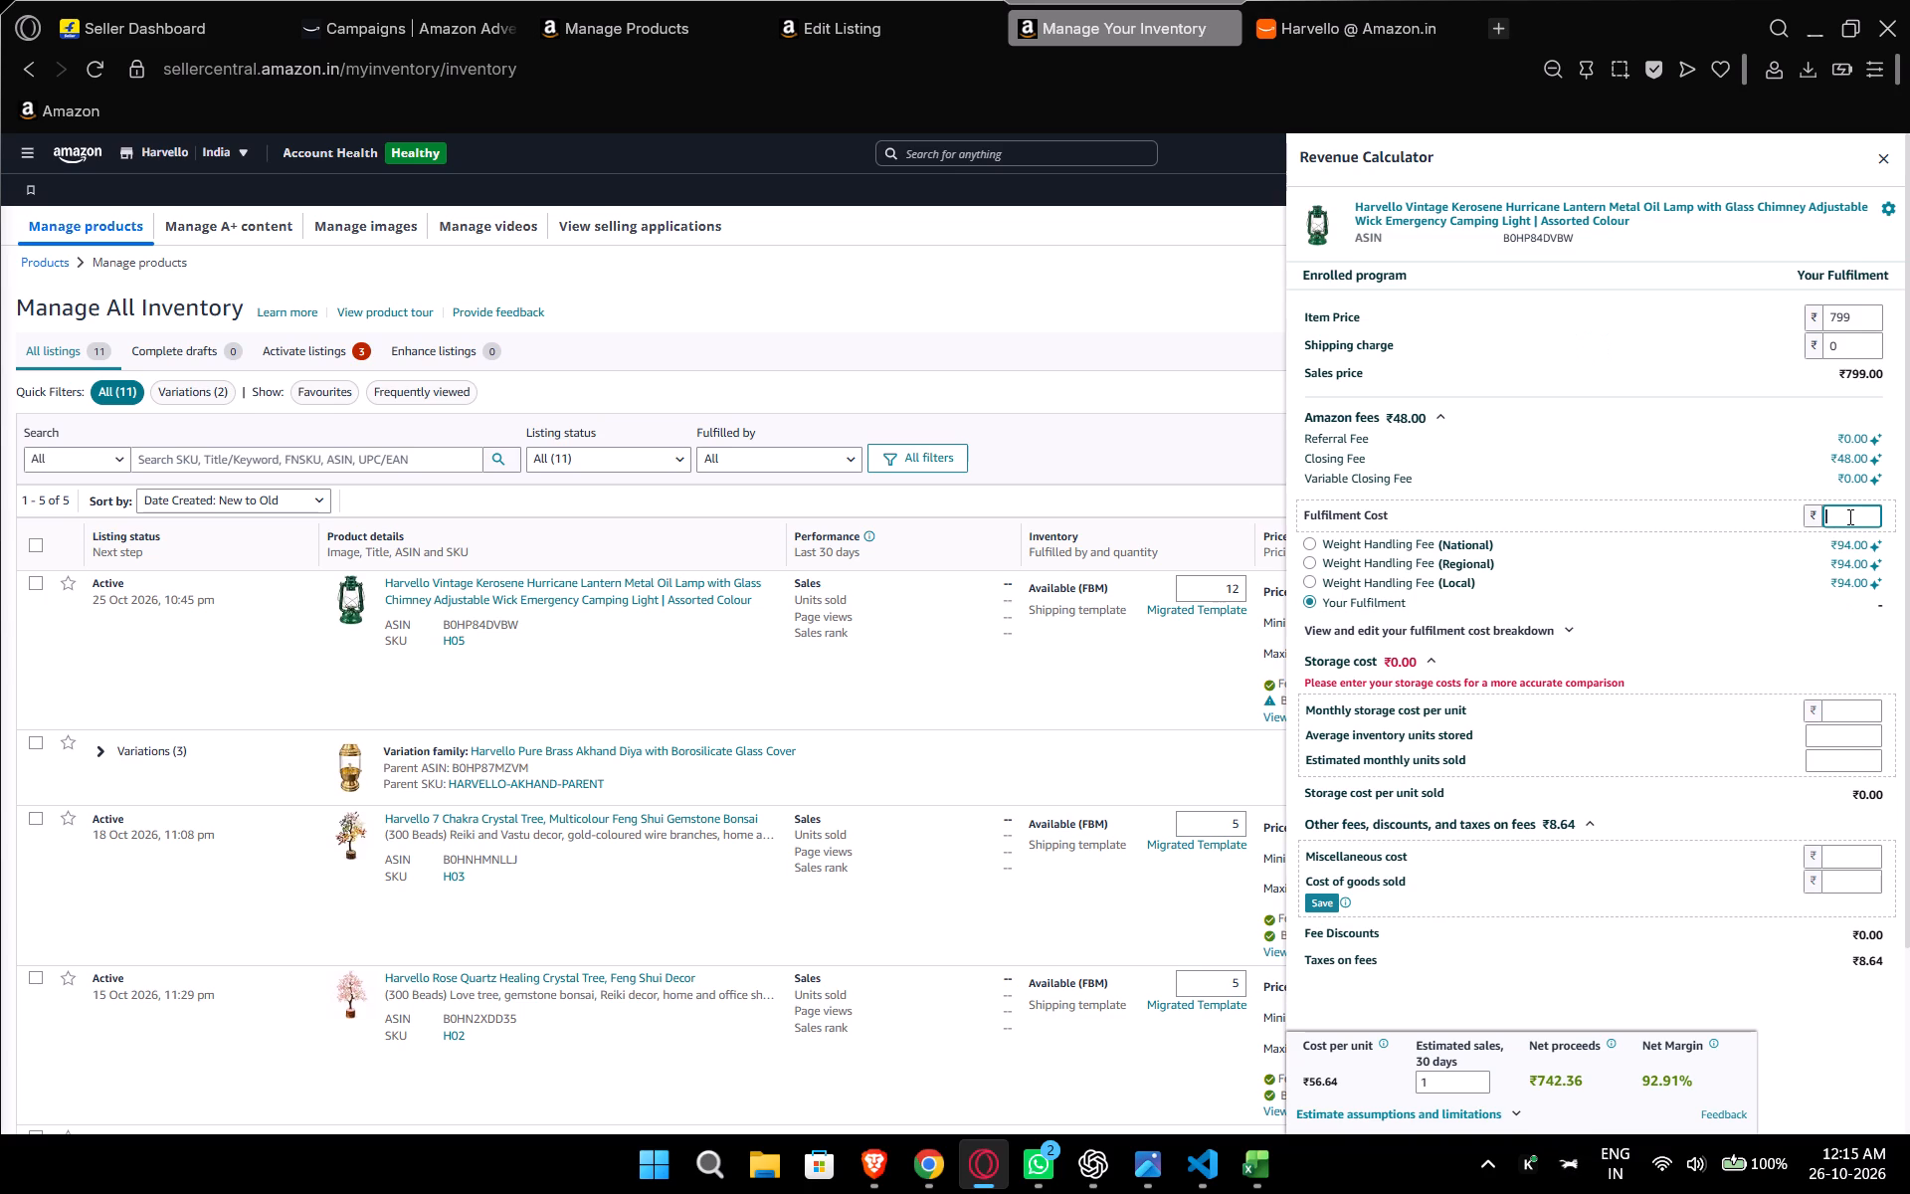
{"action": "type", "text": "132.16"}
{"action": "triple_click", "coordinate": [1863, 313]}
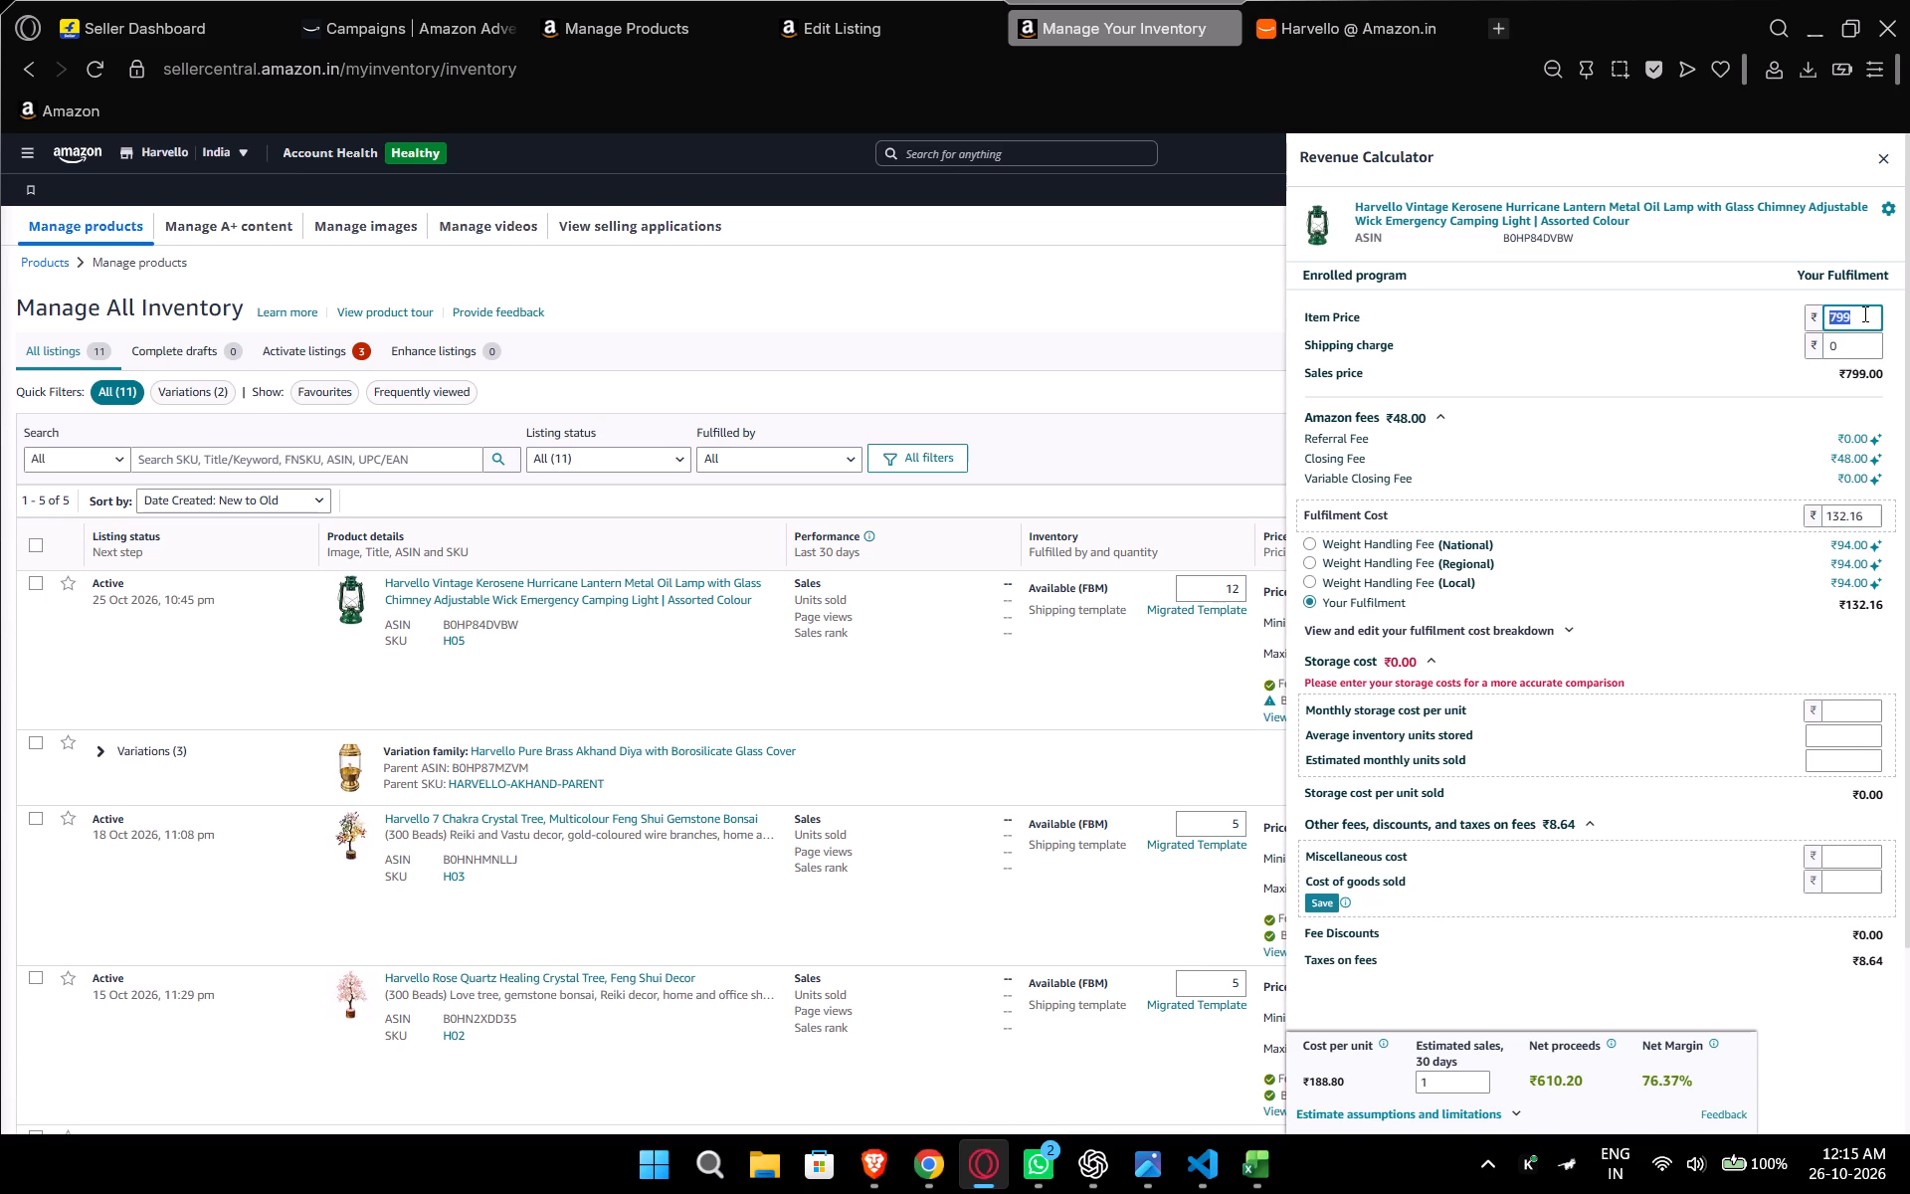
{"action": "type", "text": "759"}
{"action": "left_click", "coordinate": [1739, 354]}
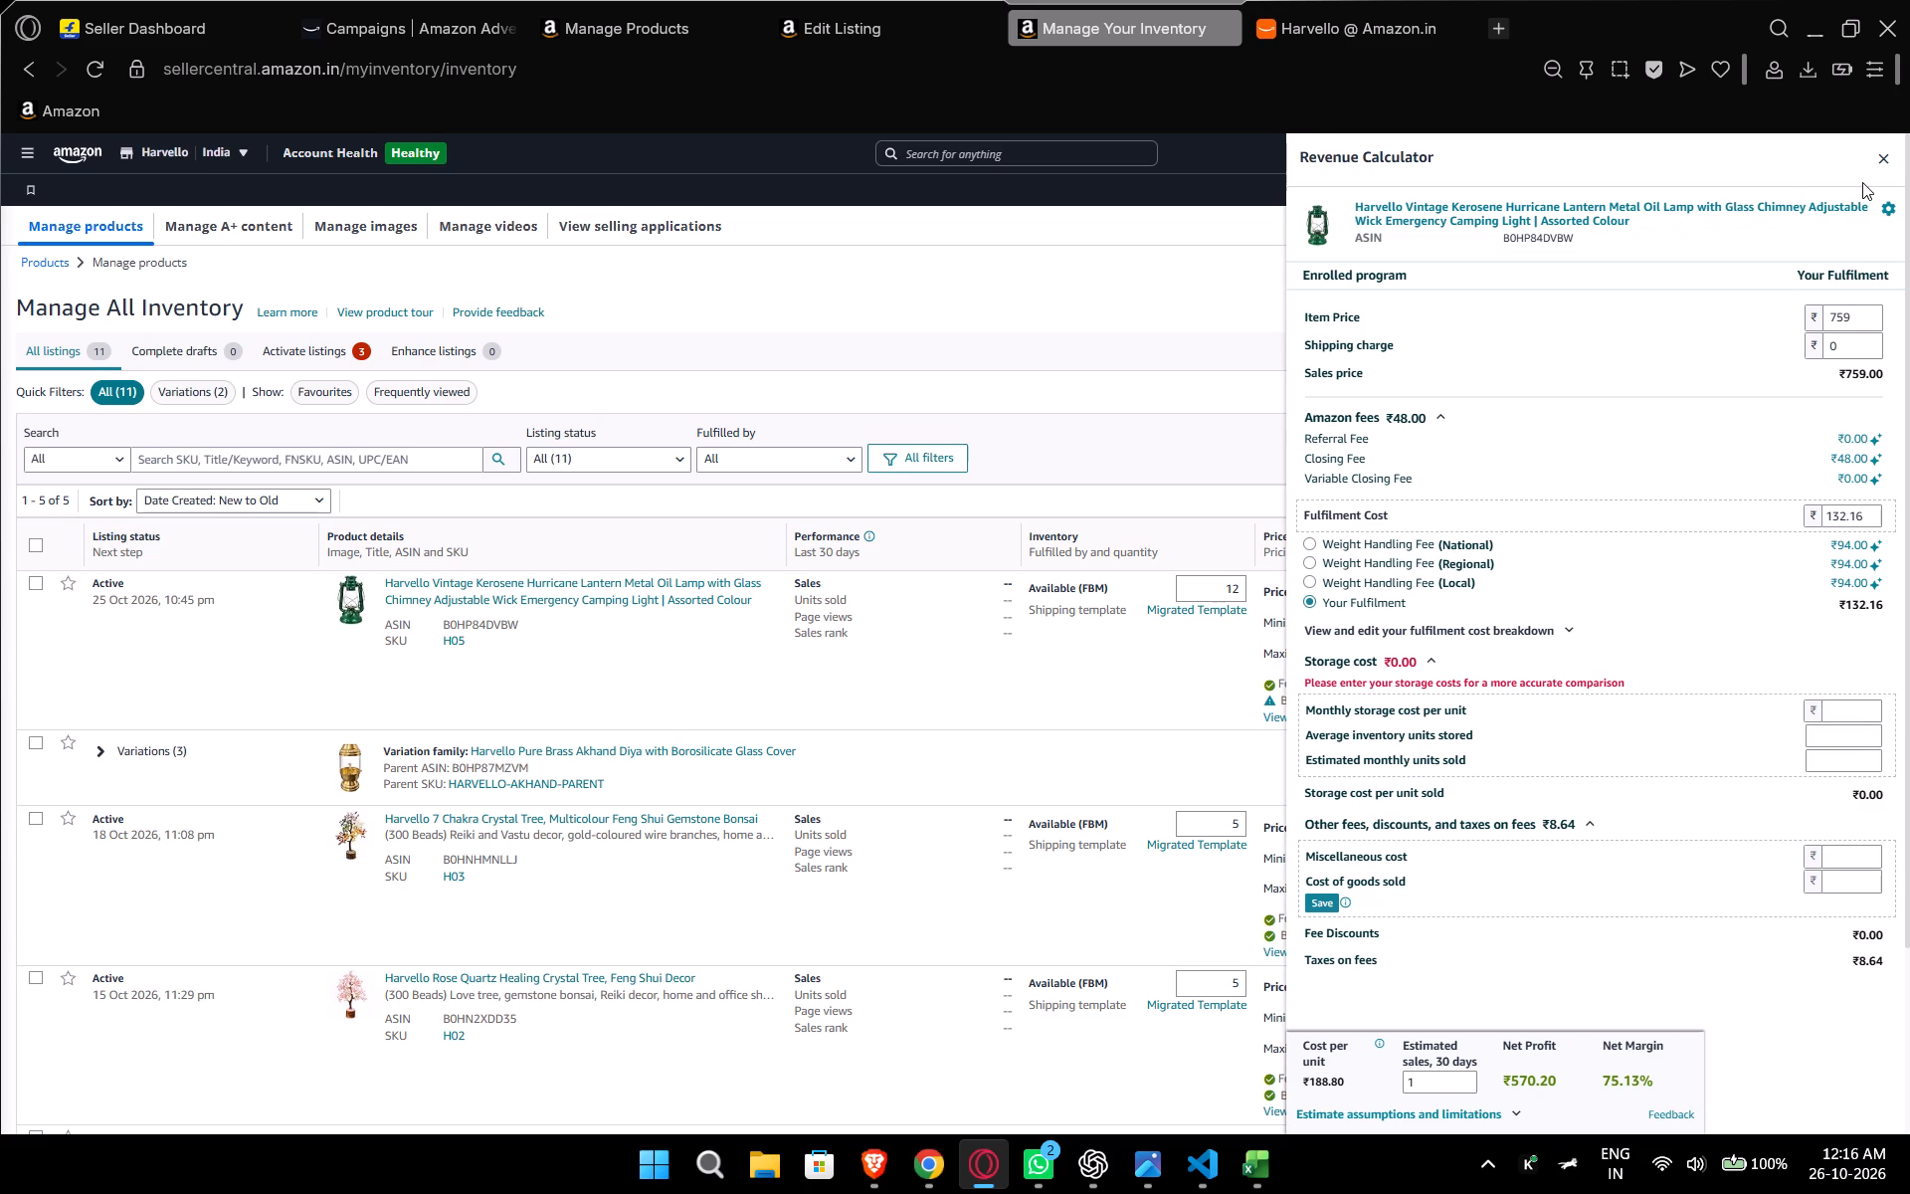
{"action": "left_click", "coordinate": [1879, 156]}
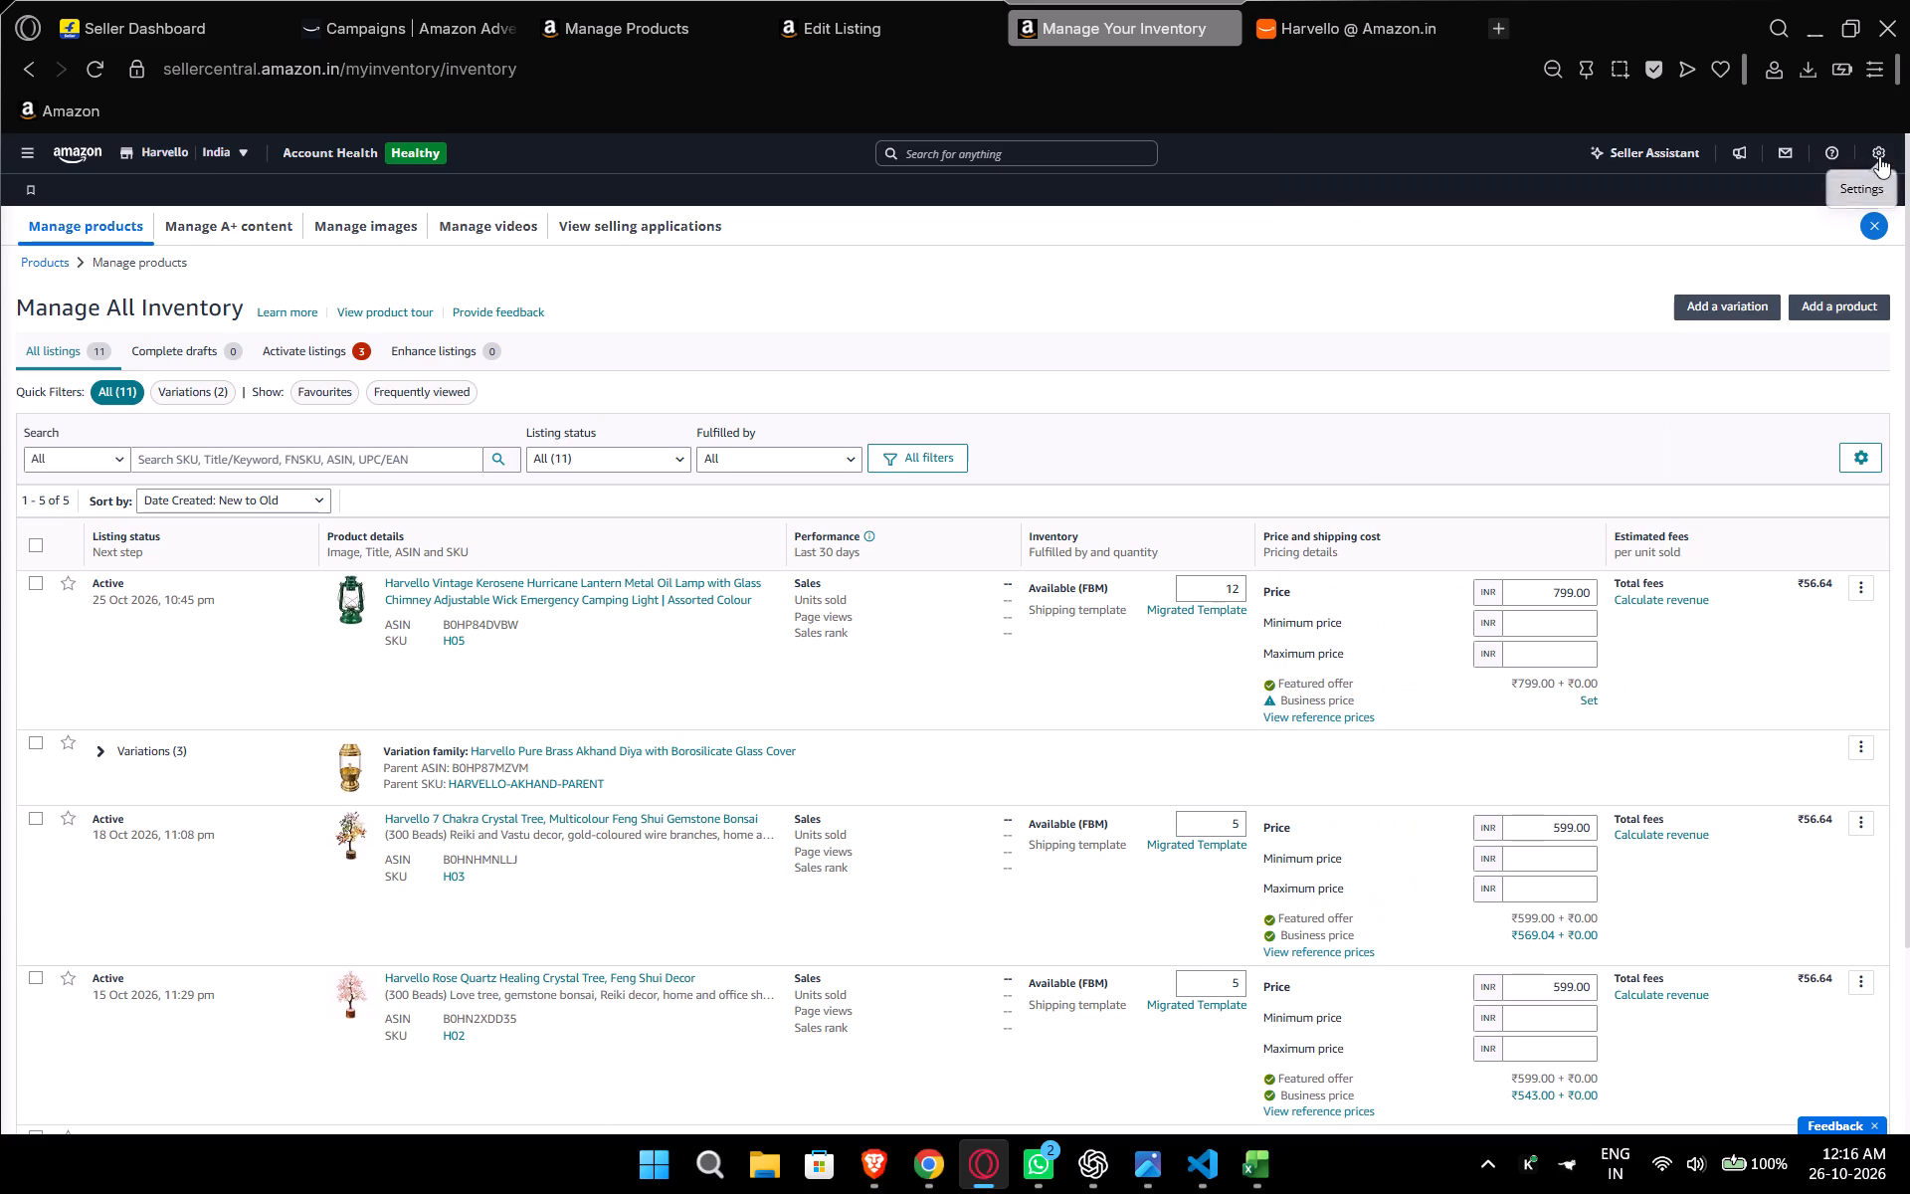
Reopen the lantern's Revenue Calculator at its listed price and set the Fulfilment Cost to ₹132.16.
{"action": "left_click", "coordinate": [1642, 595]}
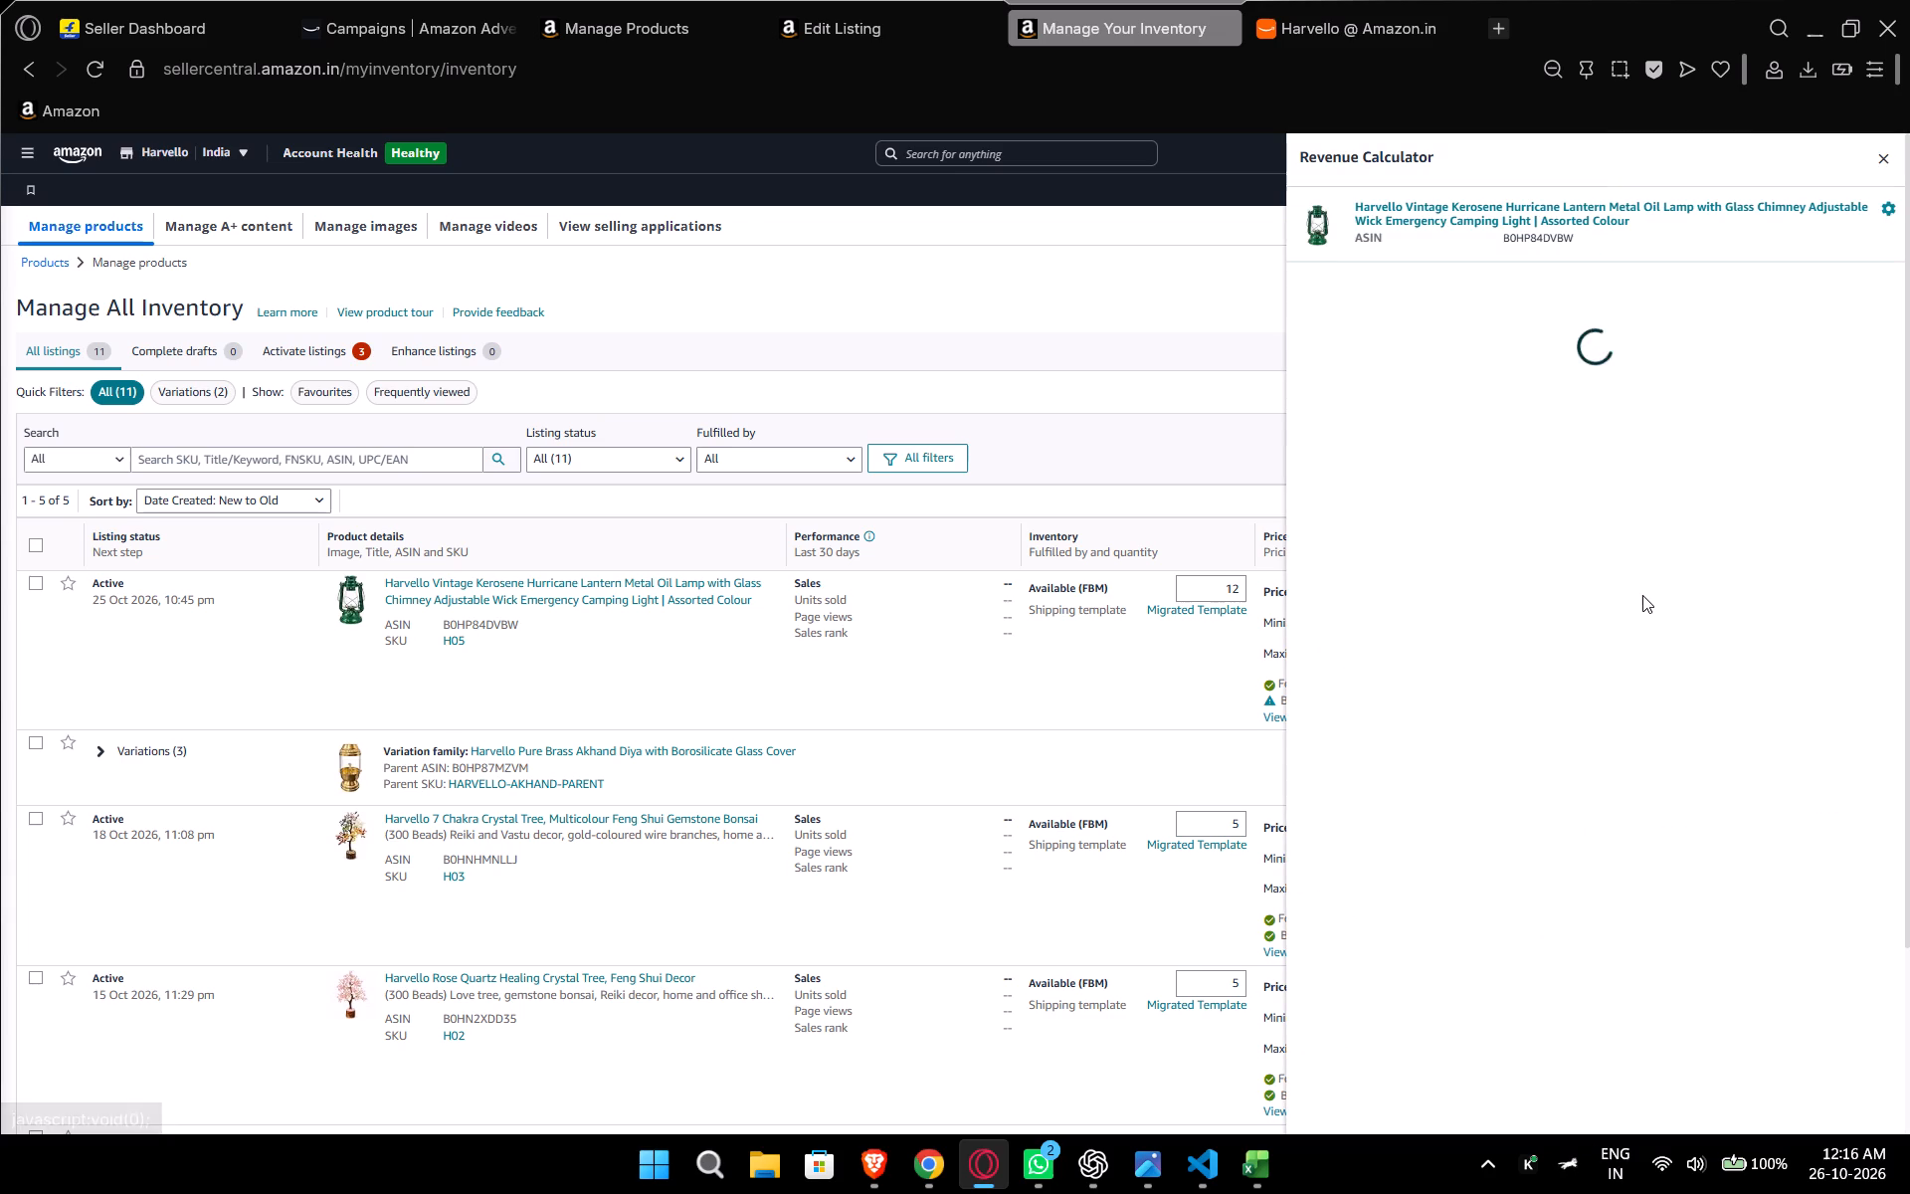
{"action": "left_click", "coordinate": [1850, 522]}
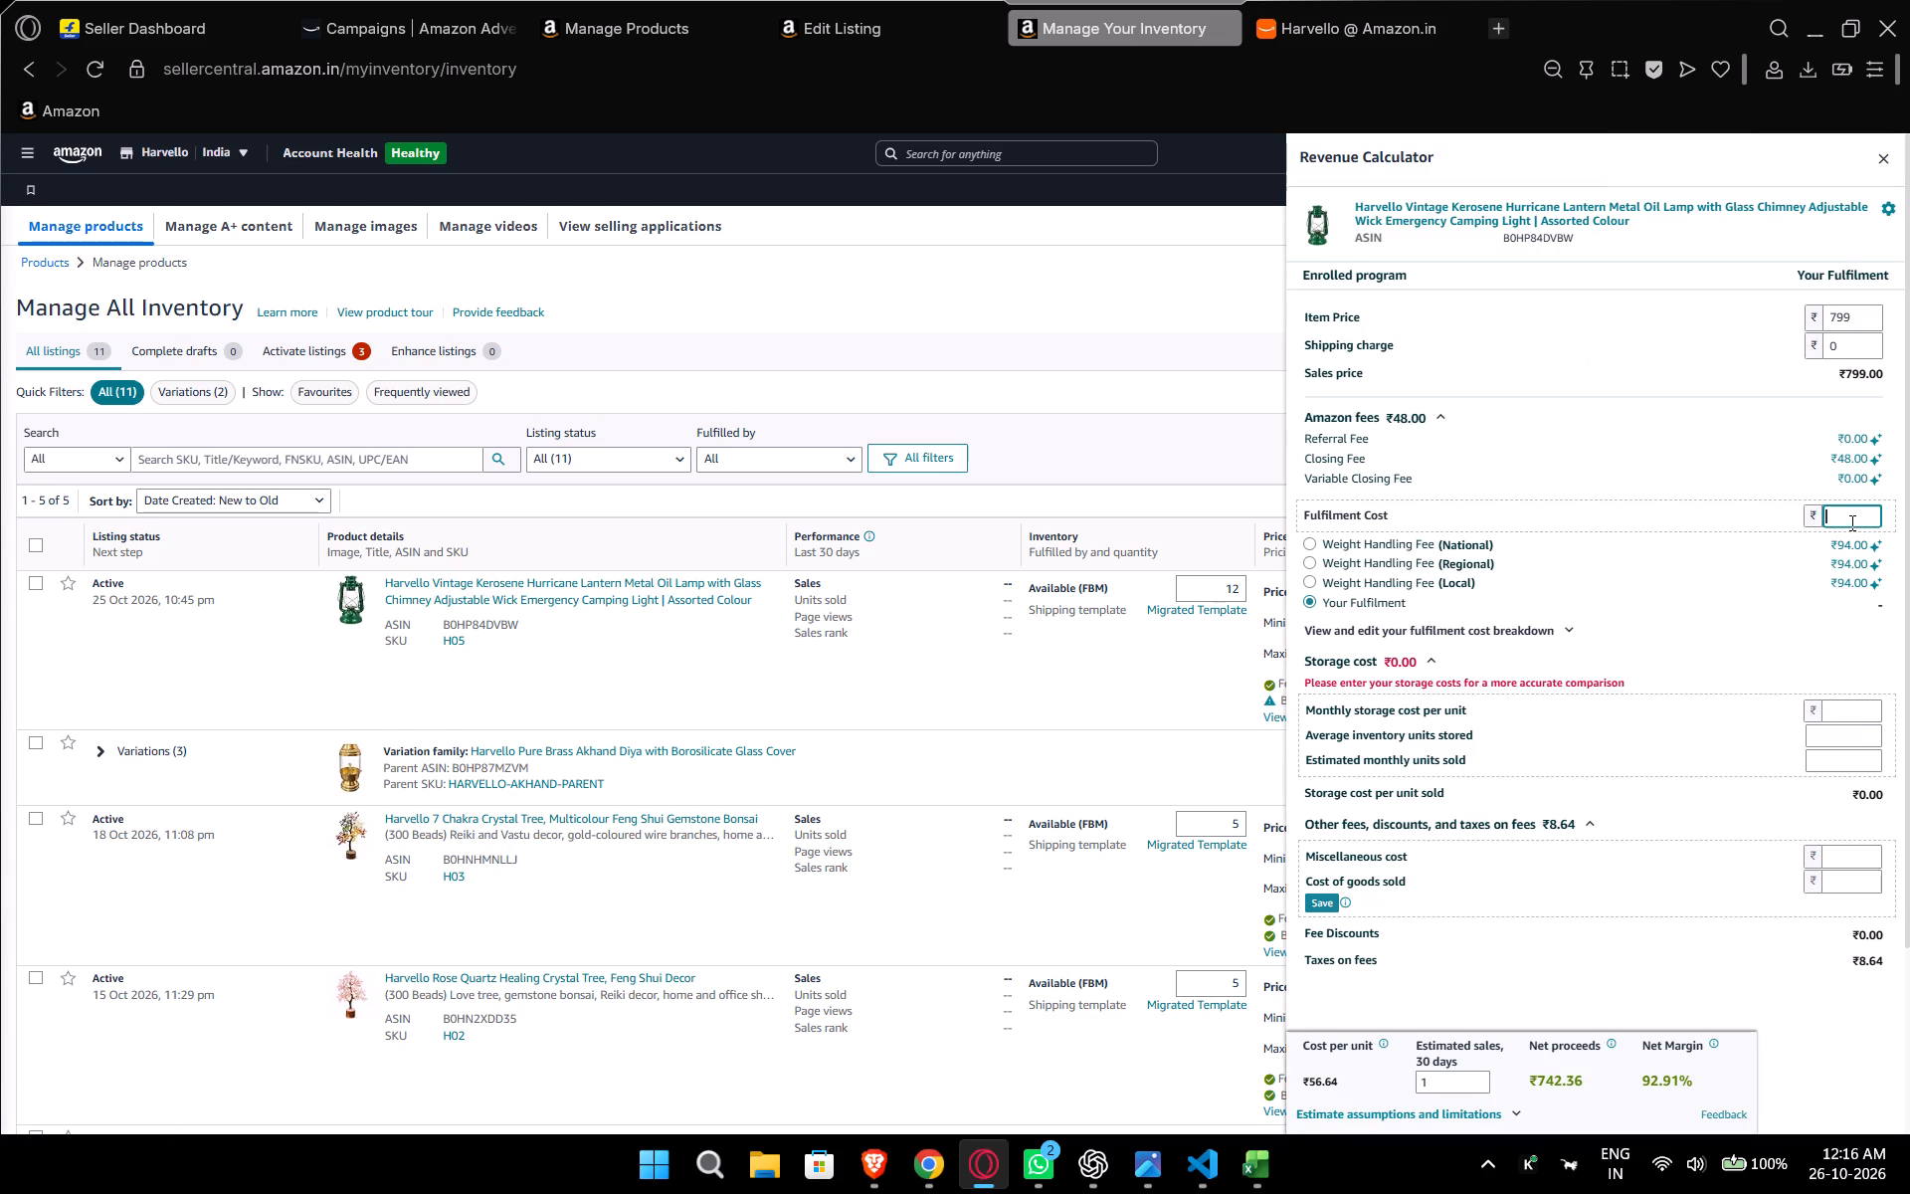
{"action": "type", "text": "132.16"}
{"action": "left_click", "coordinate": [1723, 540]}
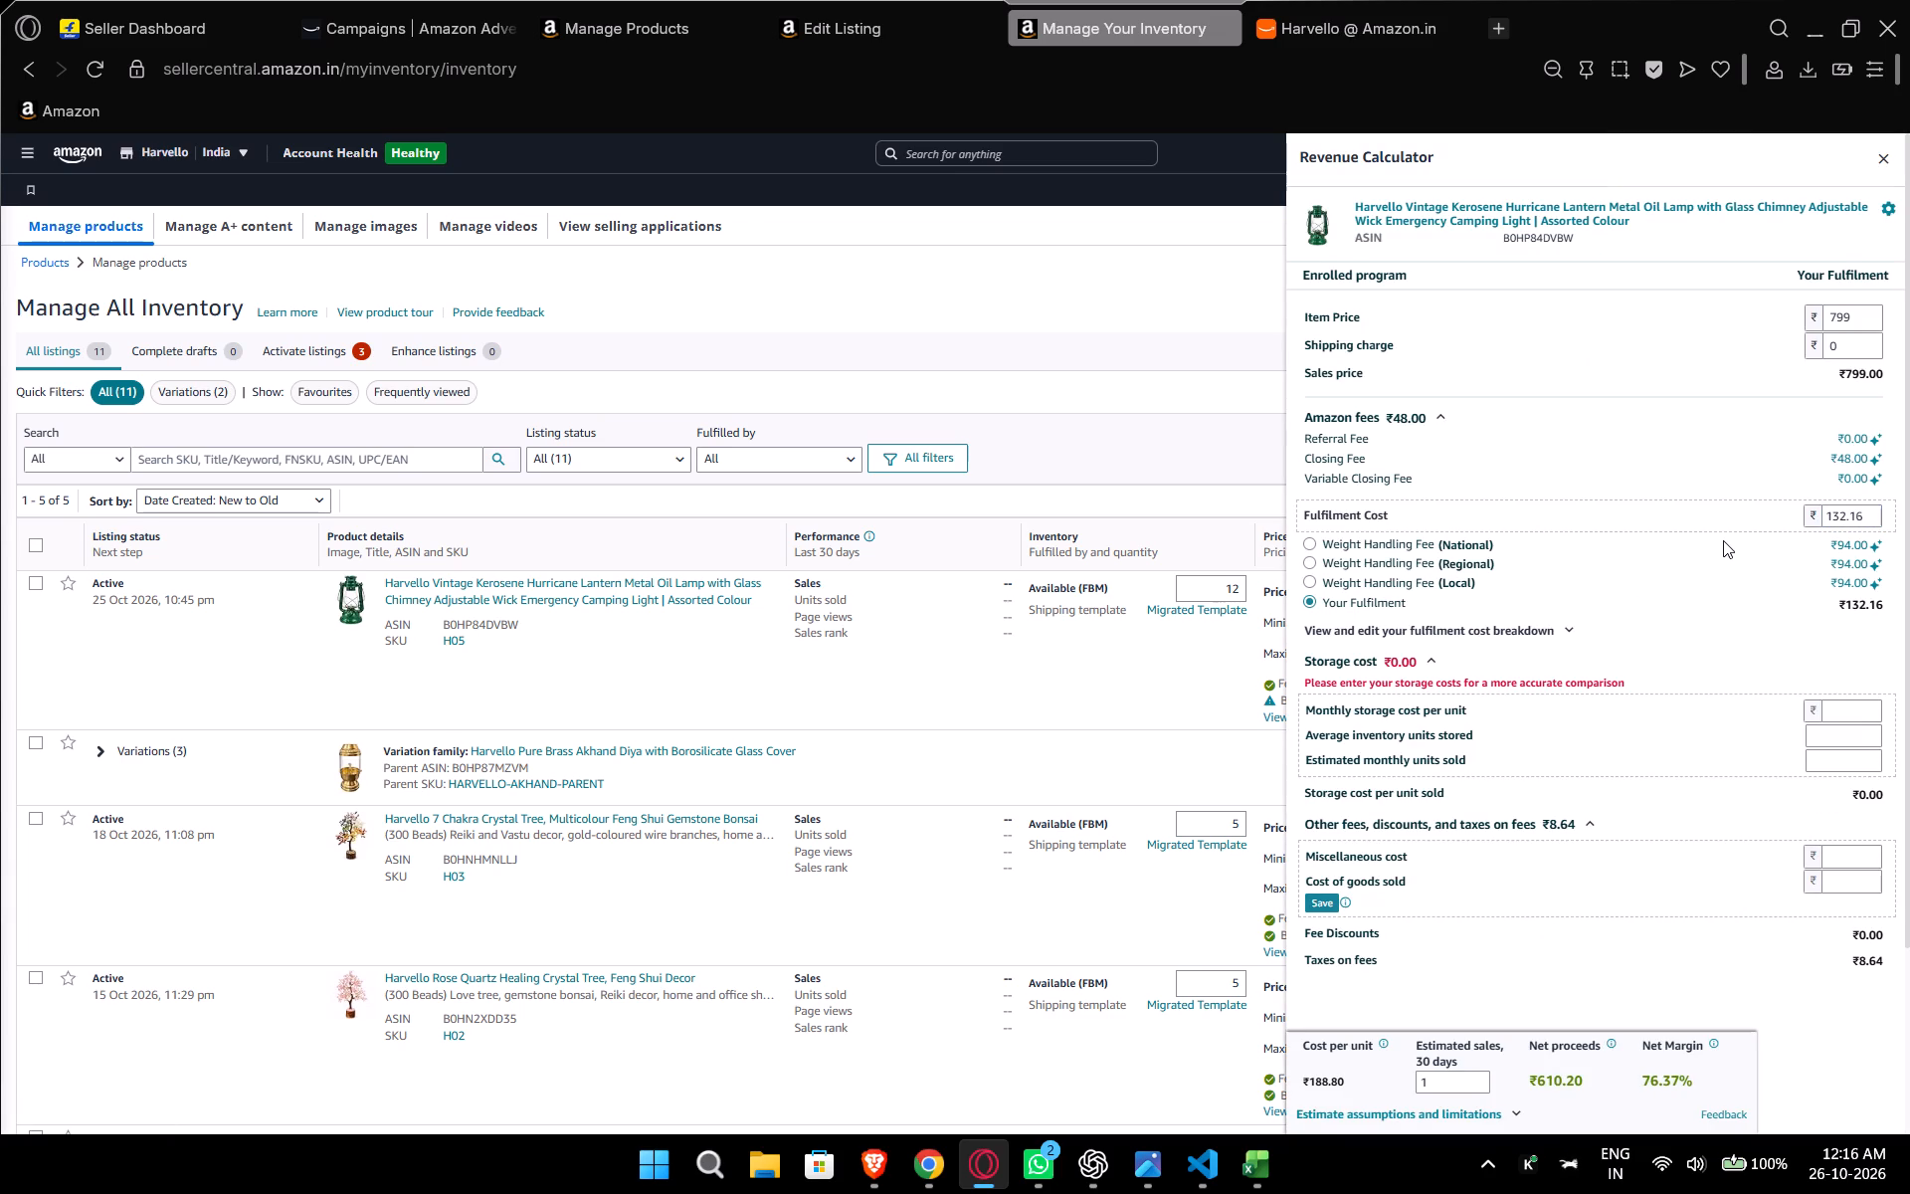
{"action": "key", "text": "shift+super+s"}
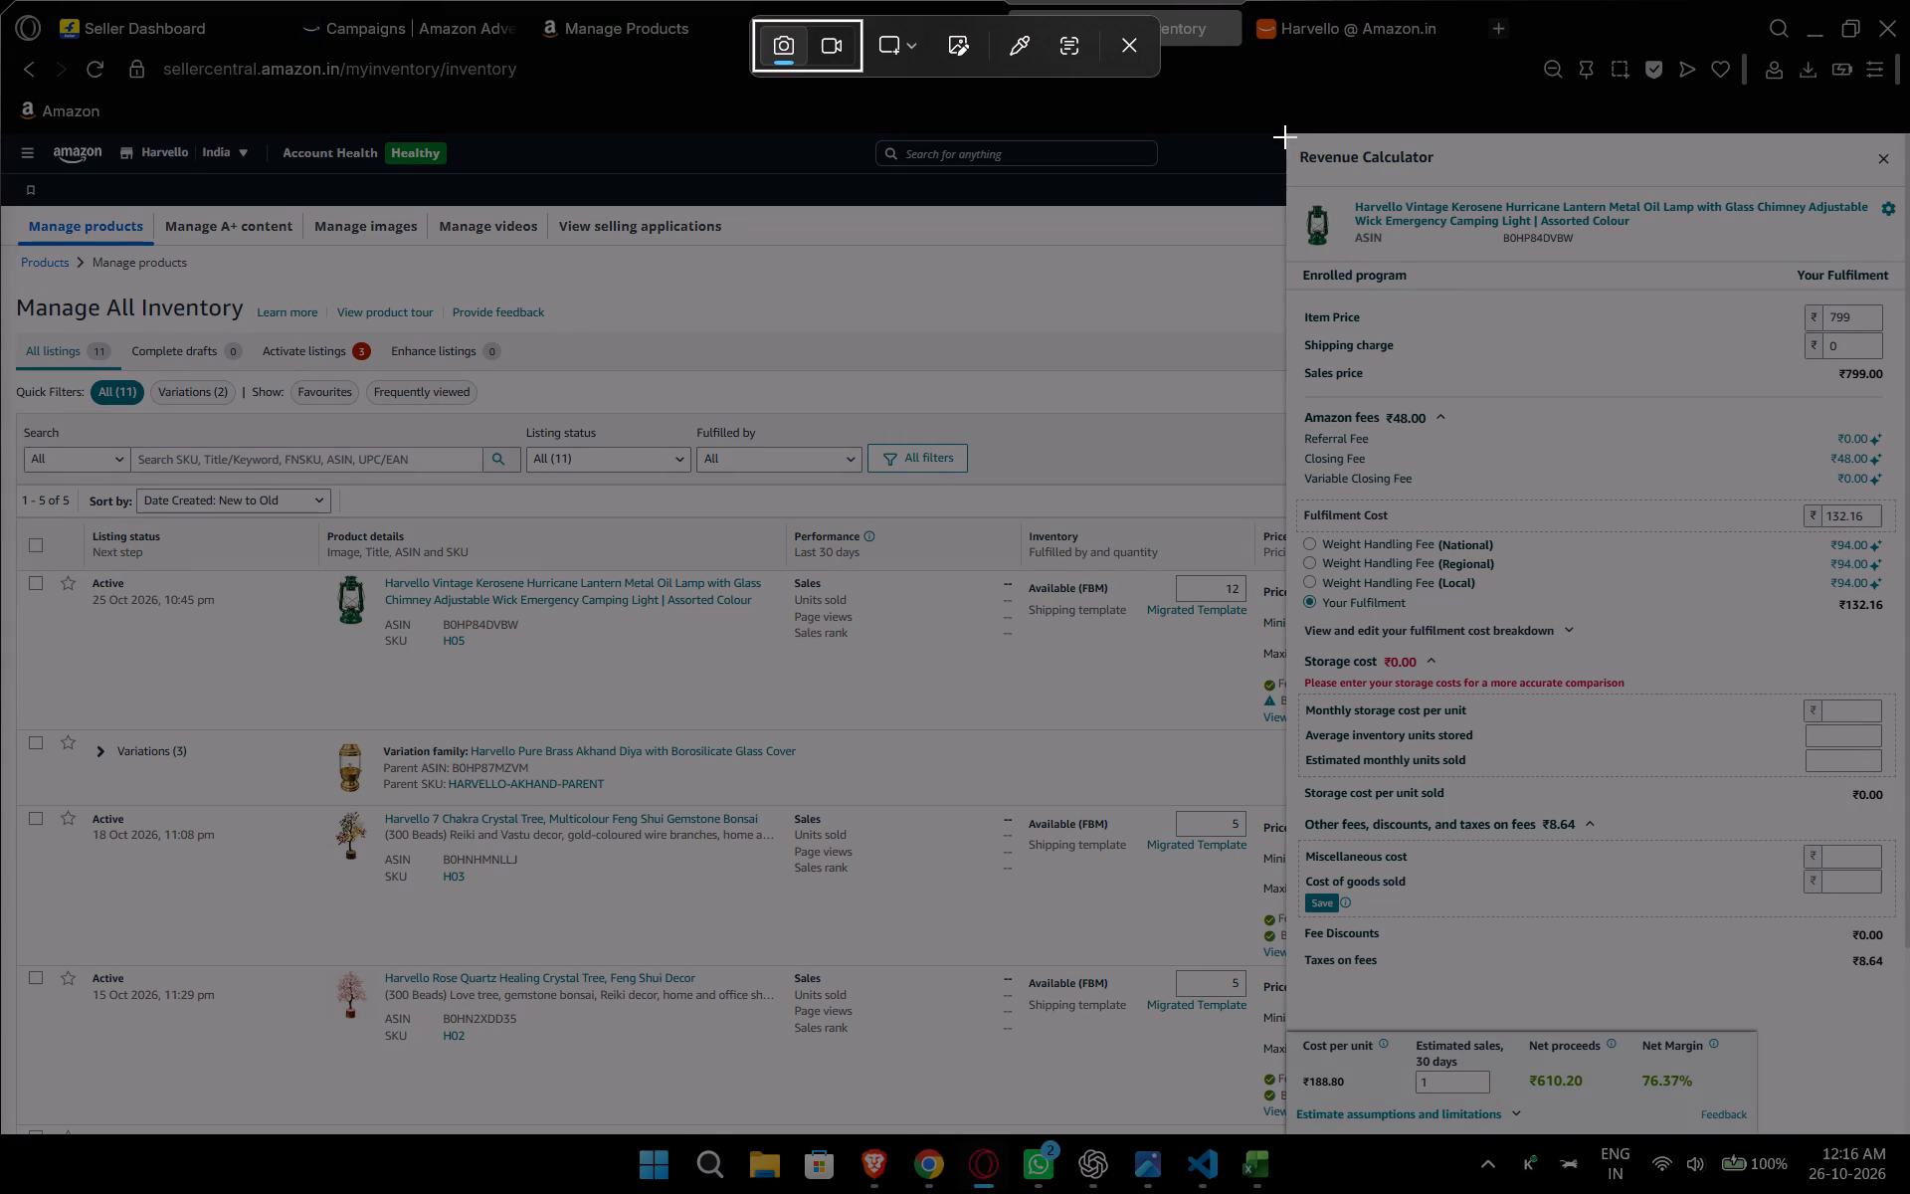
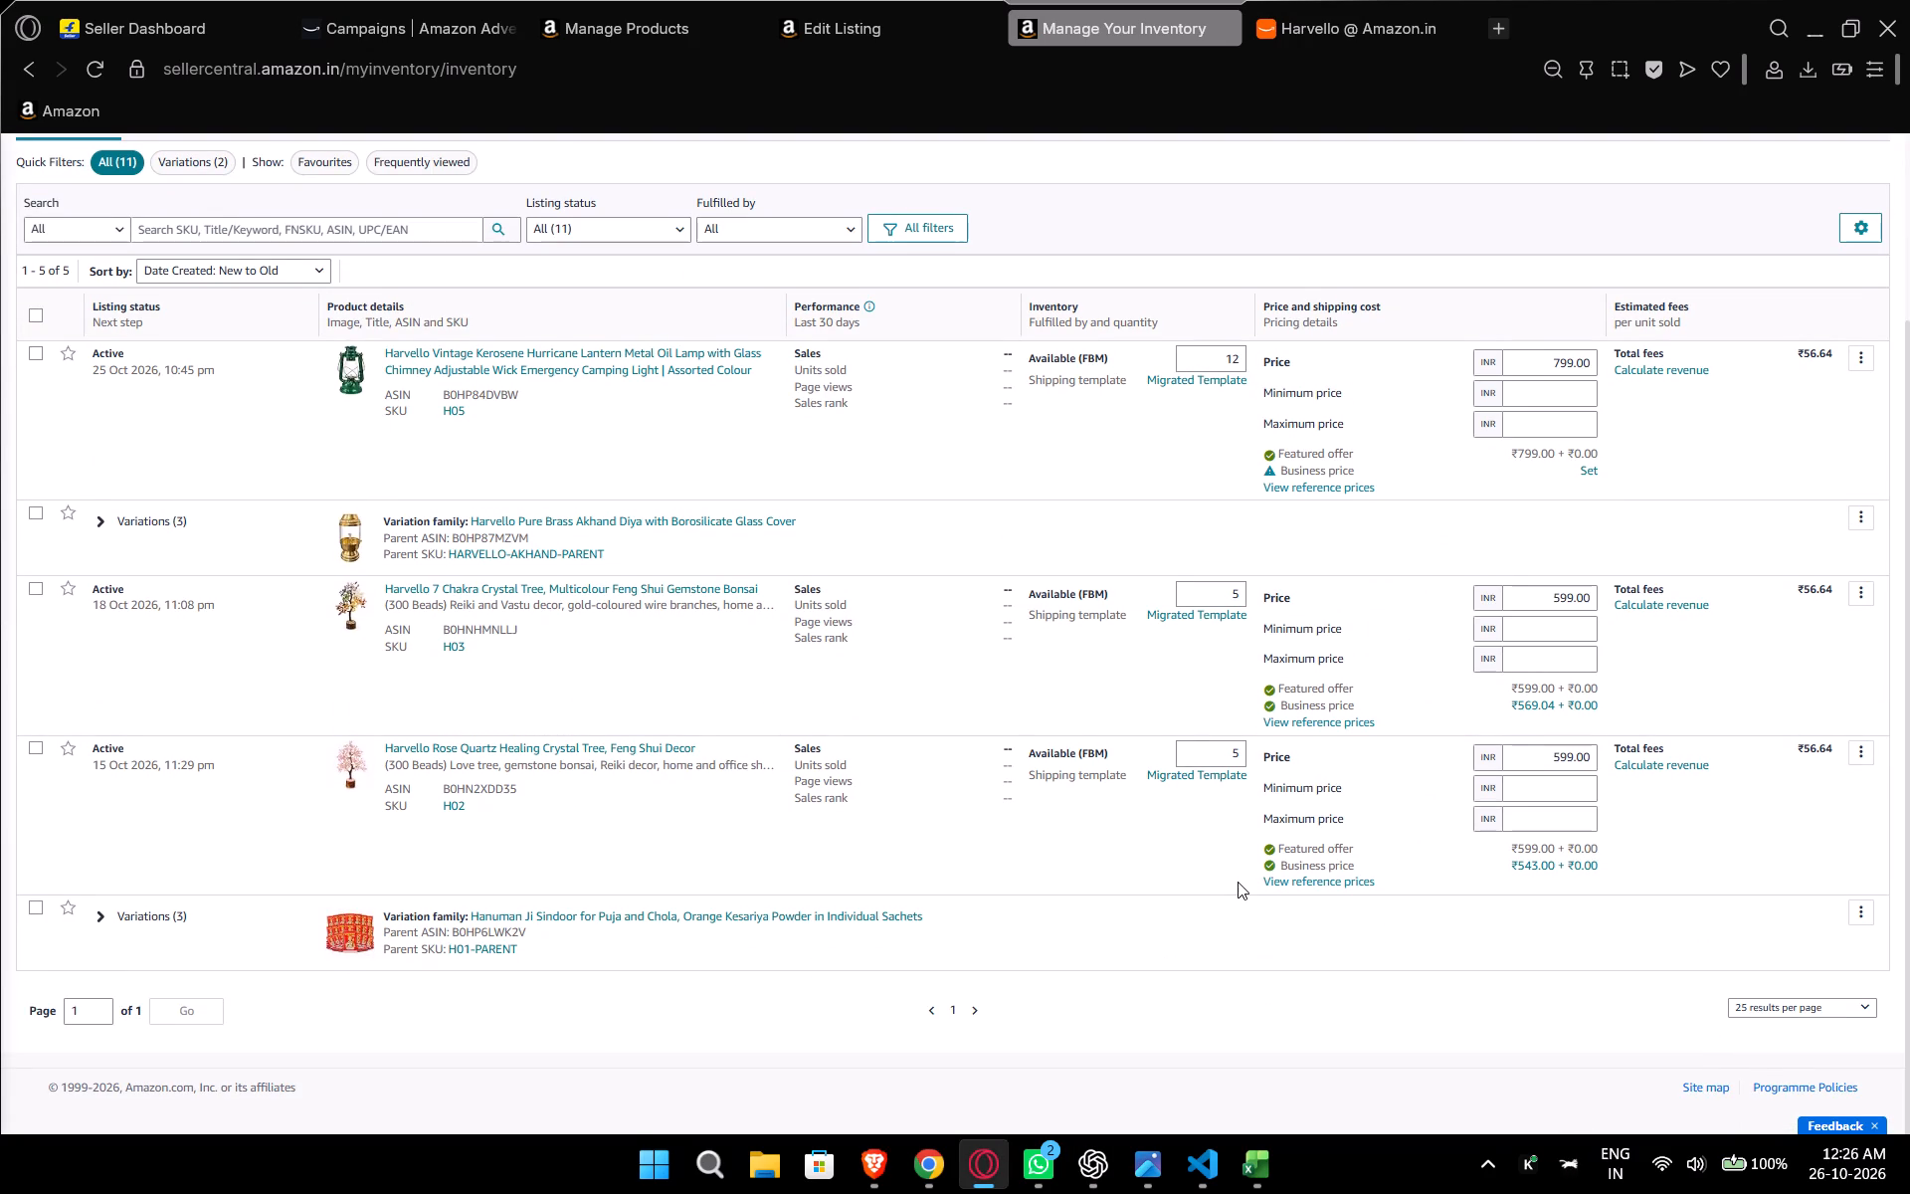
{"action": "left_click", "coordinate": [1538, 871]}
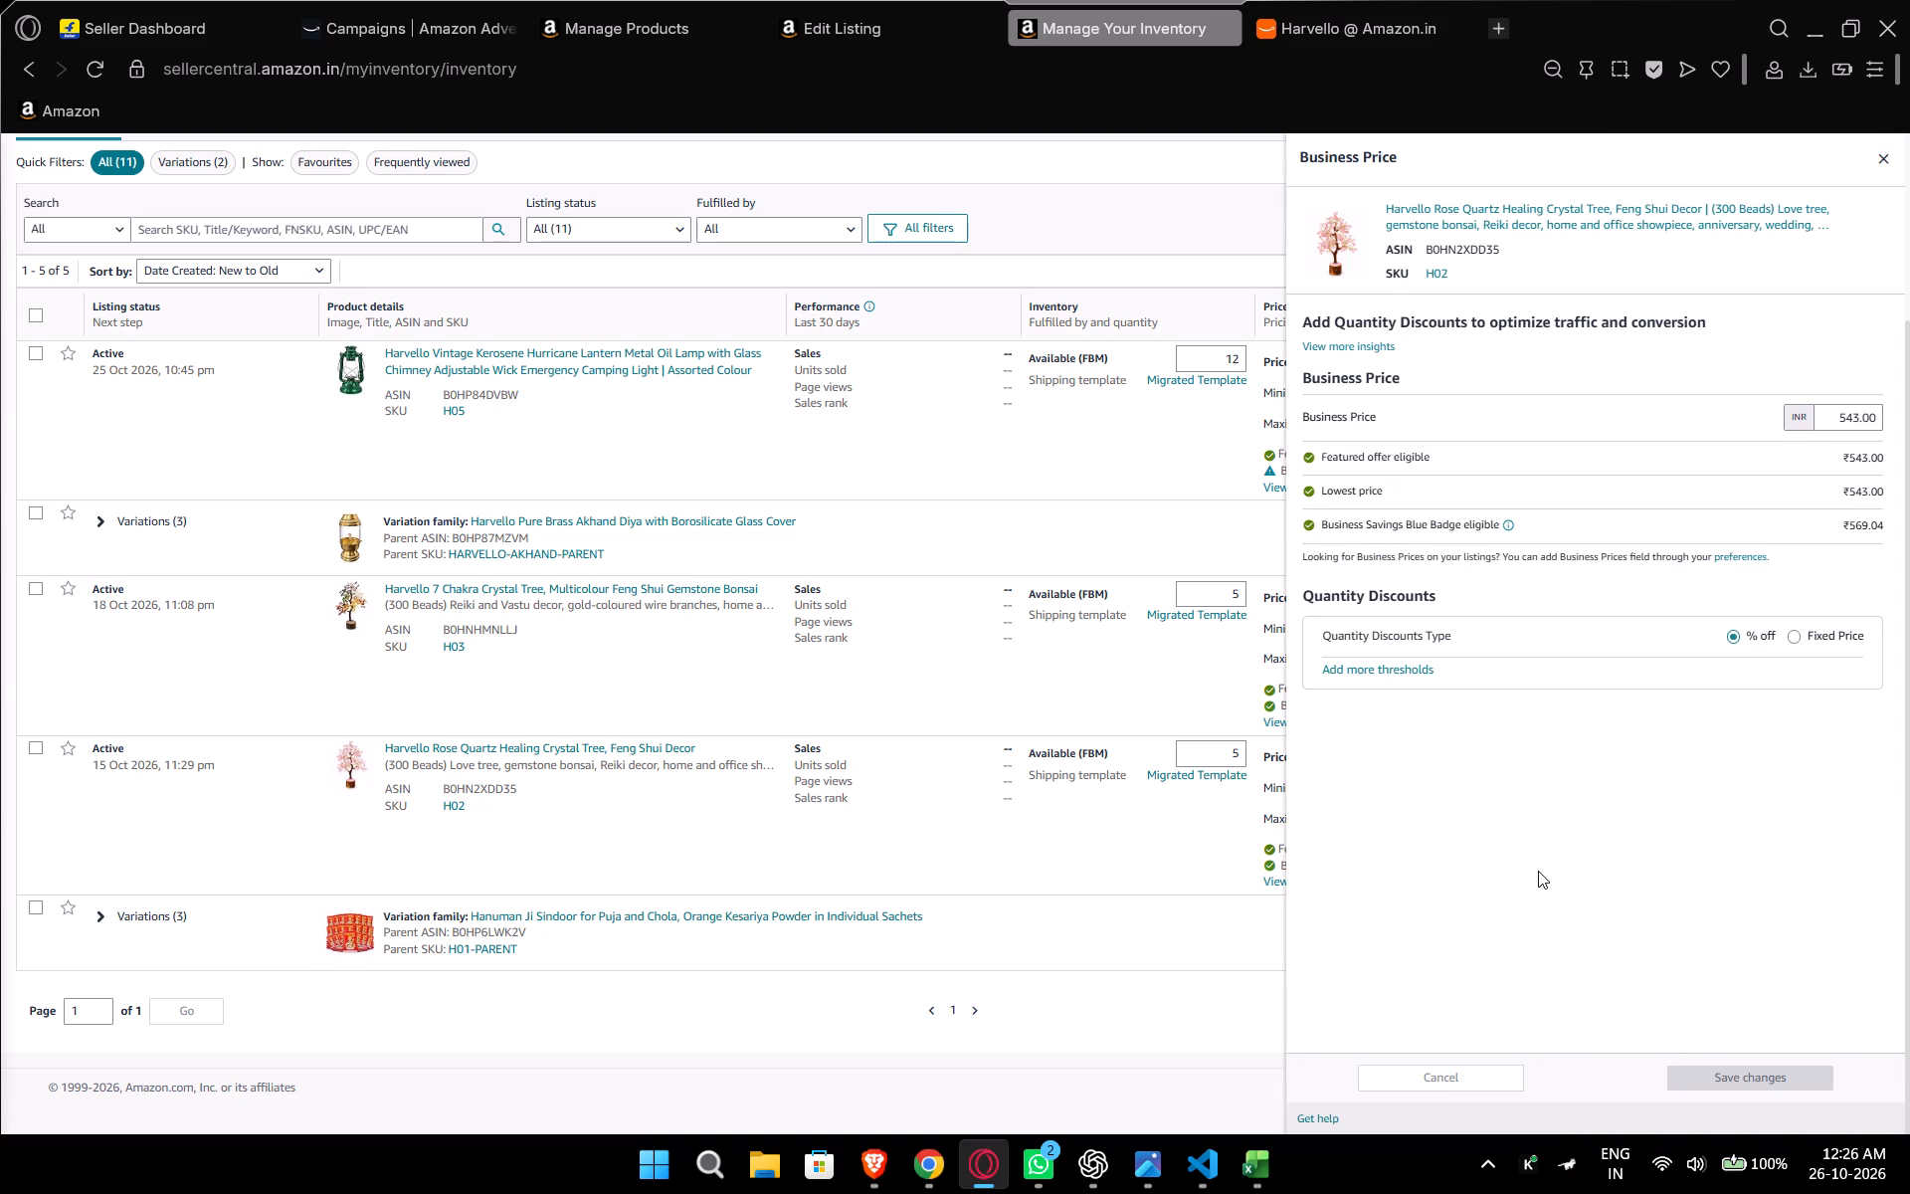
{"action": "triple_click", "coordinate": [1837, 419]}
{"action": "type", "text": "569"}
{"action": "type", "text": ".04"}
{"action": "left_click", "coordinate": [1665, 852]}
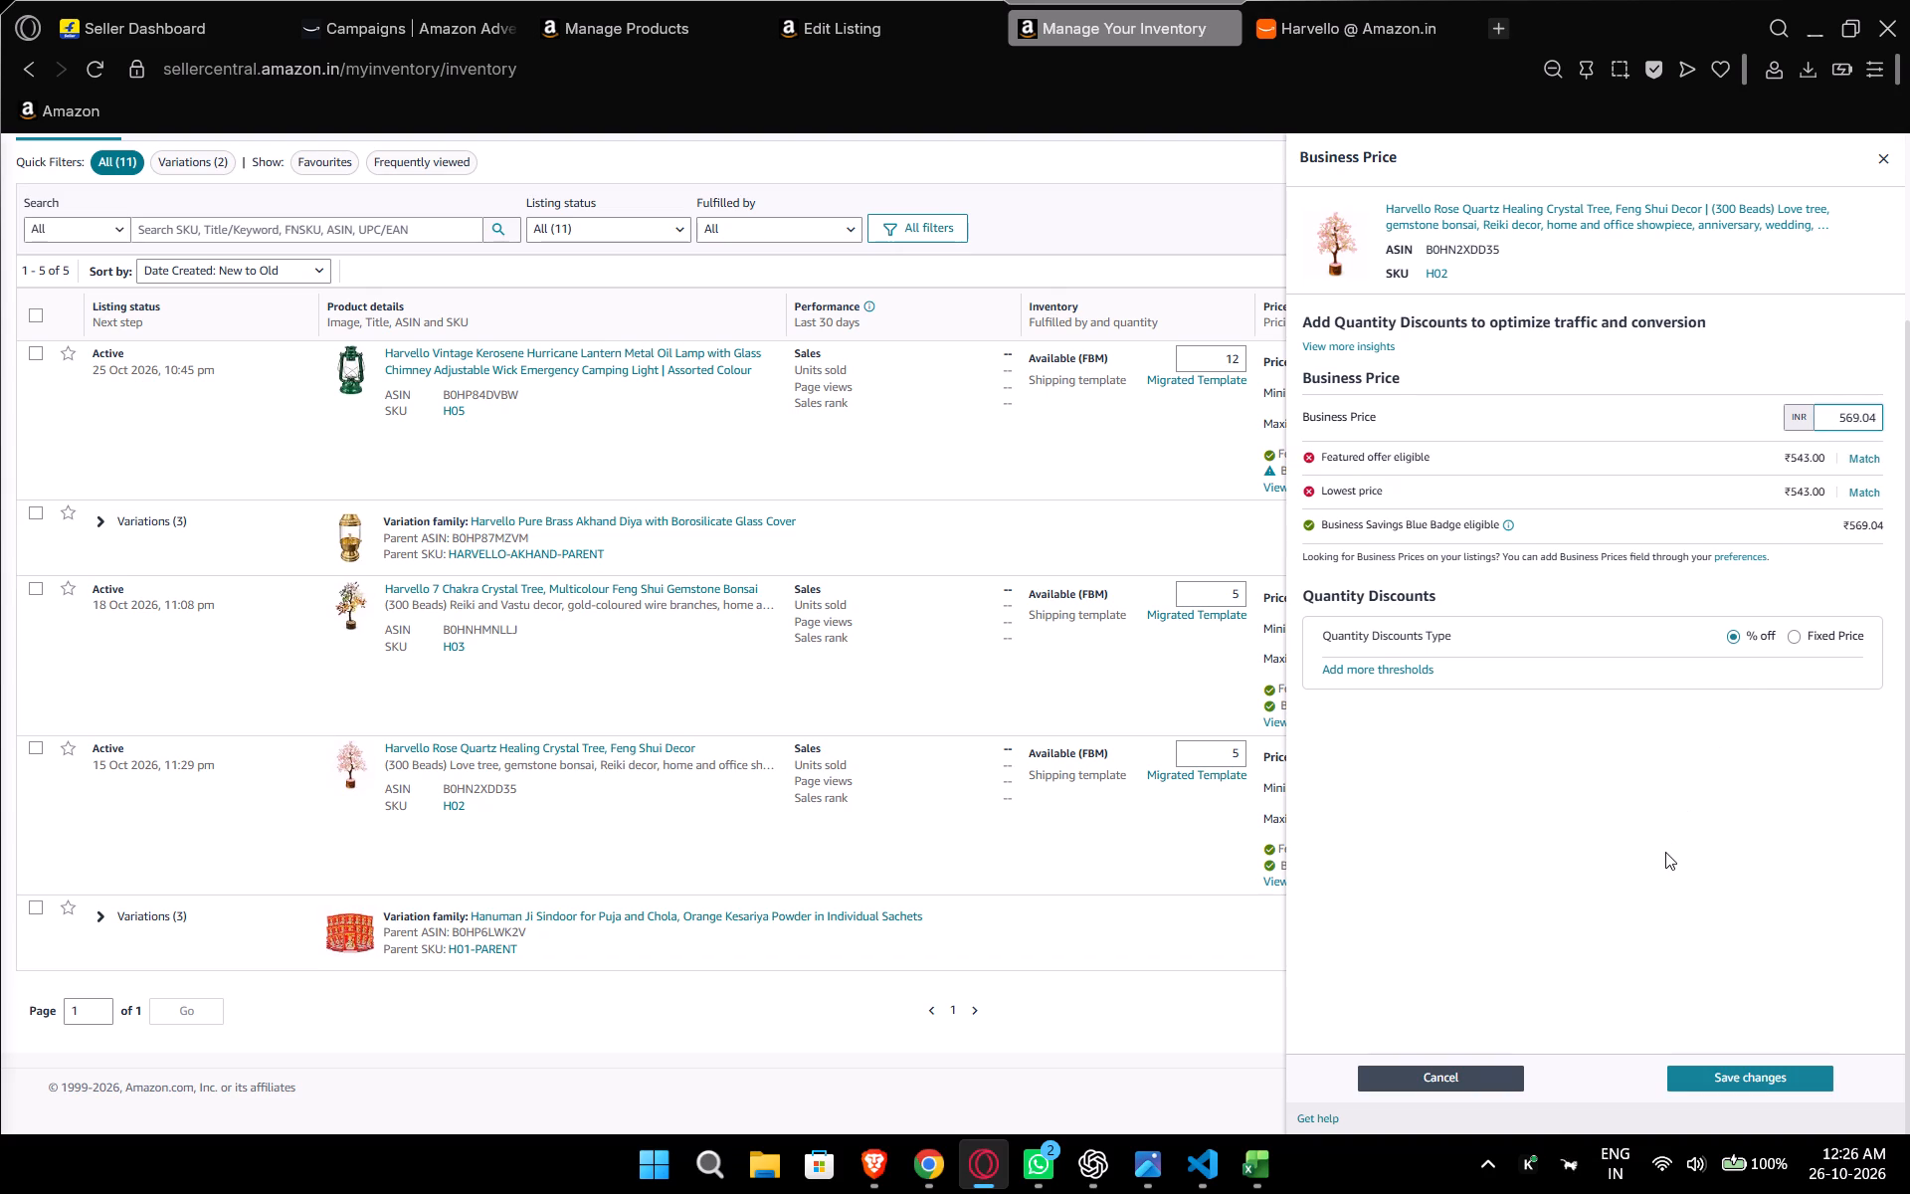
{"action": "left_click", "coordinate": [1743, 1068]}
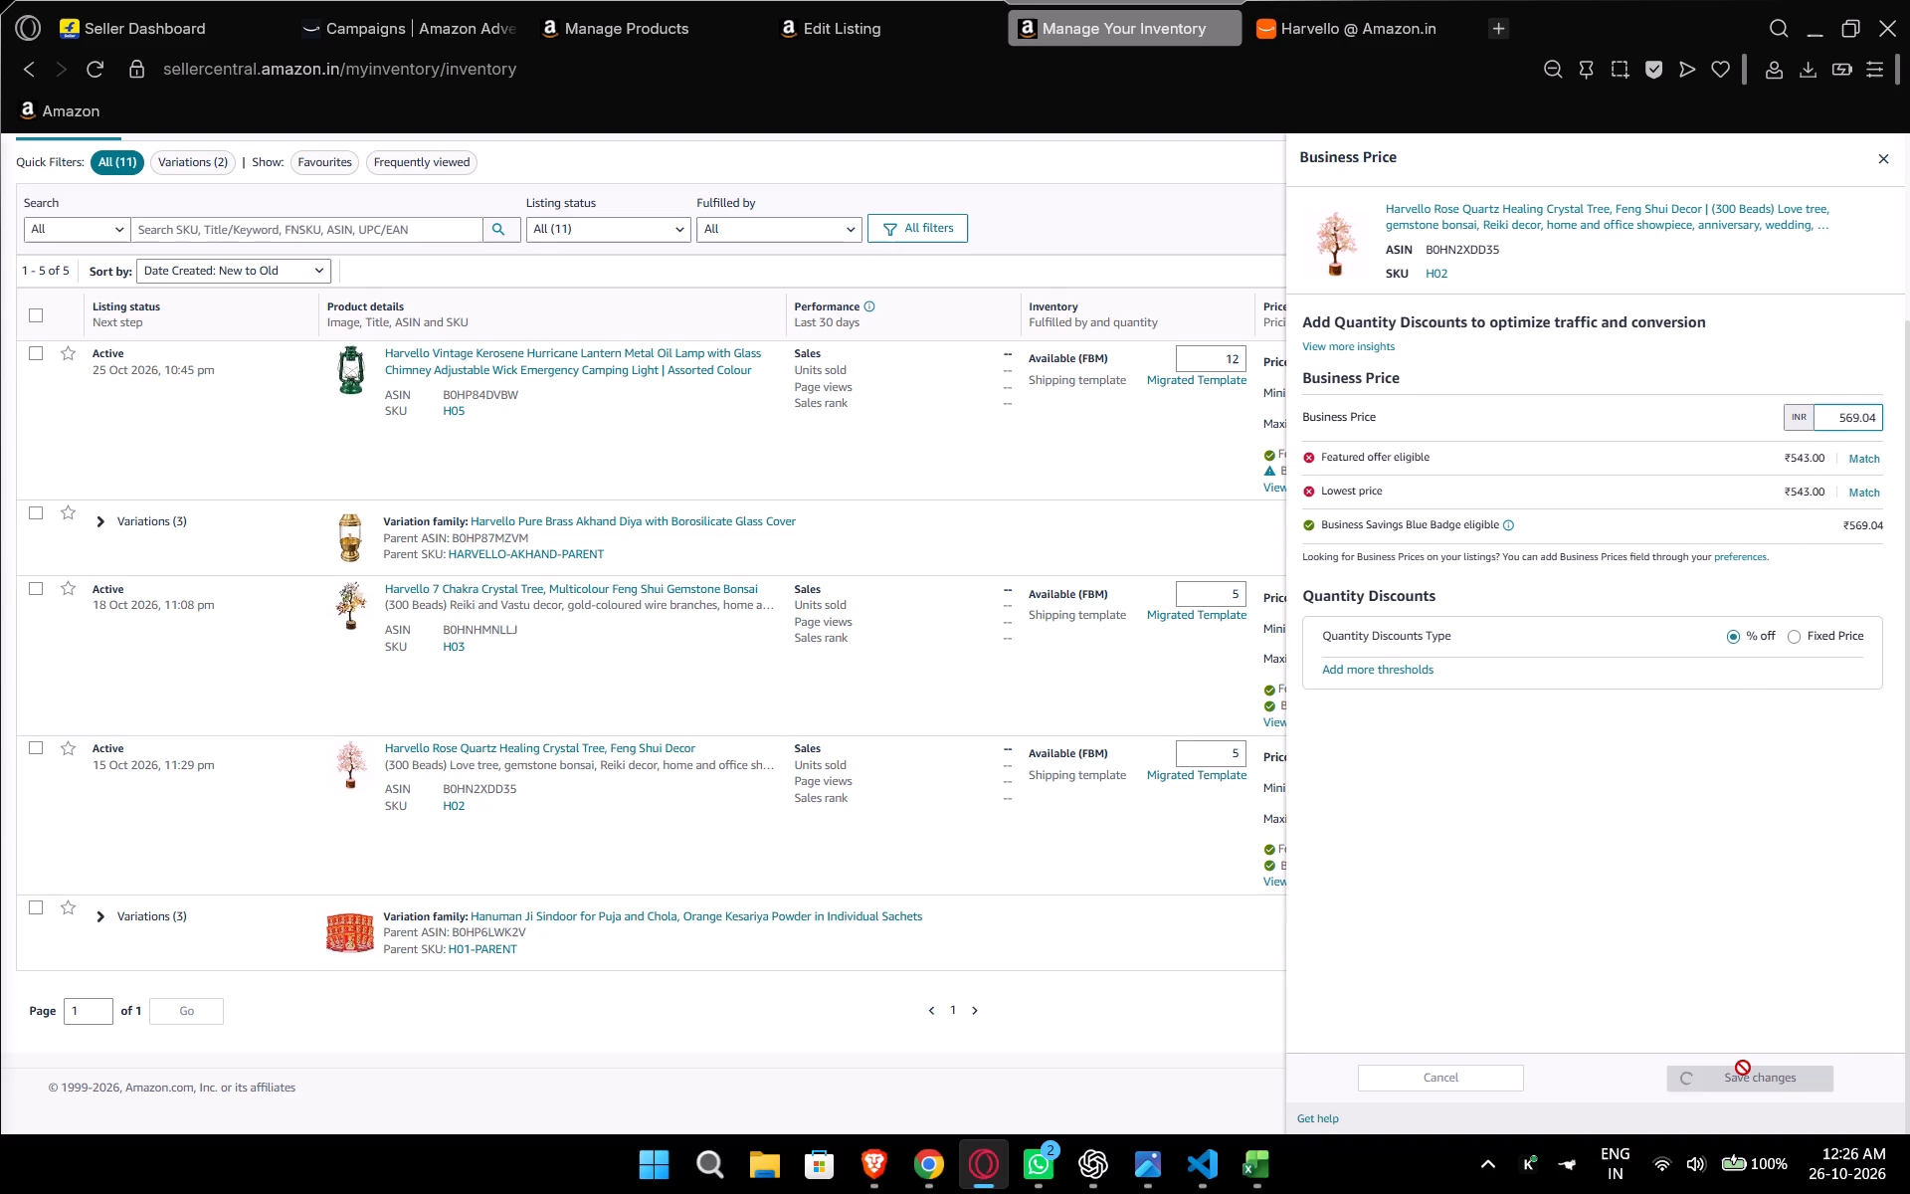
{"action": "left_click", "coordinate": [1885, 161]}
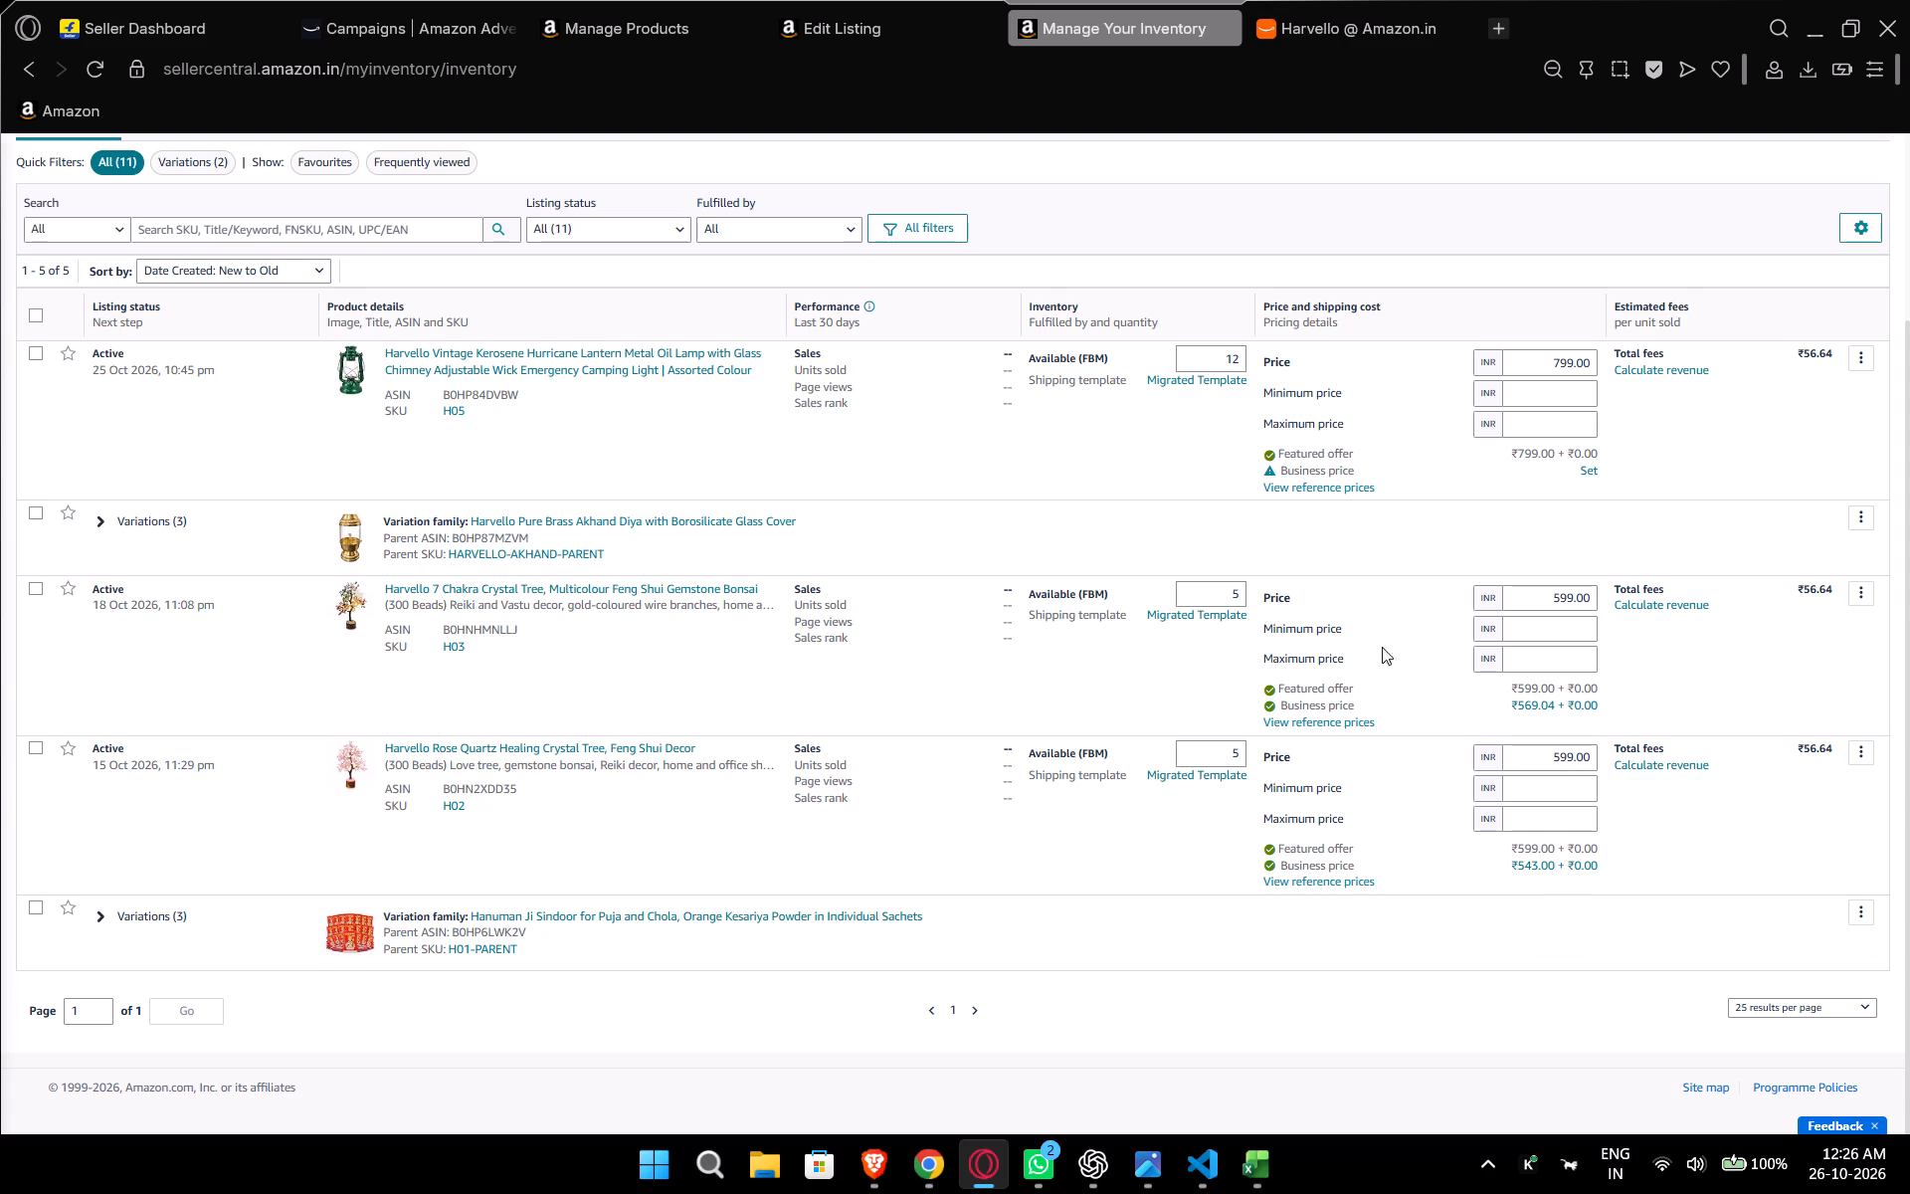
Reopen the kerosene lantern's Revenue Calculator to check its saved cost entries, and close it again.
{"action": "scroll", "coordinate": [1353, 516], "scroll_direction": "up", "scroll_amount": 2}
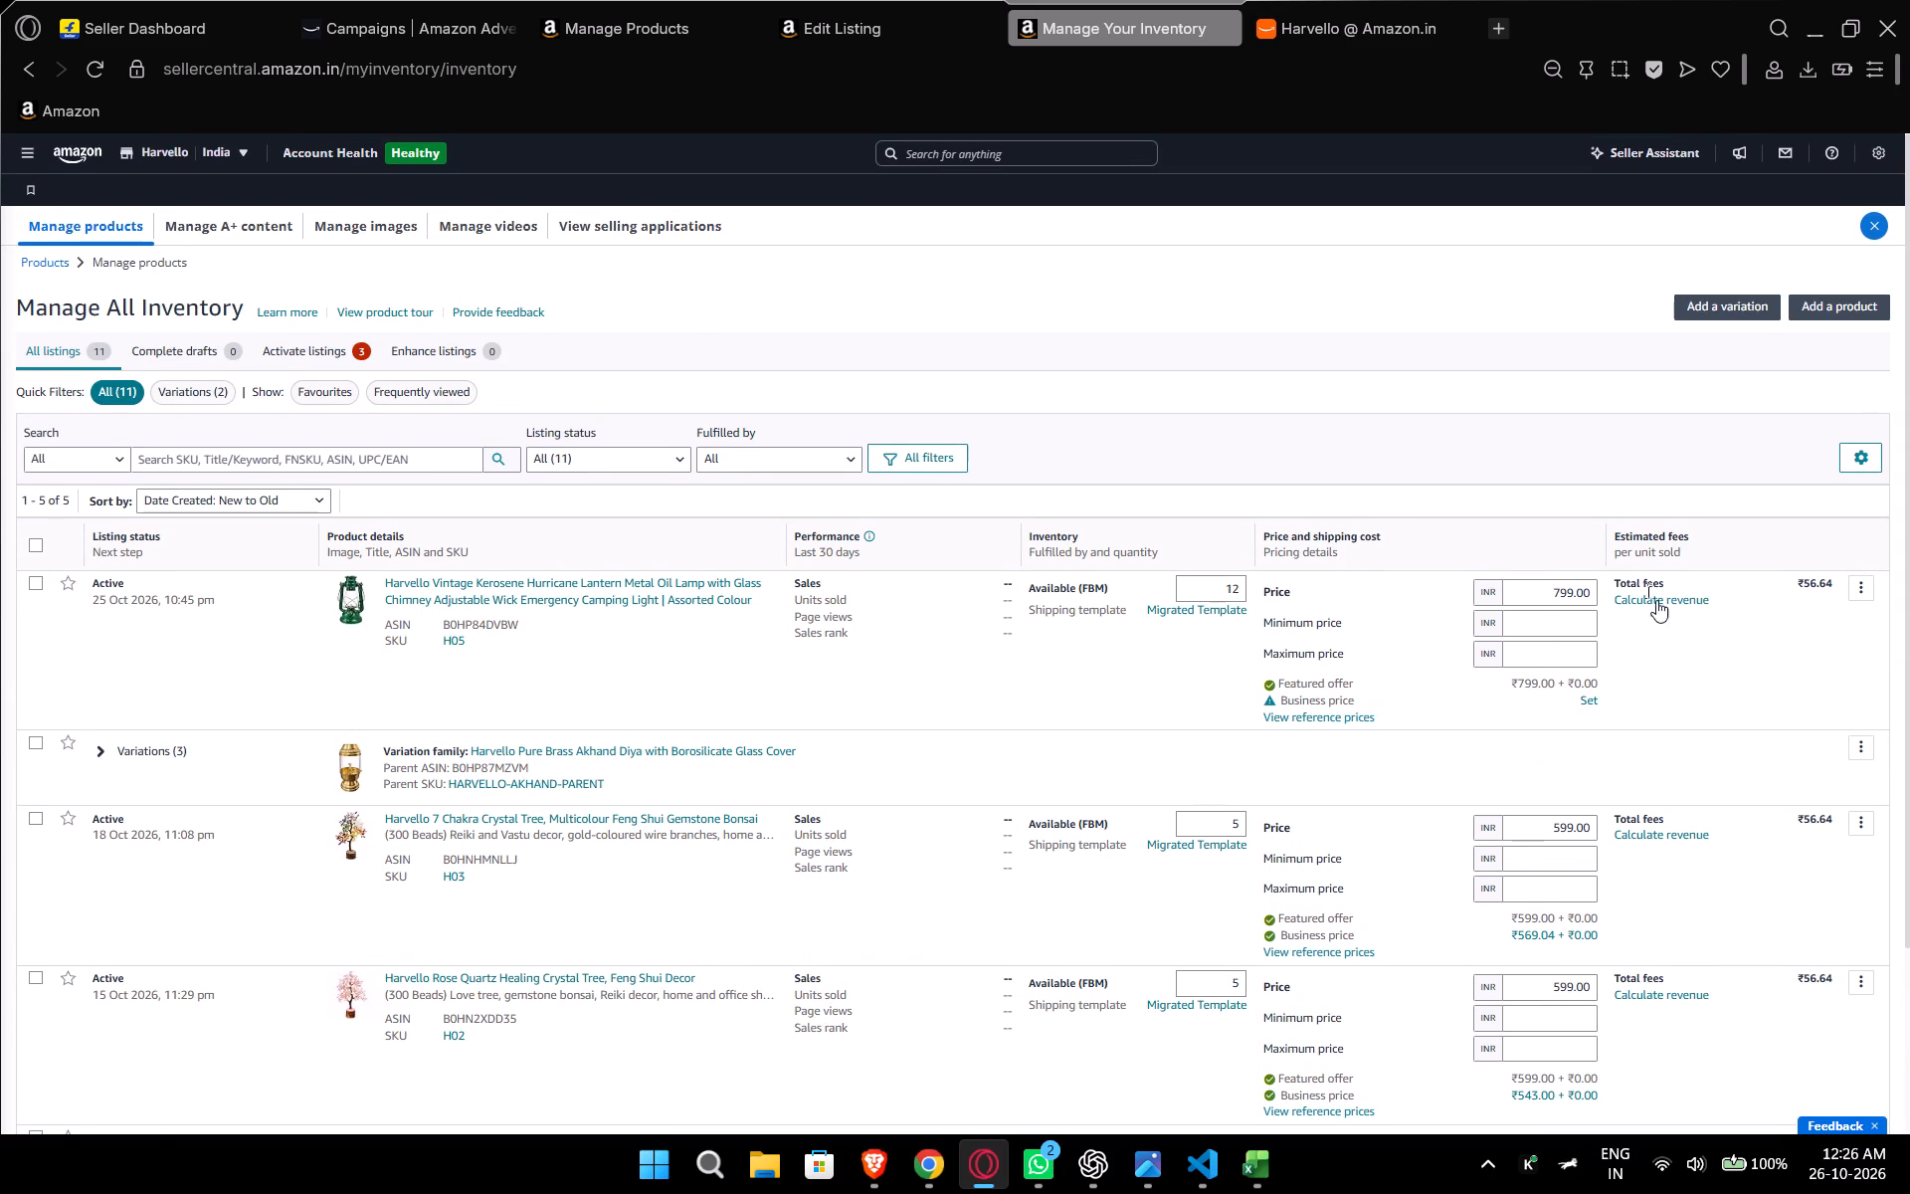
{"action": "left_click", "coordinate": [1665, 608]}
{"action": "left_click", "coordinate": [1691, 599]}
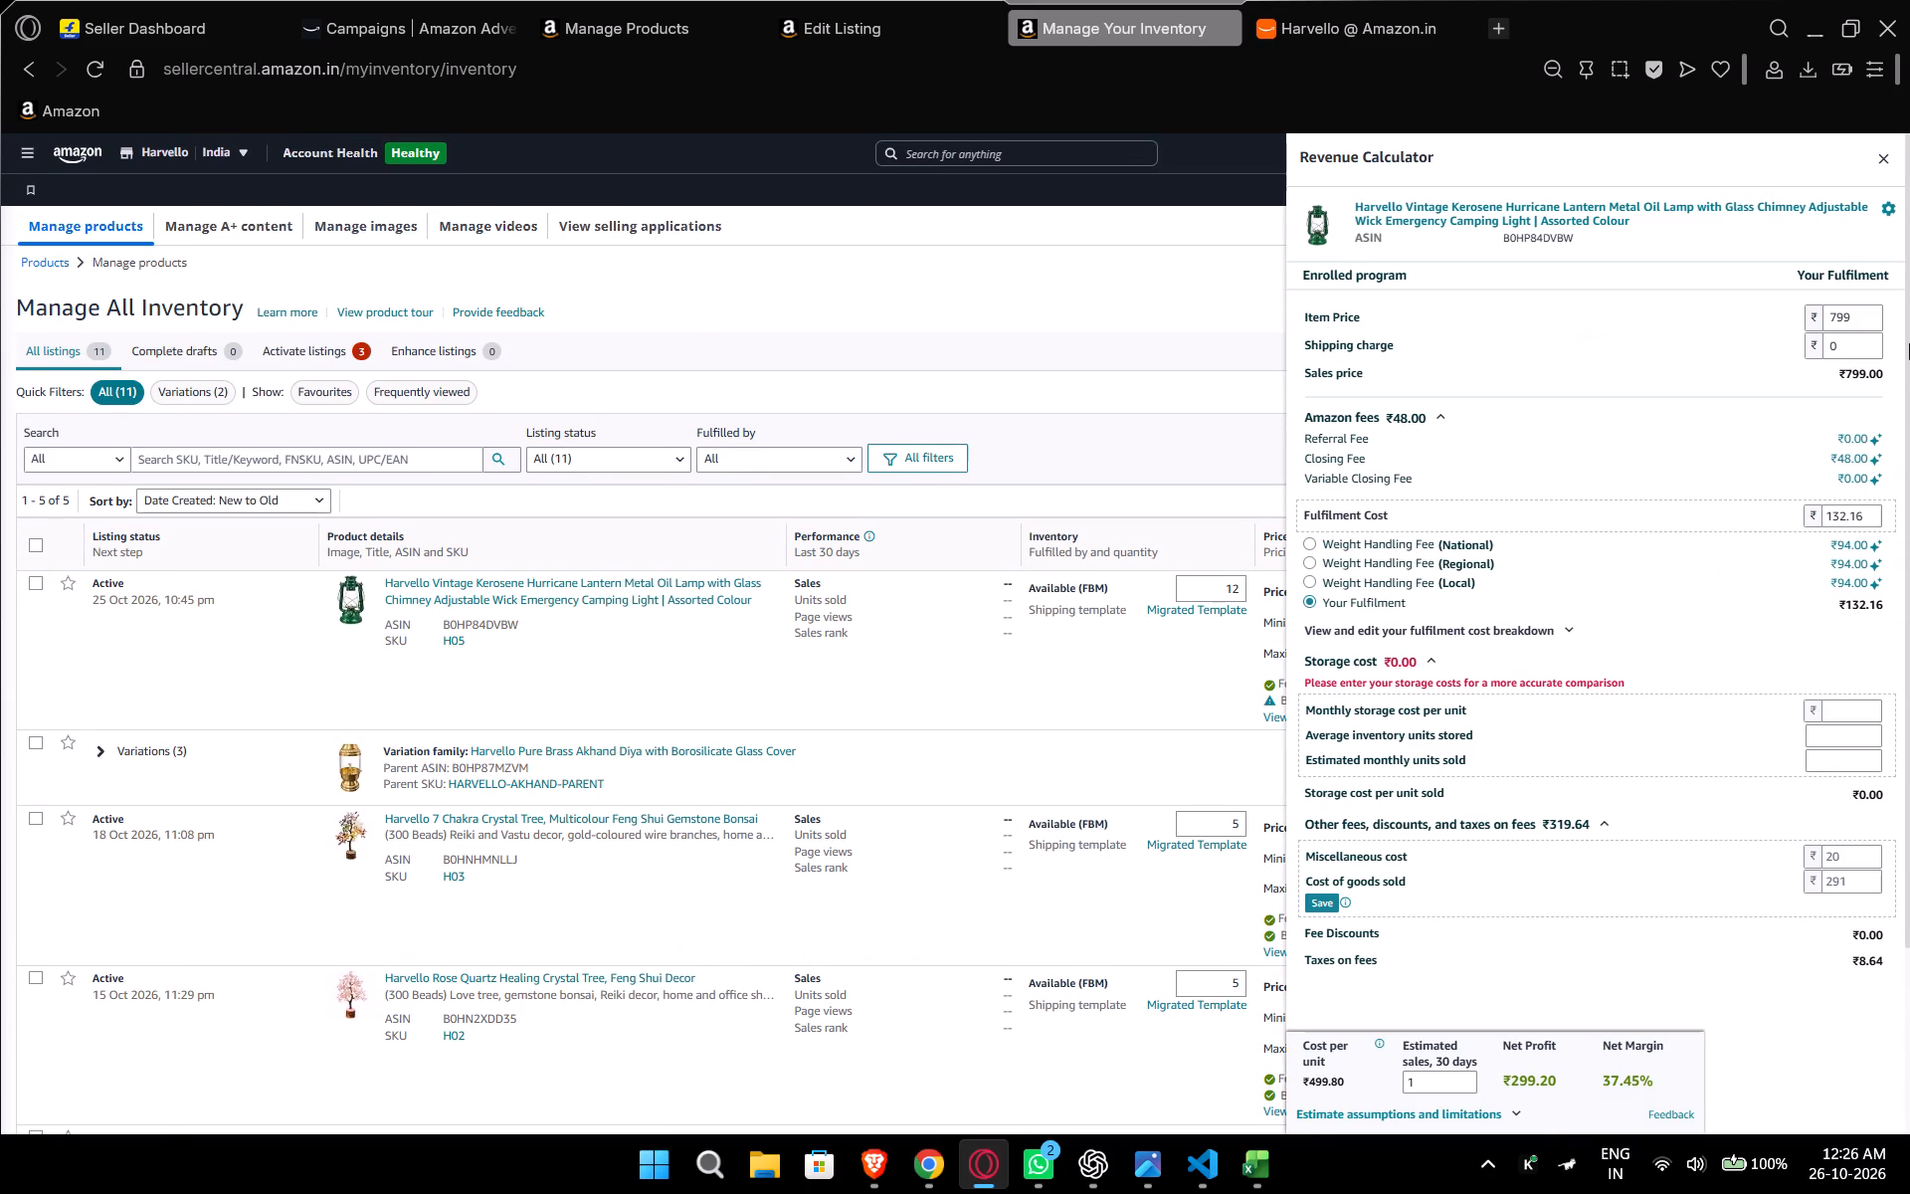
{"action": "left_click", "coordinate": [1883, 154]}
Expand the variations of the Hanuman Ji Sindoor family in the inventory list.
{"action": "scroll", "coordinate": [1345, 796], "scroll_direction": "down", "scroll_amount": 7}
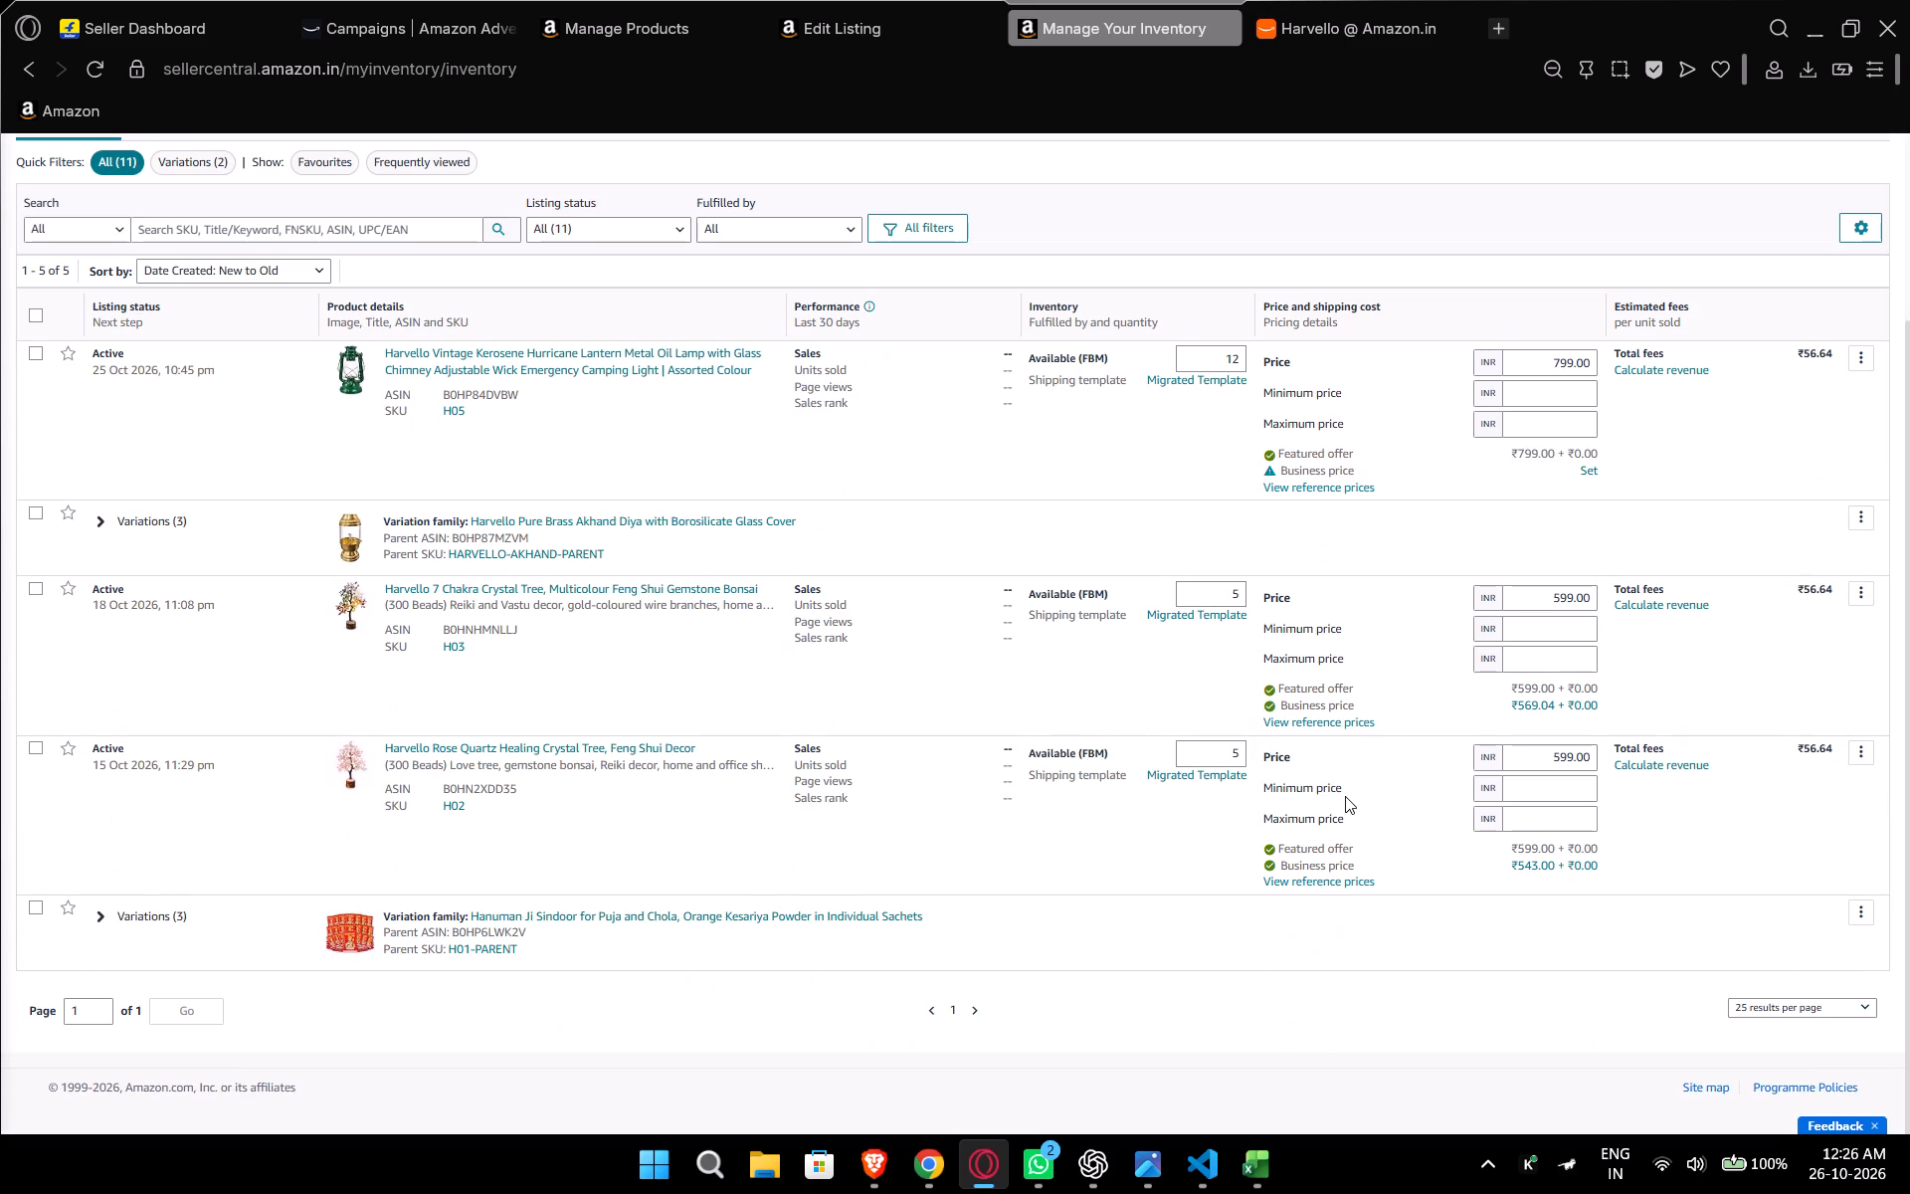
{"action": "scroll", "coordinate": [1345, 796], "scroll_direction": "down", "scroll_amount": 2}
{"action": "left_click", "coordinate": [102, 918]}
{"action": "scroll", "coordinate": [618, 847], "scroll_direction": "down", "scroll_amount": 9}
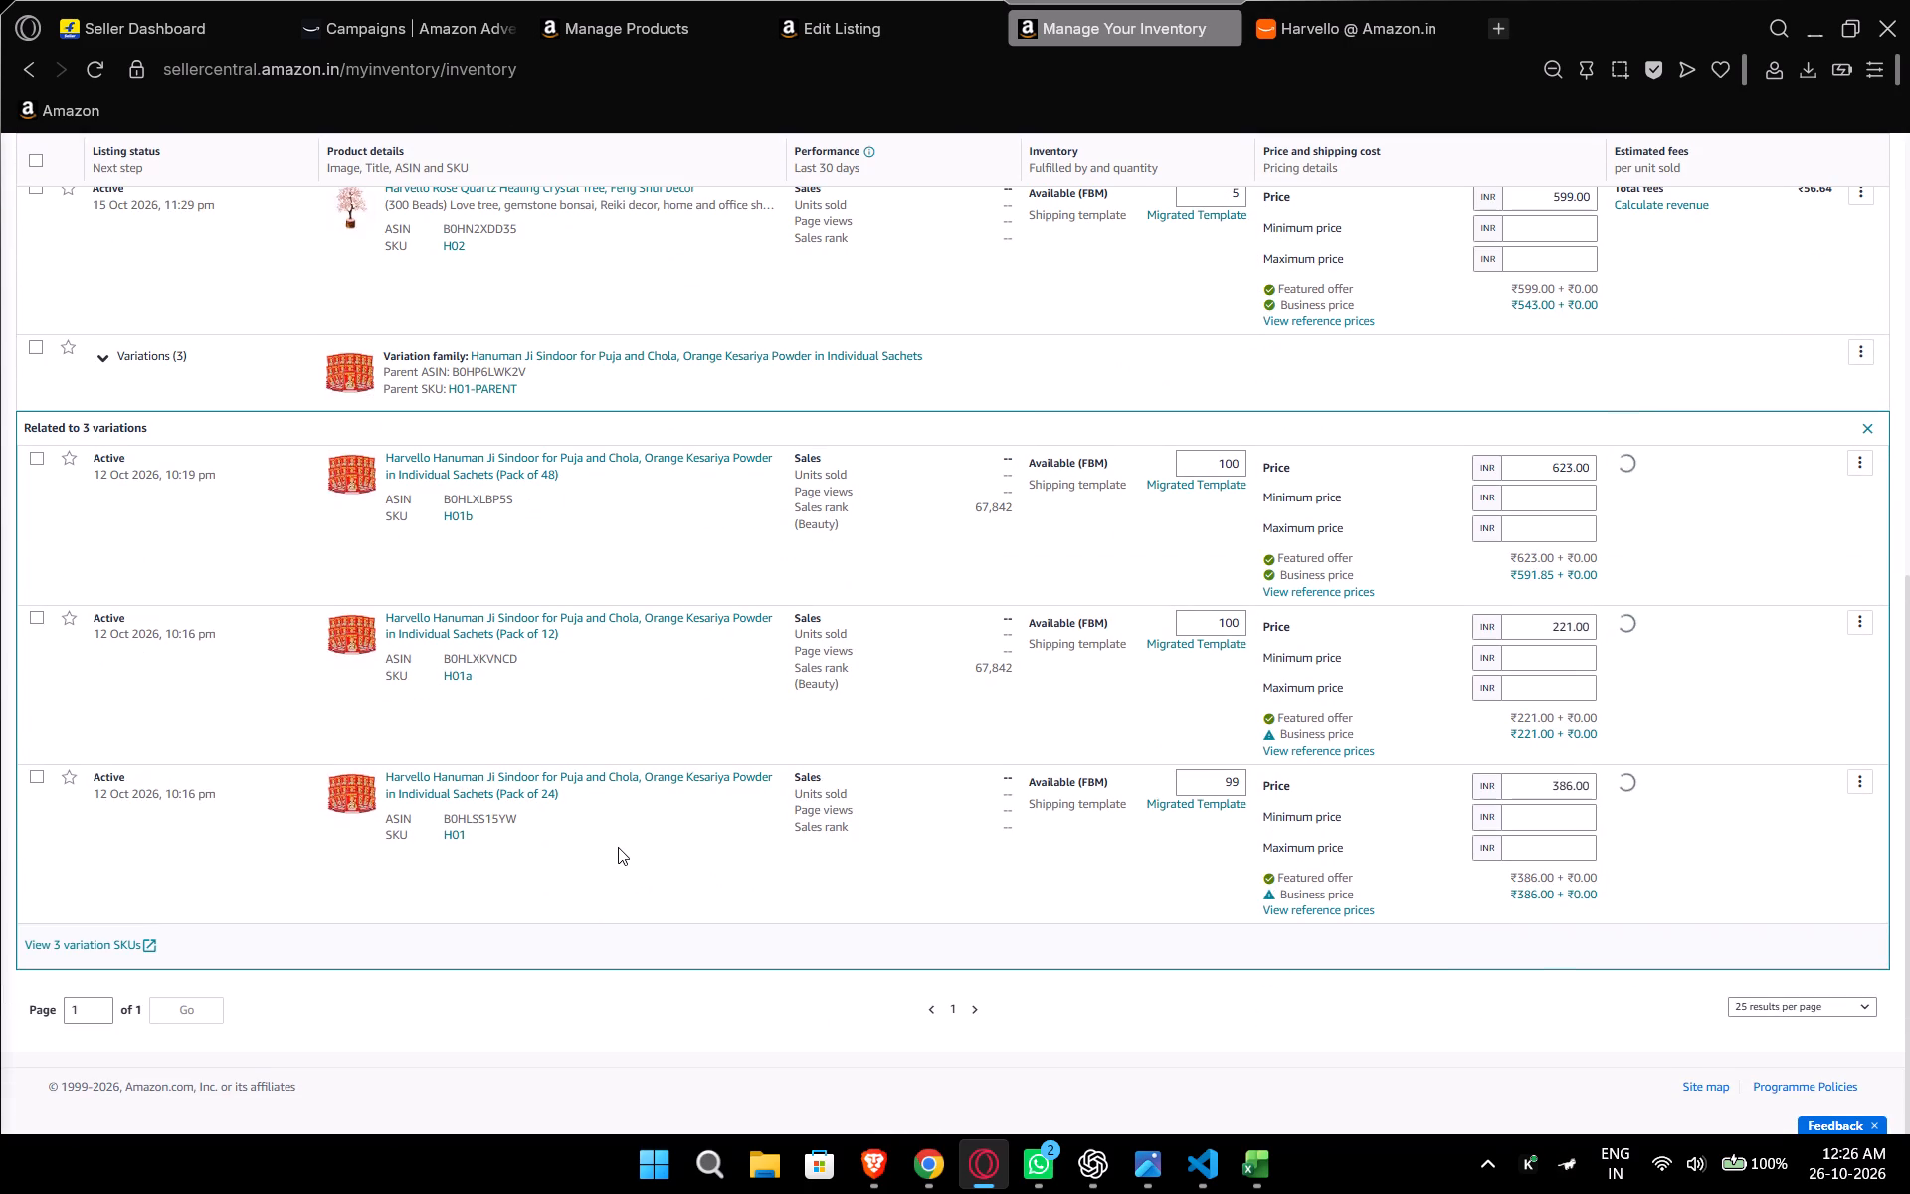
{"action": "scroll", "coordinate": [618, 847], "scroll_direction": "down", "scroll_amount": 3}
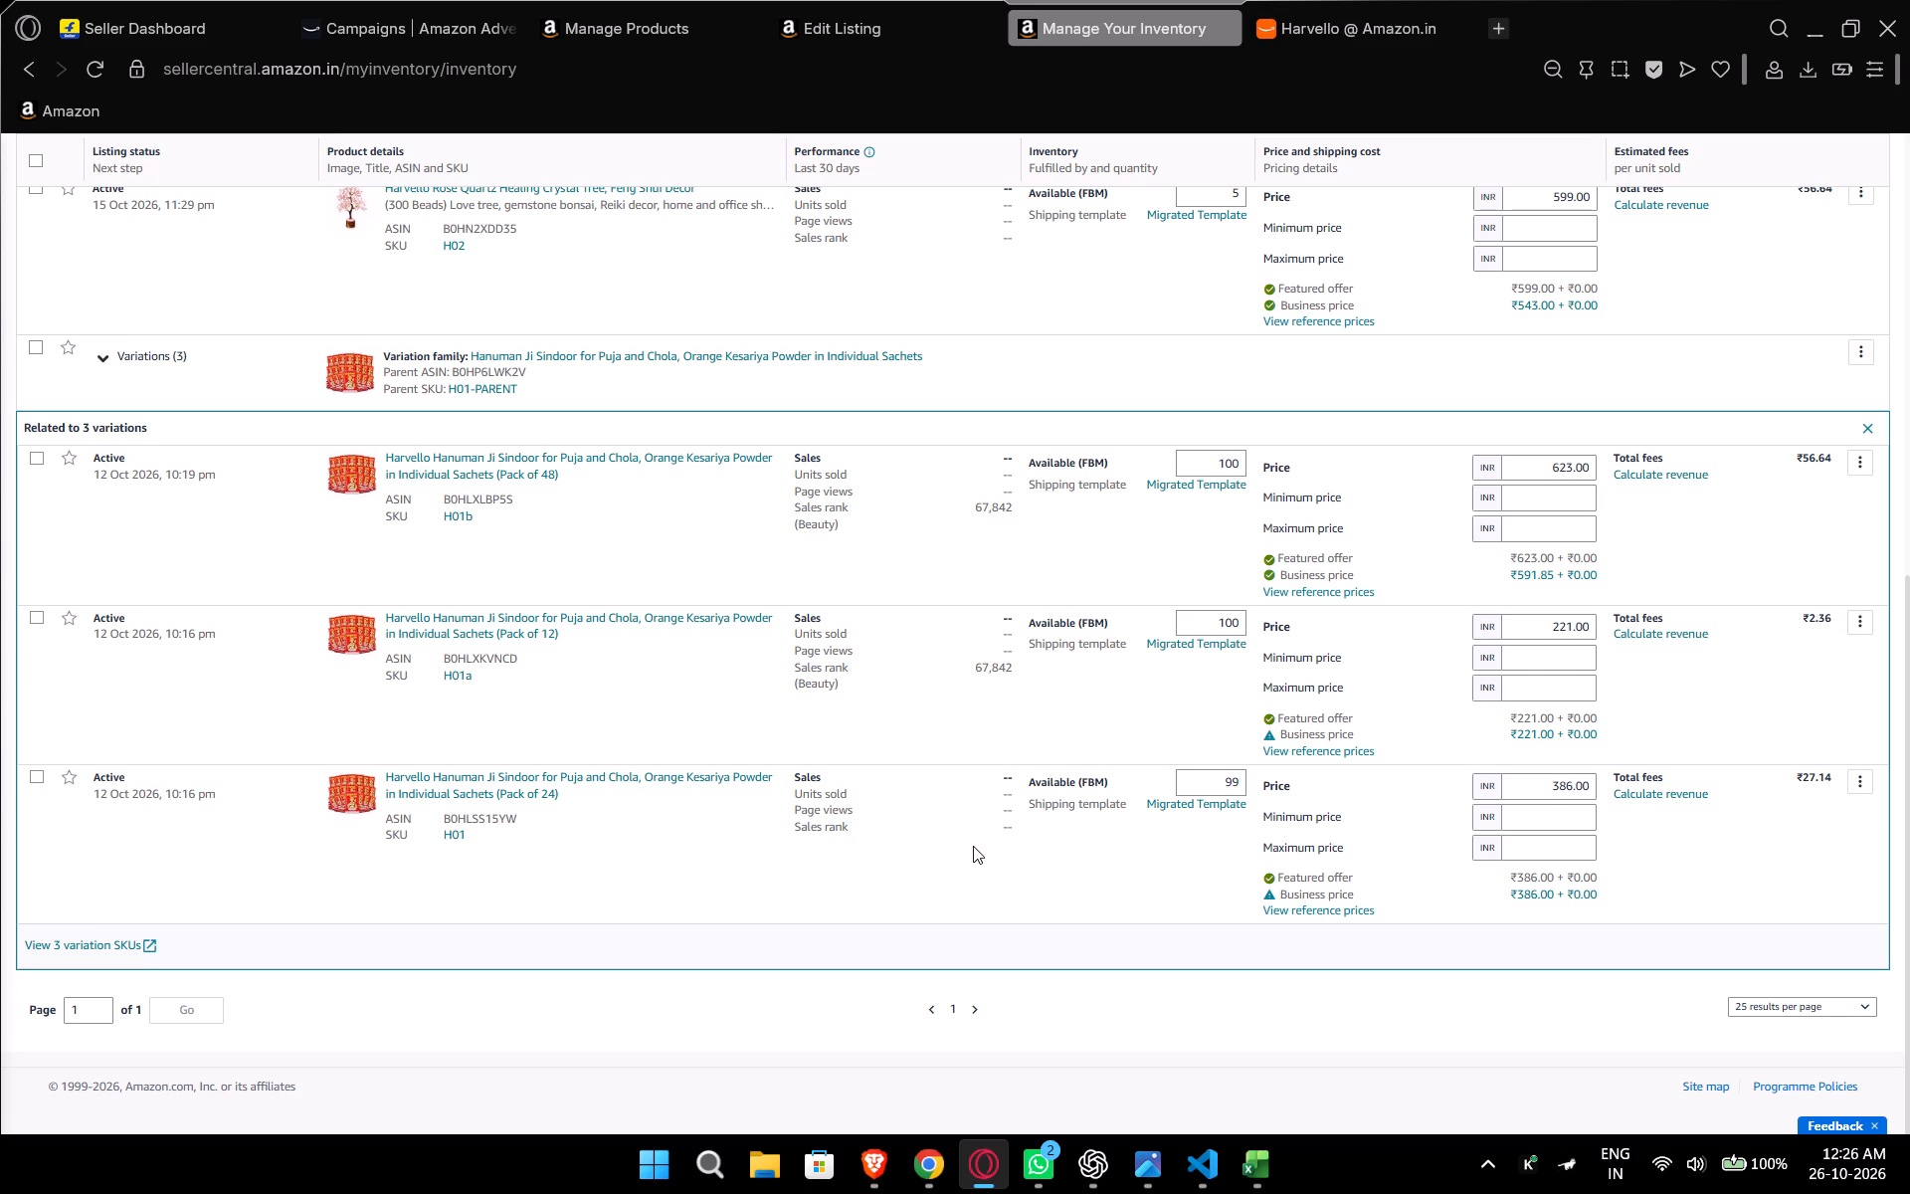
In the Revenue Calculator for the Sindoor Pack of 24, save ₹100 cost of goods sold and ₹10 miscellaneous cost, and close it.
{"action": "left_click", "coordinate": [1657, 797]}
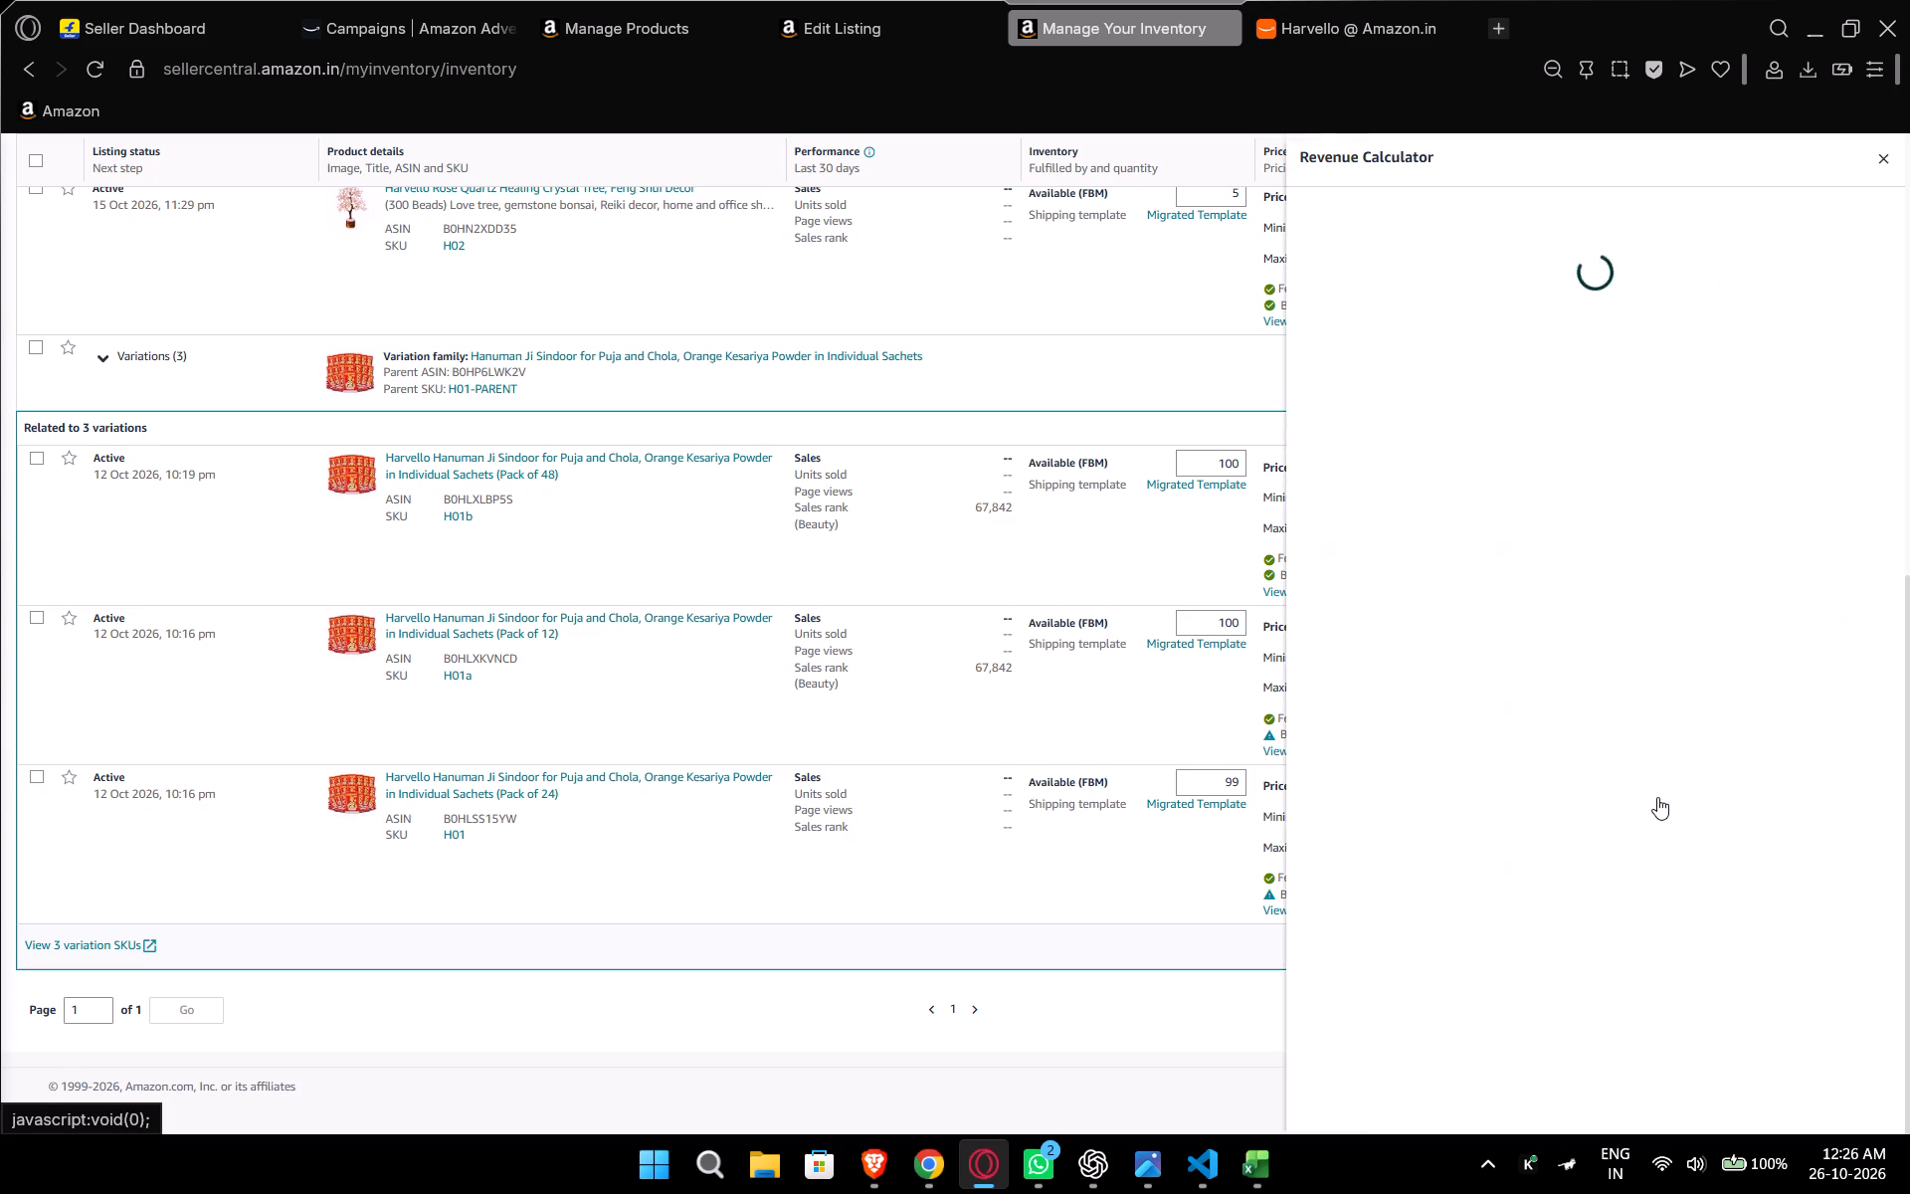
{"action": "left_click", "coordinate": [1657, 797]}
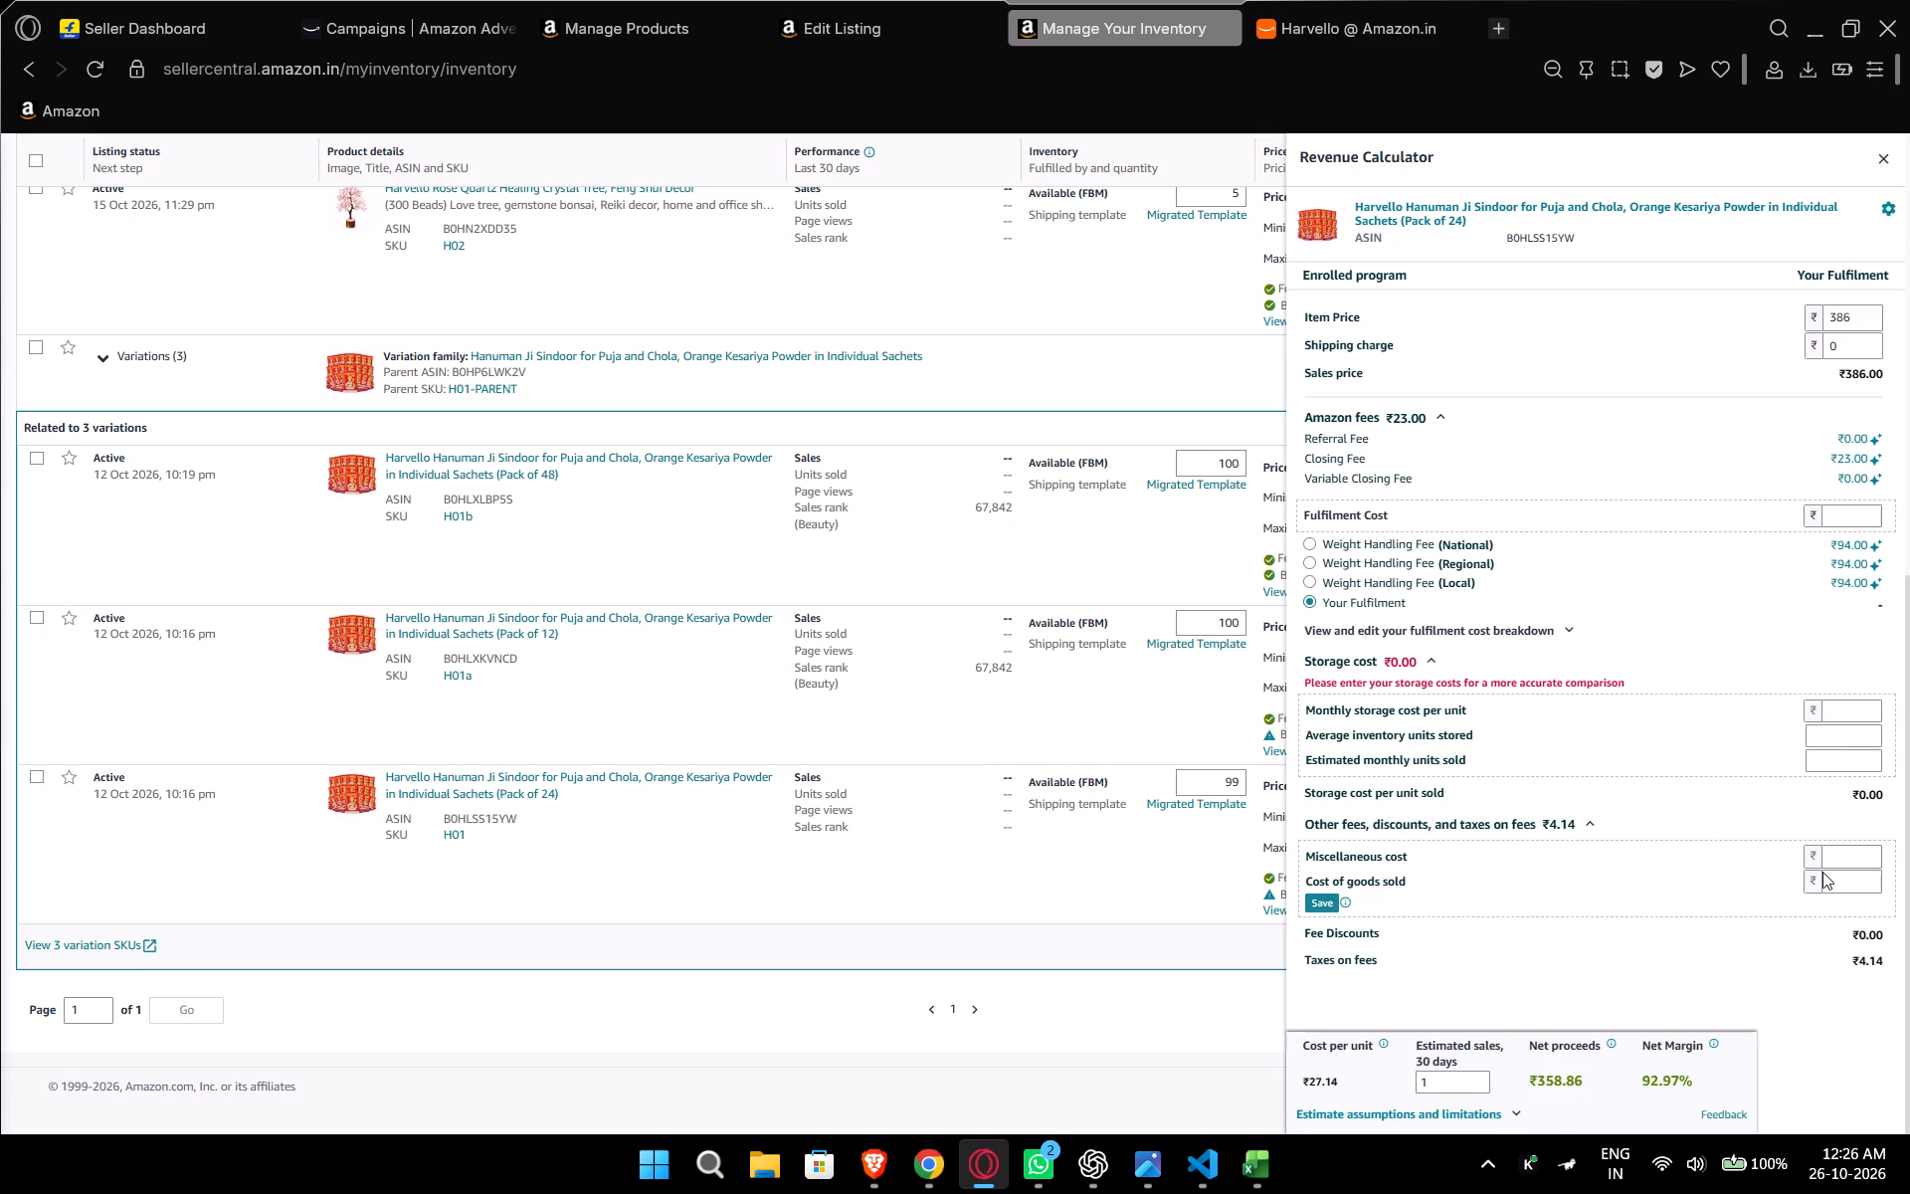
{"action": "left_click", "coordinate": [1834, 875]}
{"action": "type", "text": "100"}
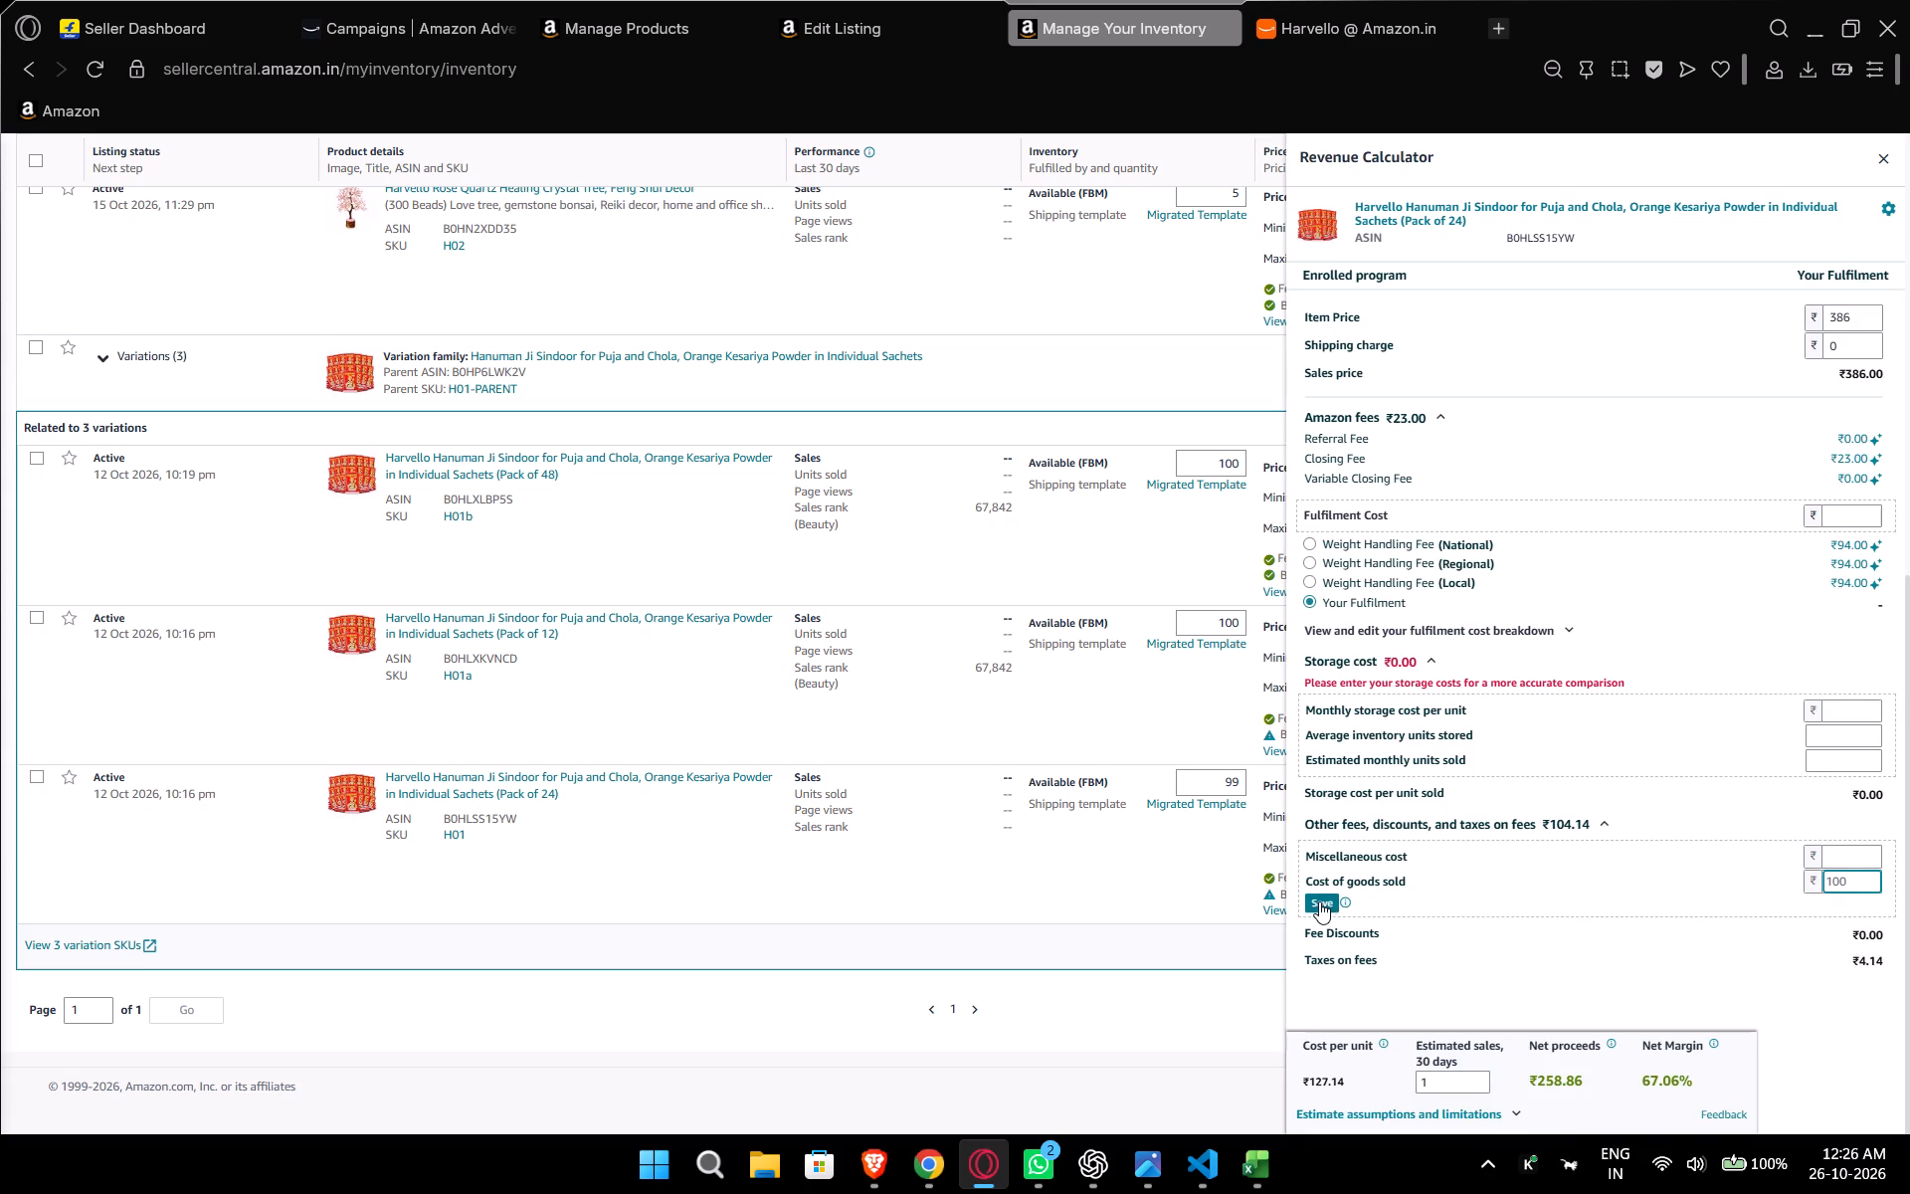
{"action": "left_click", "coordinate": [1319, 901]}
{"action": "left_click", "coordinate": [1852, 851]}
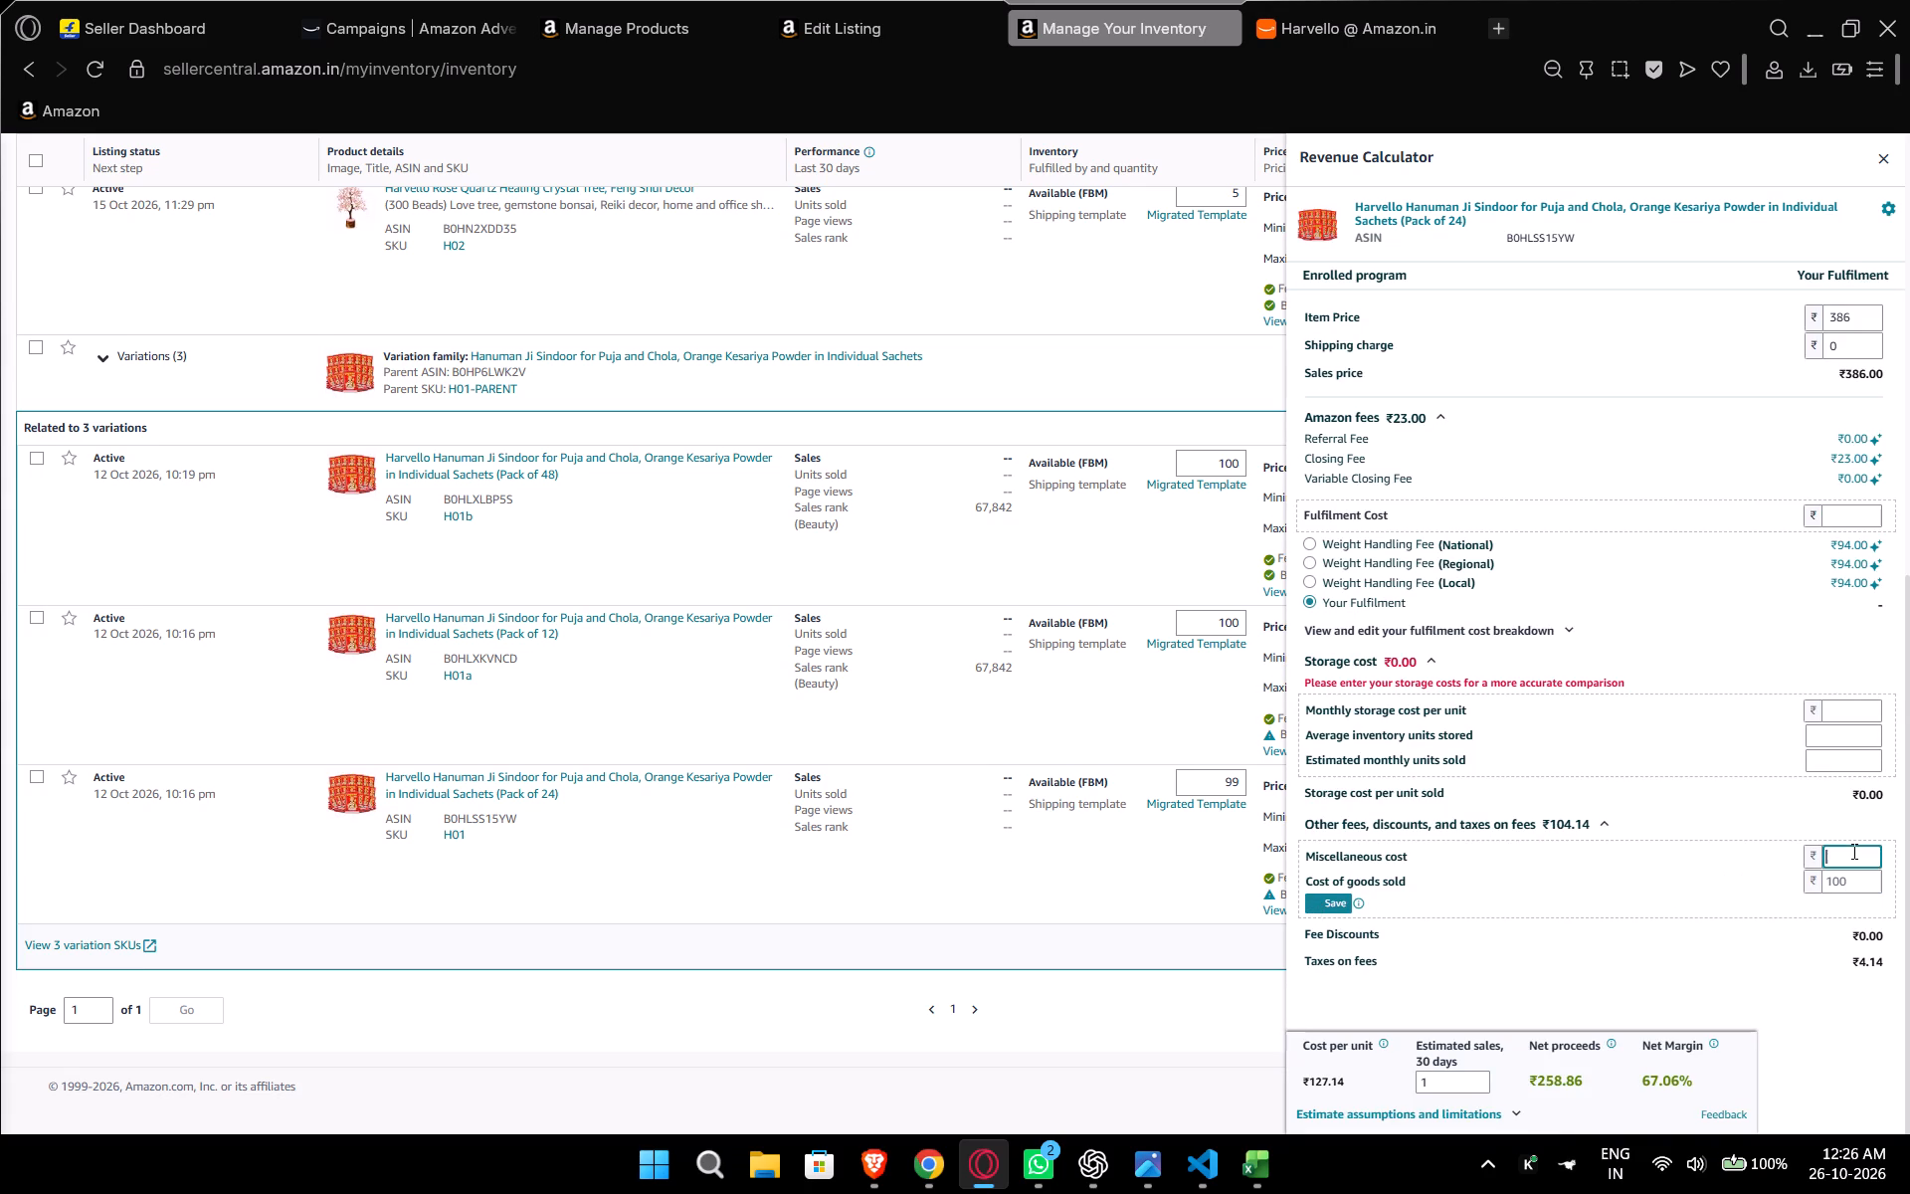
{"action": "type", "text": "10"}
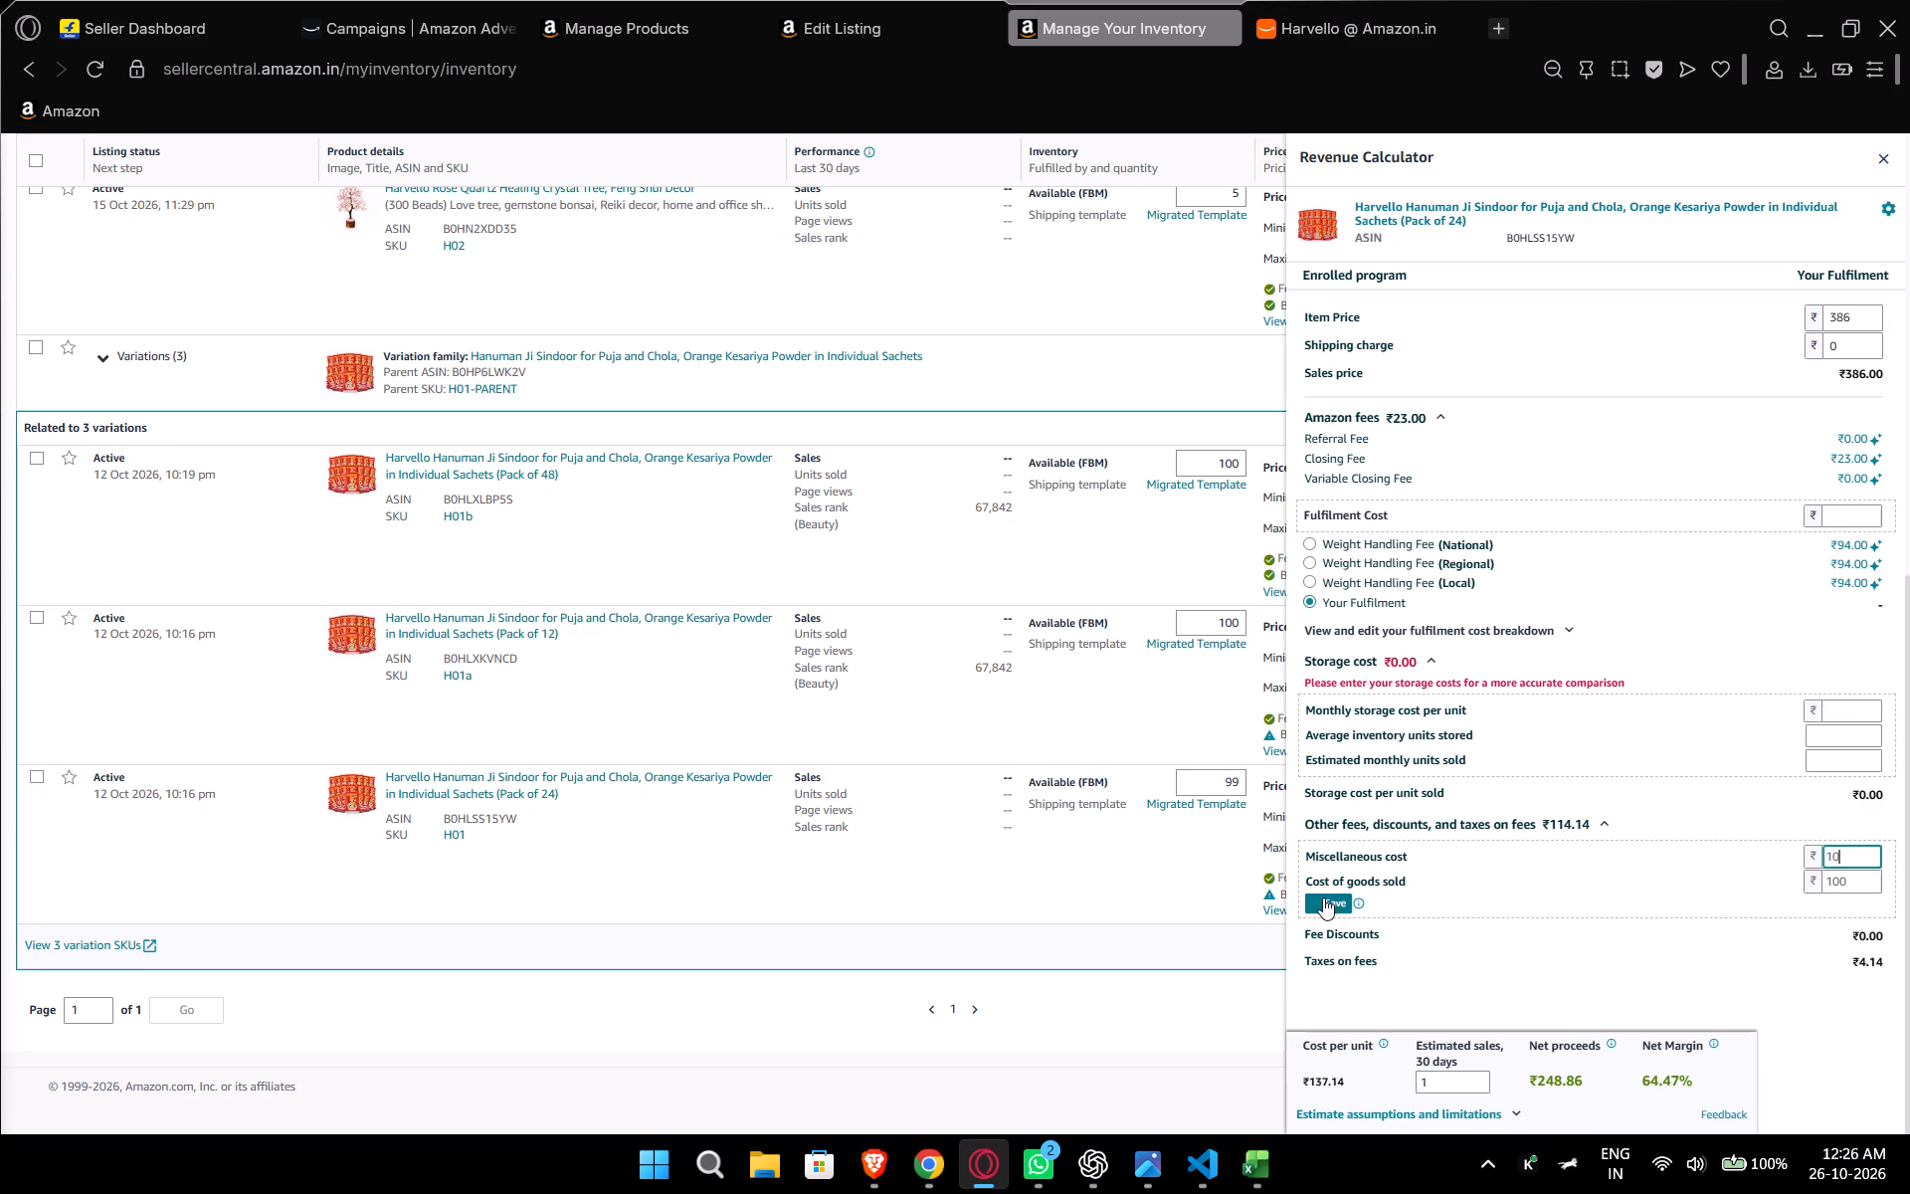
{"action": "left_click", "coordinate": [1323, 897]}
{"action": "left_click", "coordinate": [1324, 904]}
{"action": "left_click", "coordinate": [1852, 516]}
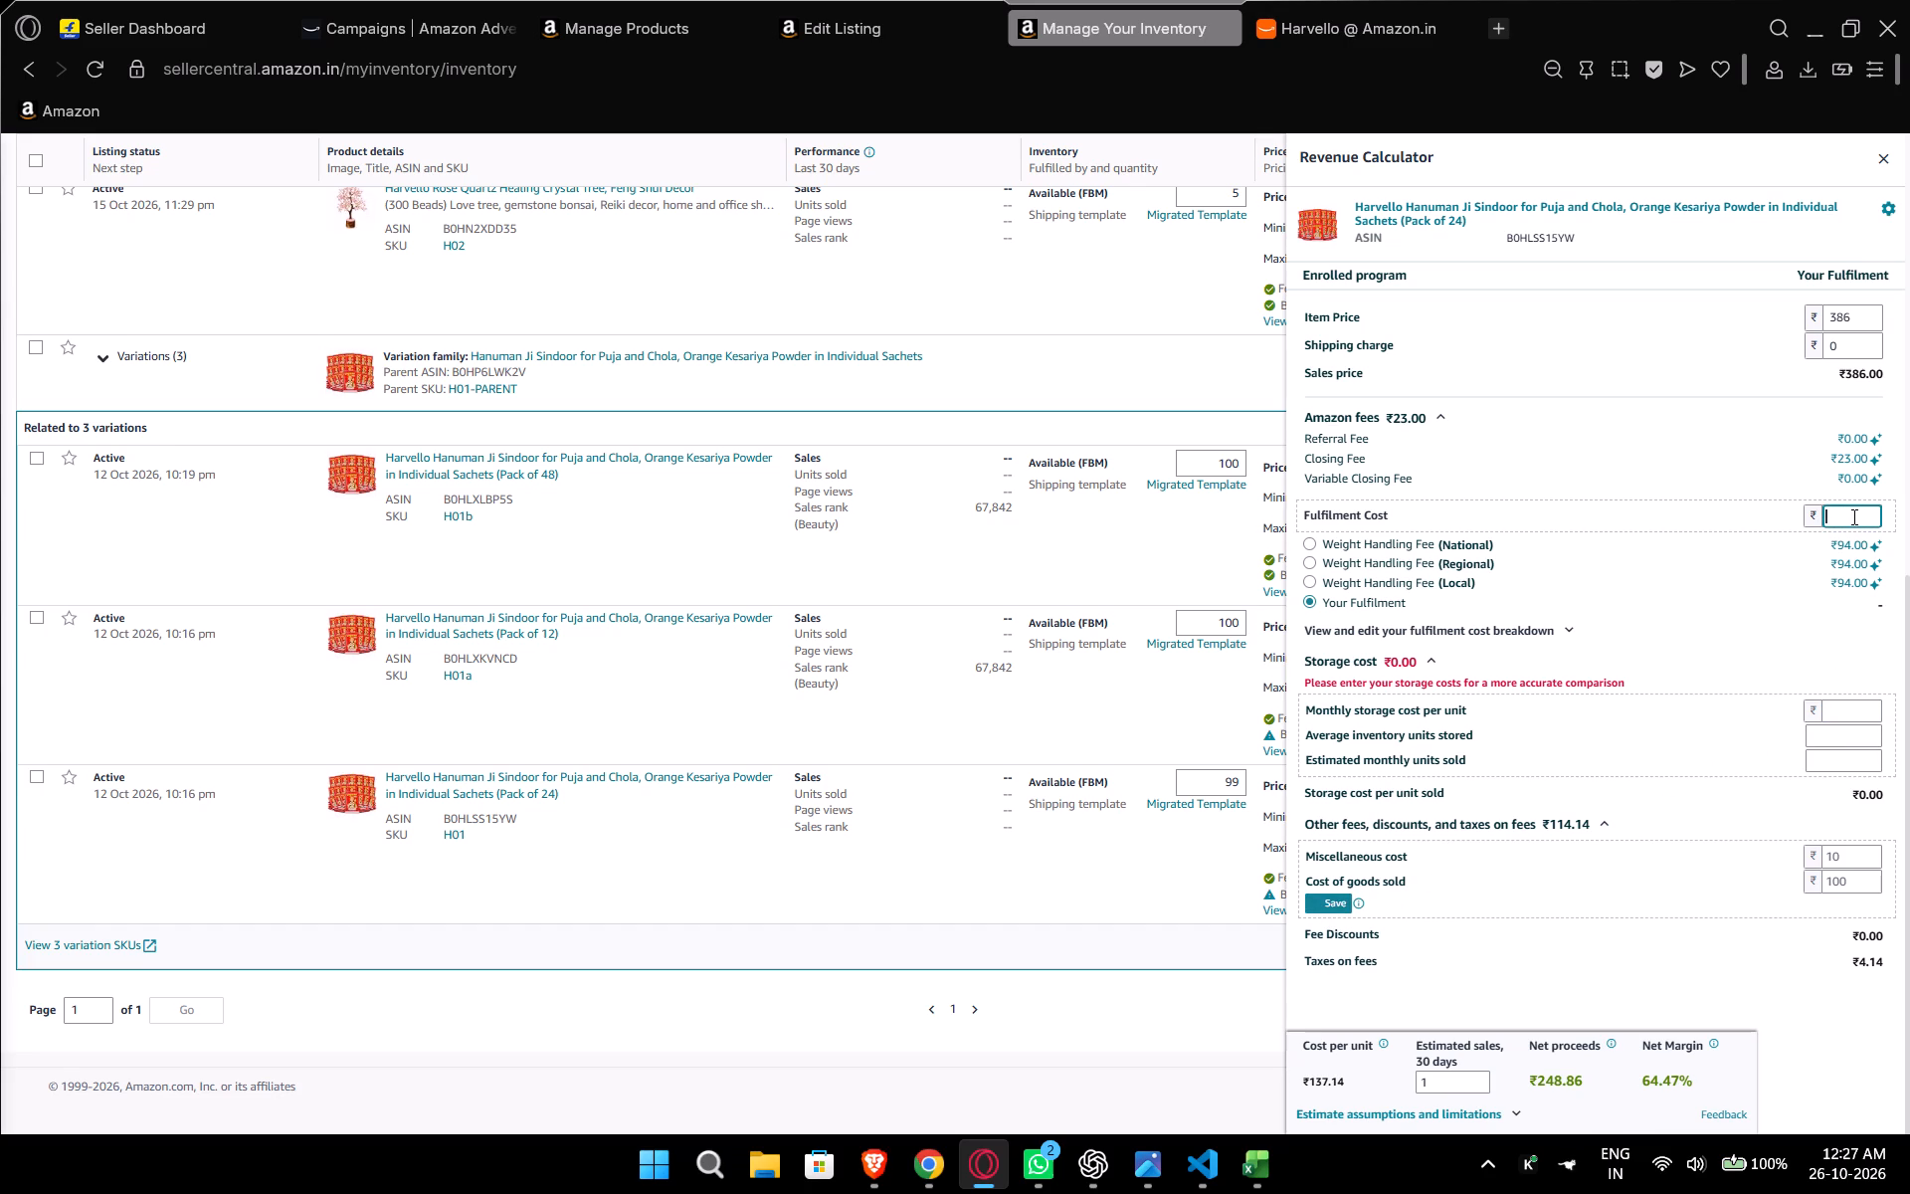
{"action": "left_click", "coordinate": [1880, 154]}
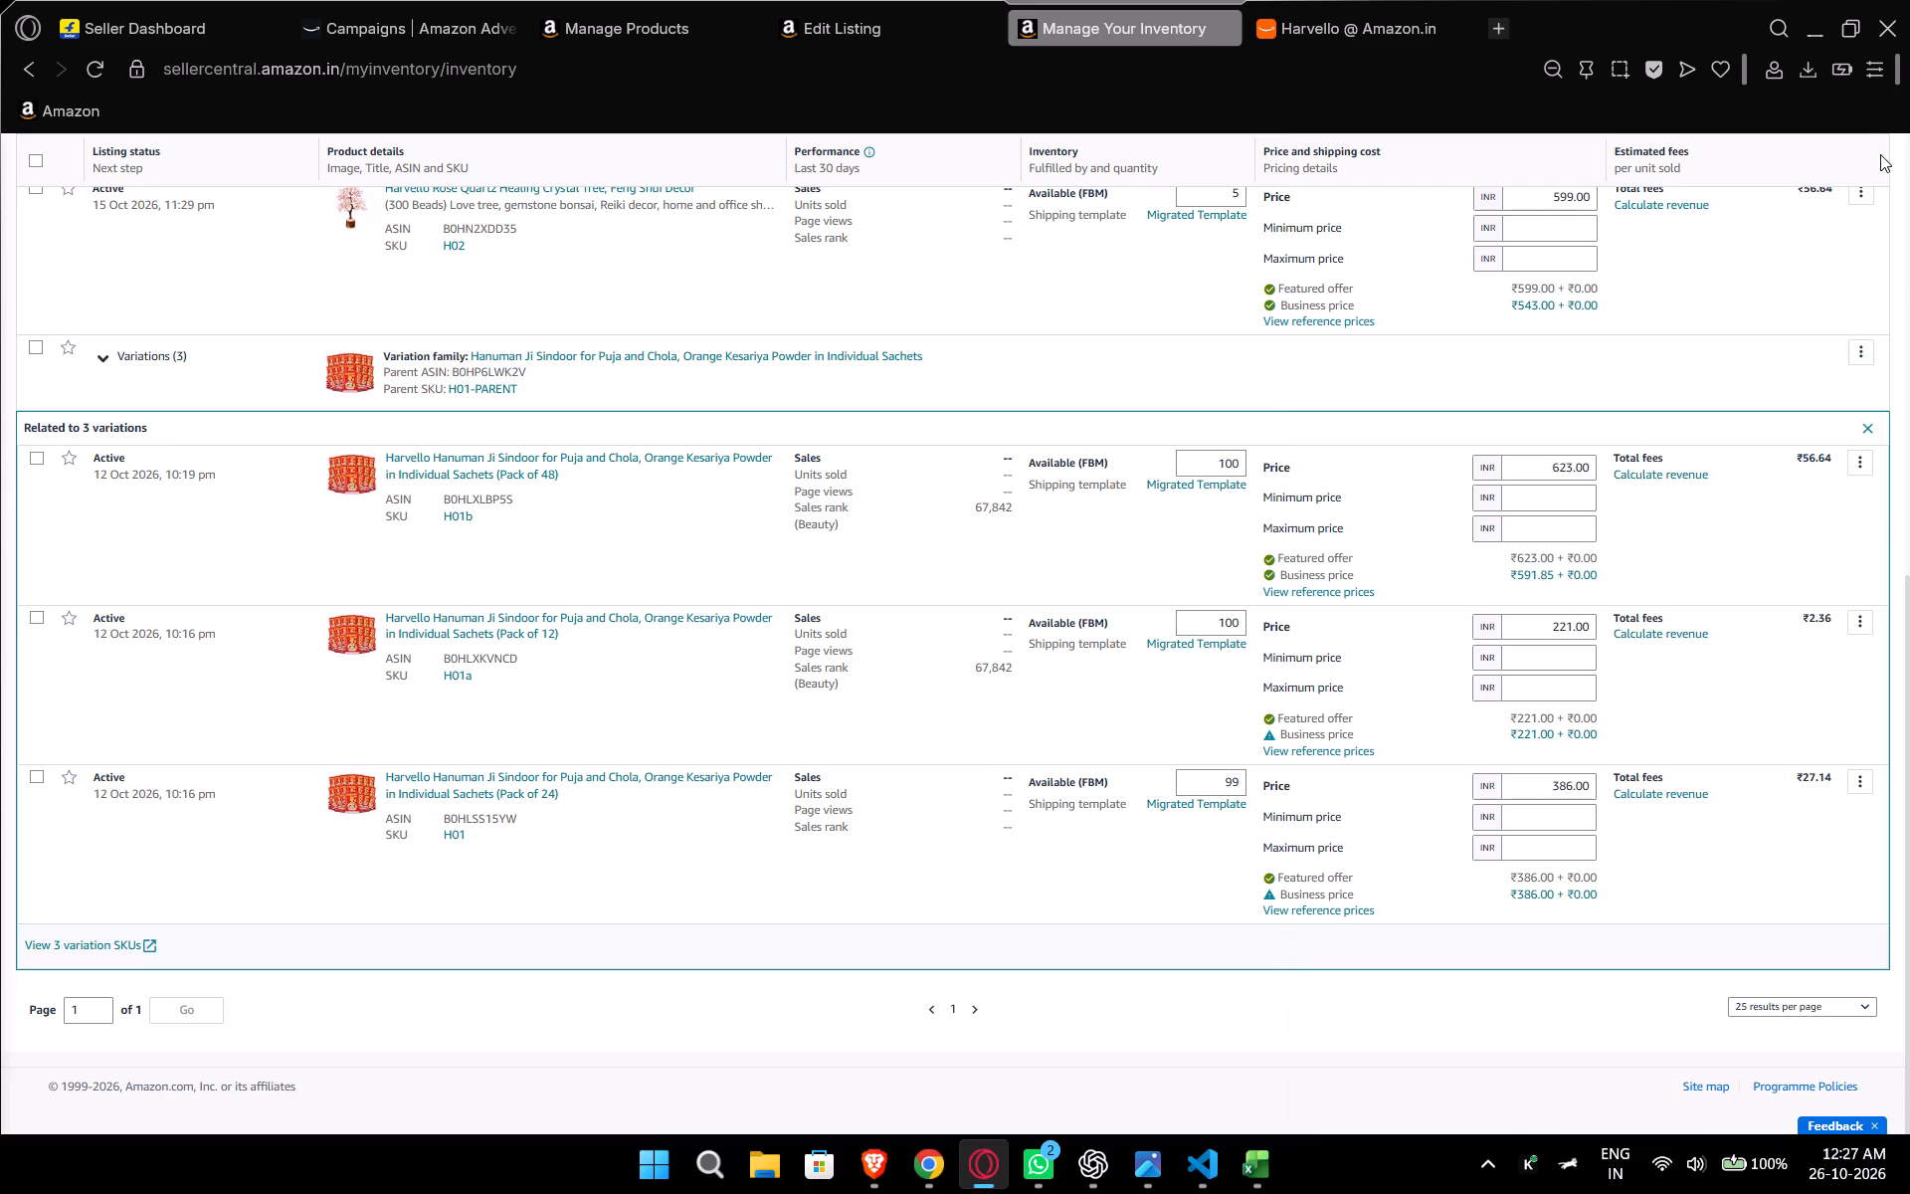
In the Revenue Calculator for the Sindoor Pack of 12, save ₹50 cost of goods sold and ₹10 miscellaneous cost, and close it.
{"action": "left_click", "coordinate": [1652, 636]}
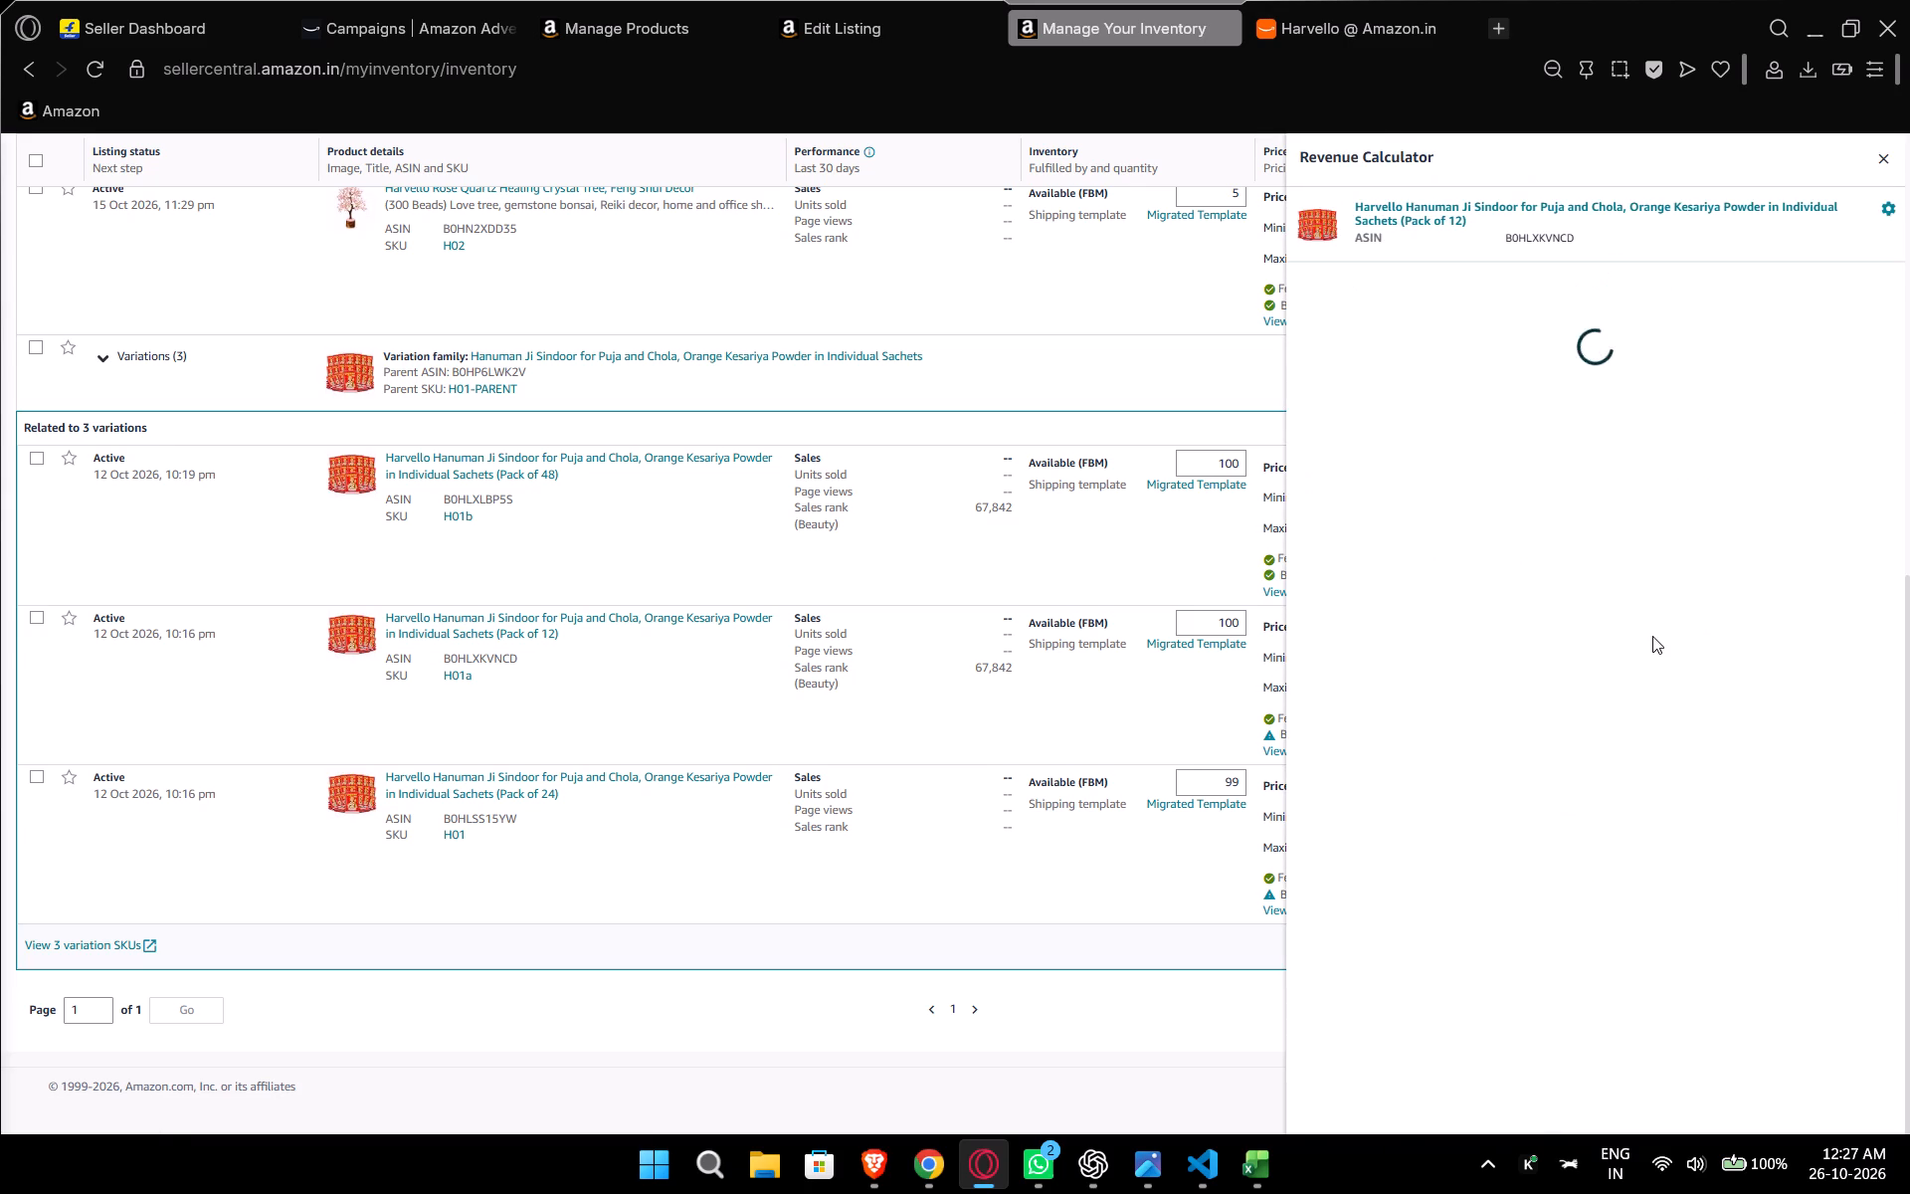
{"action": "left_click", "coordinate": [1838, 871]}
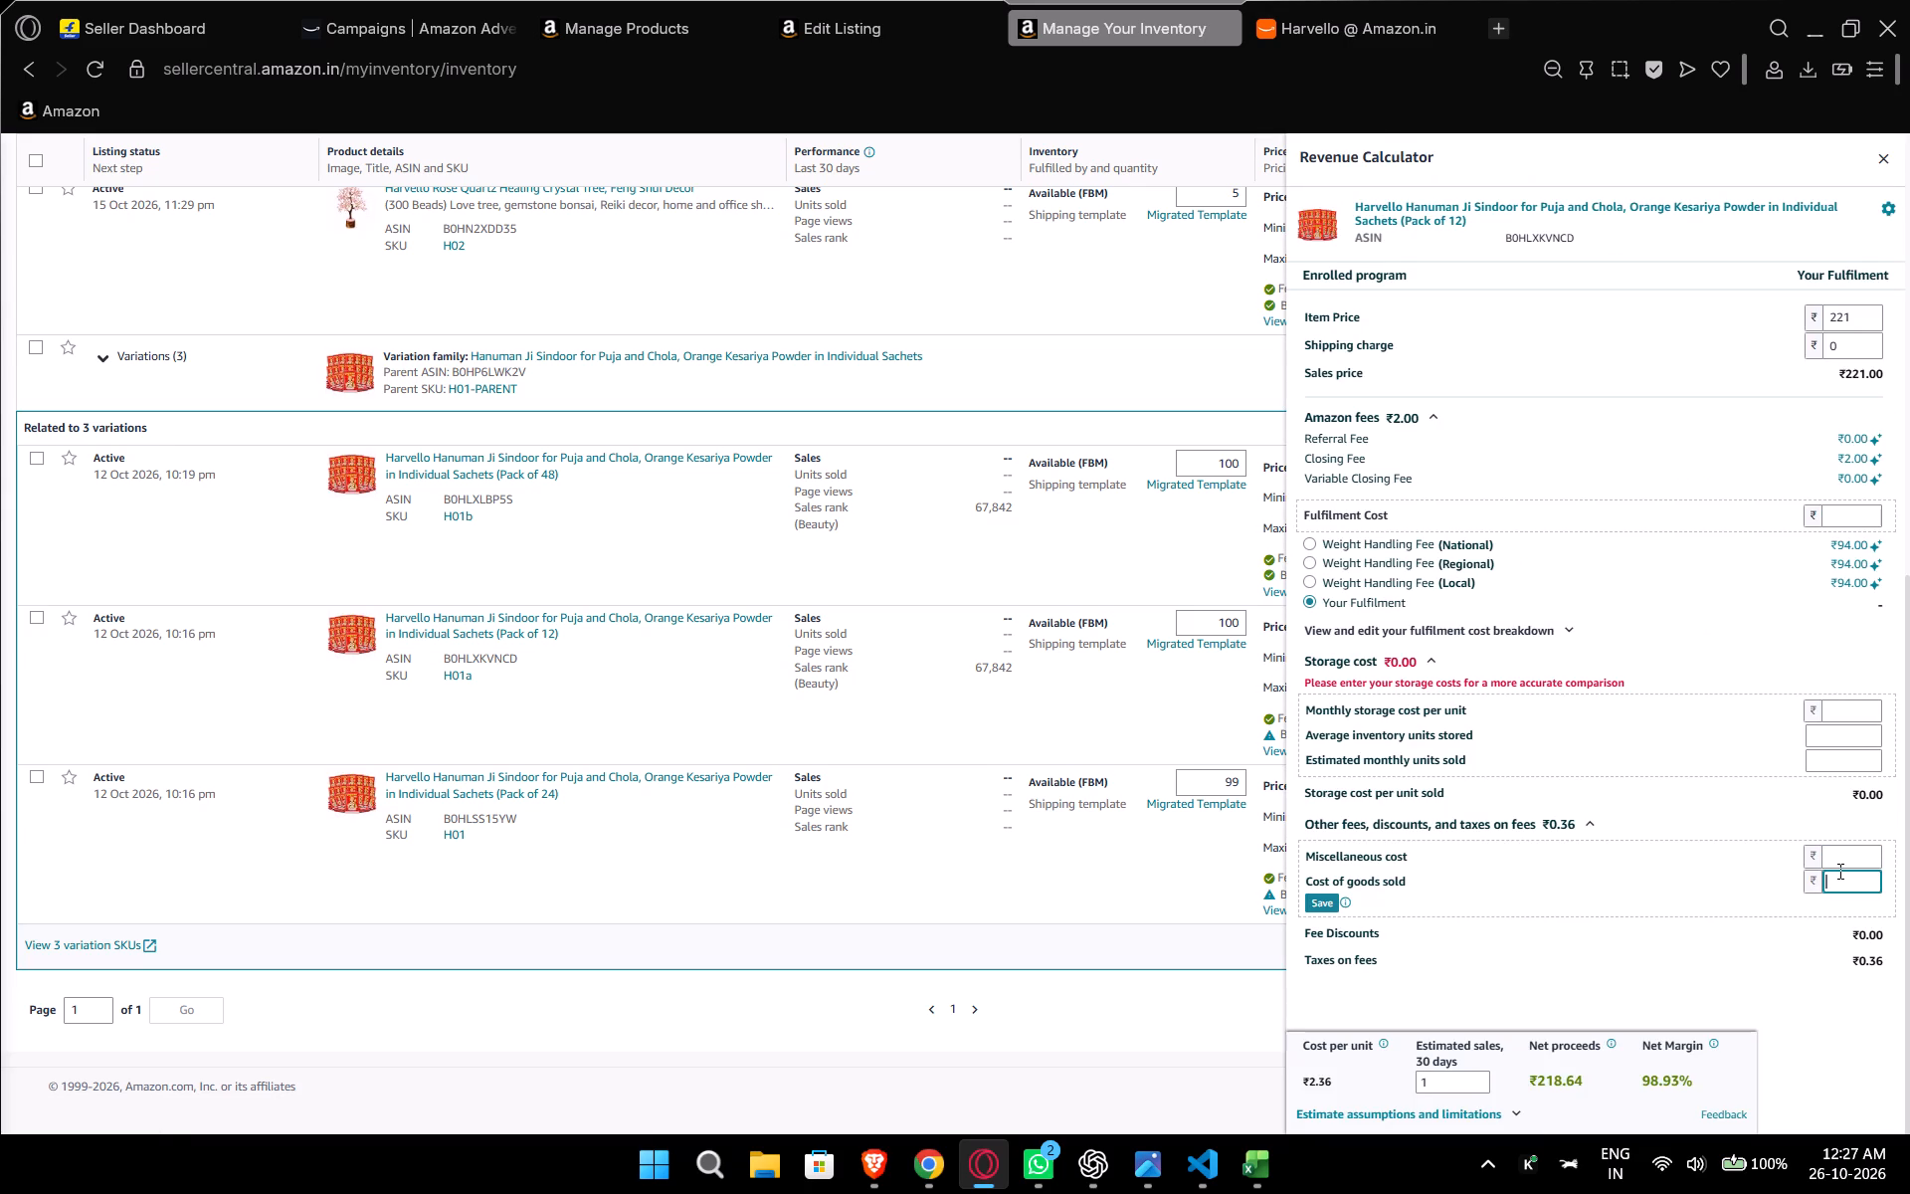
{"action": "type", "text": "50"}
{"action": "left_click", "coordinate": [1864, 848]}
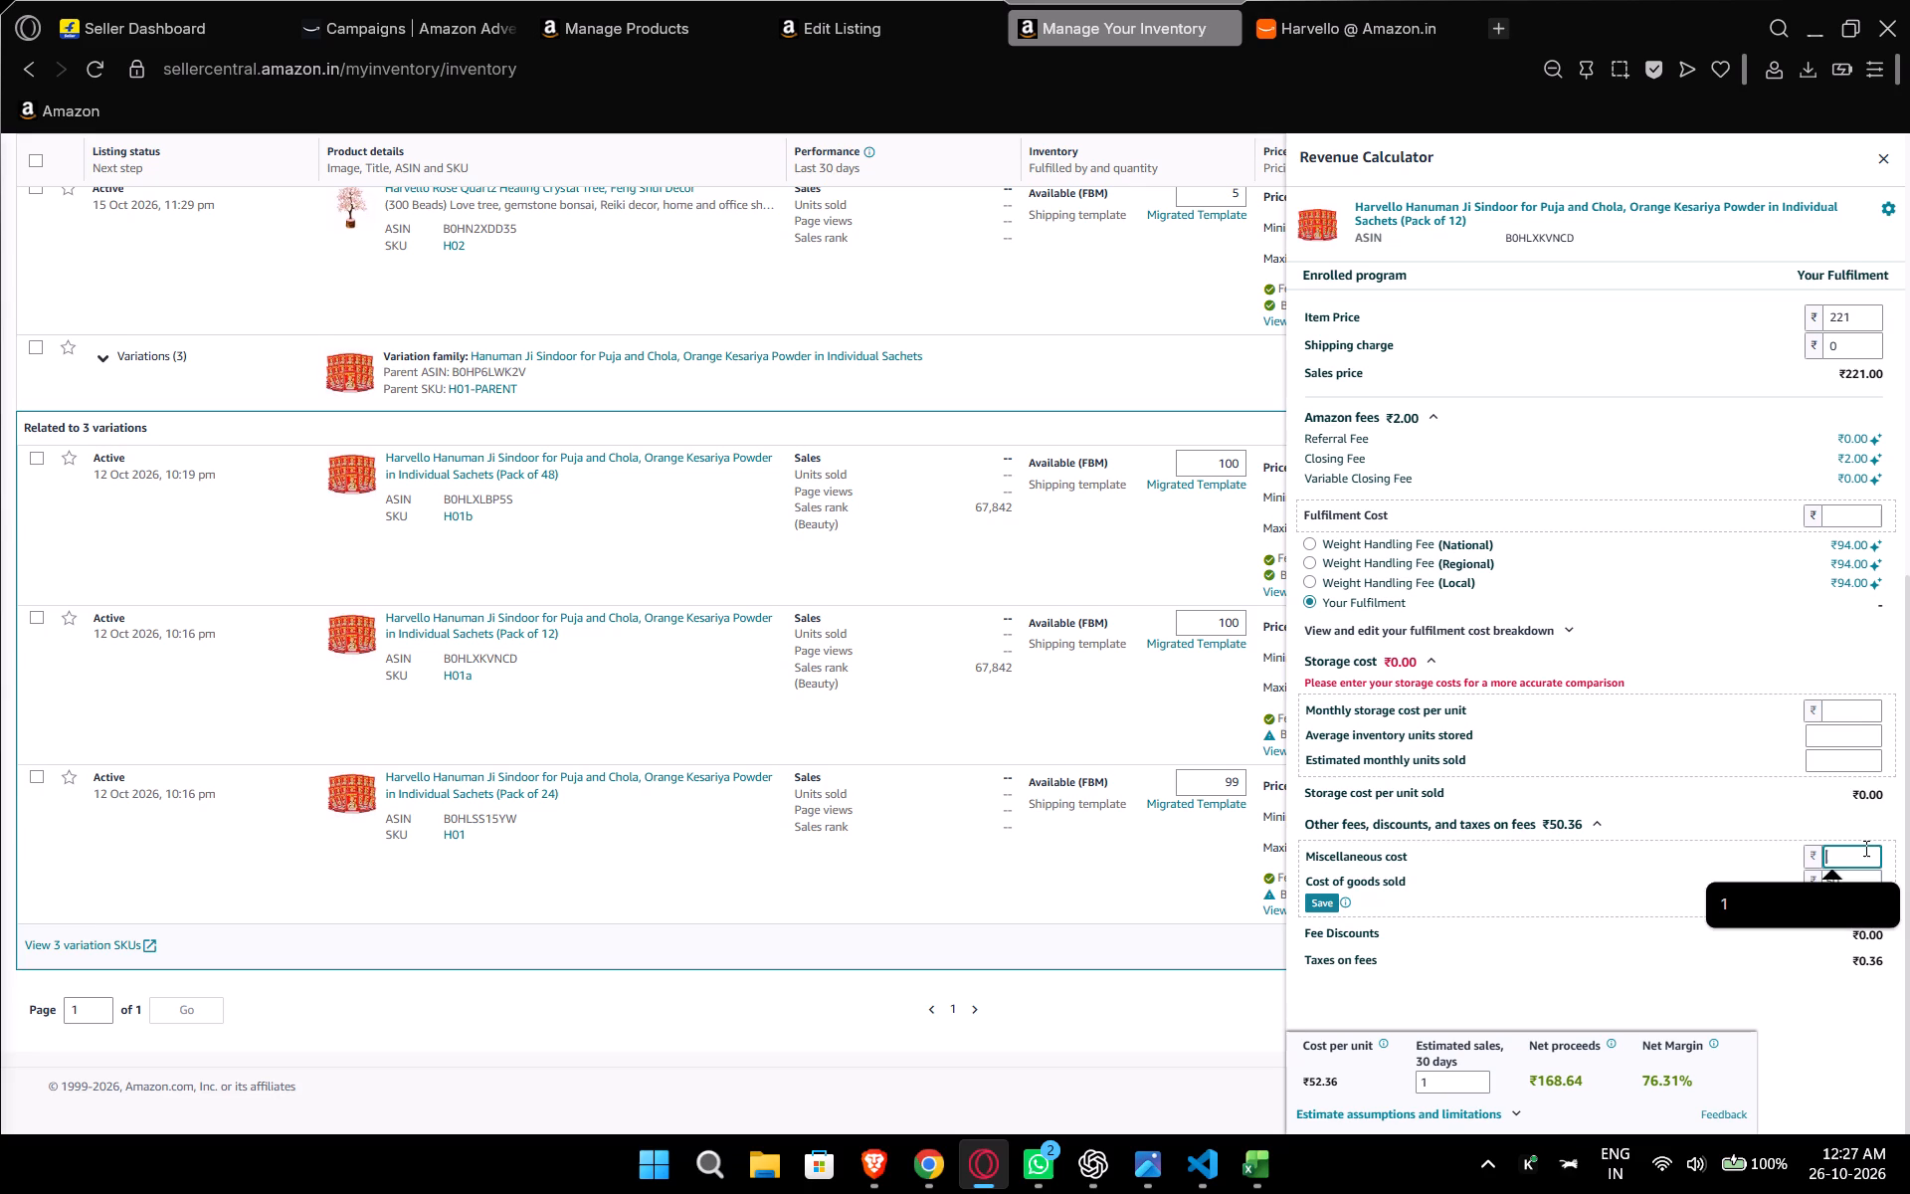
{"action": "type", "text": "10"}
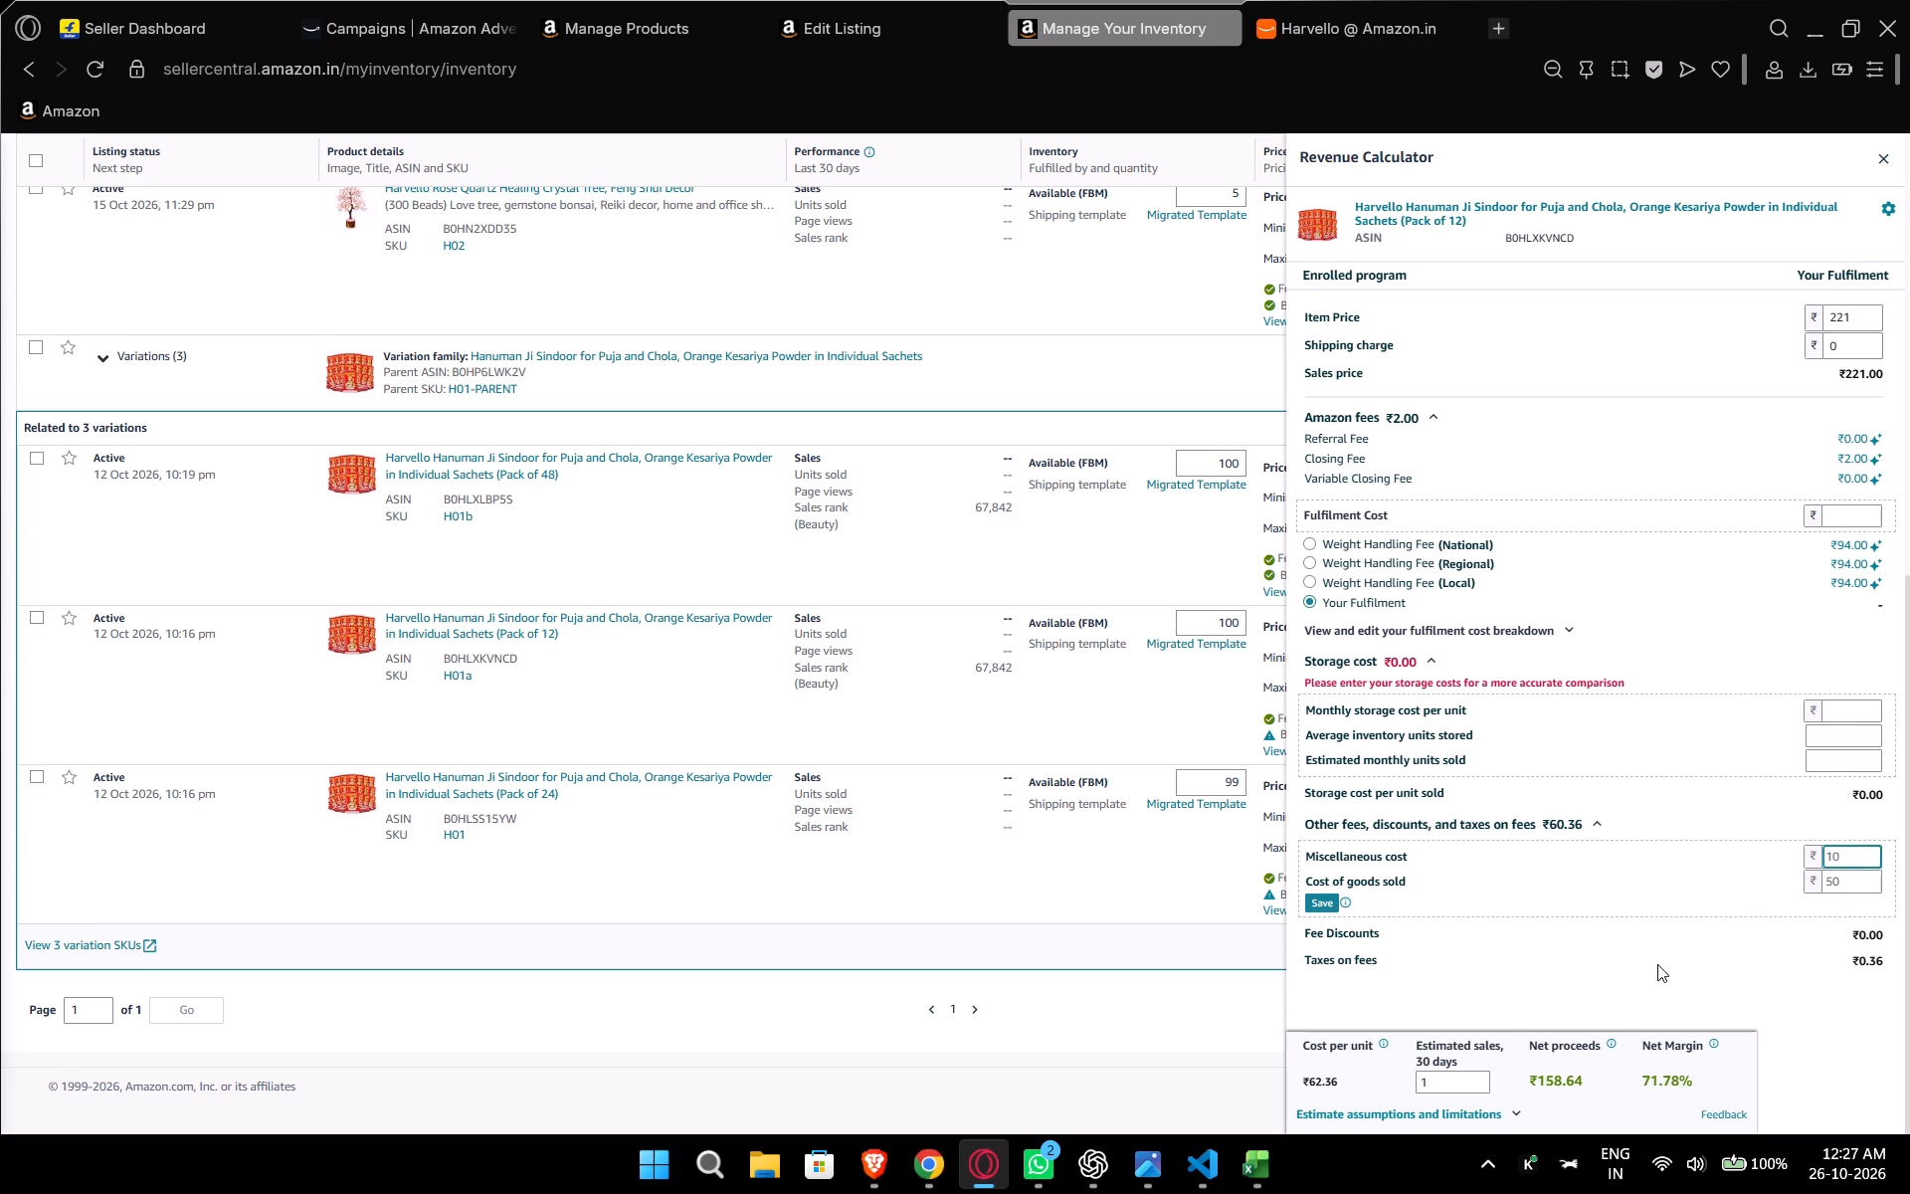
{"action": "left_click", "coordinate": [1657, 964]}
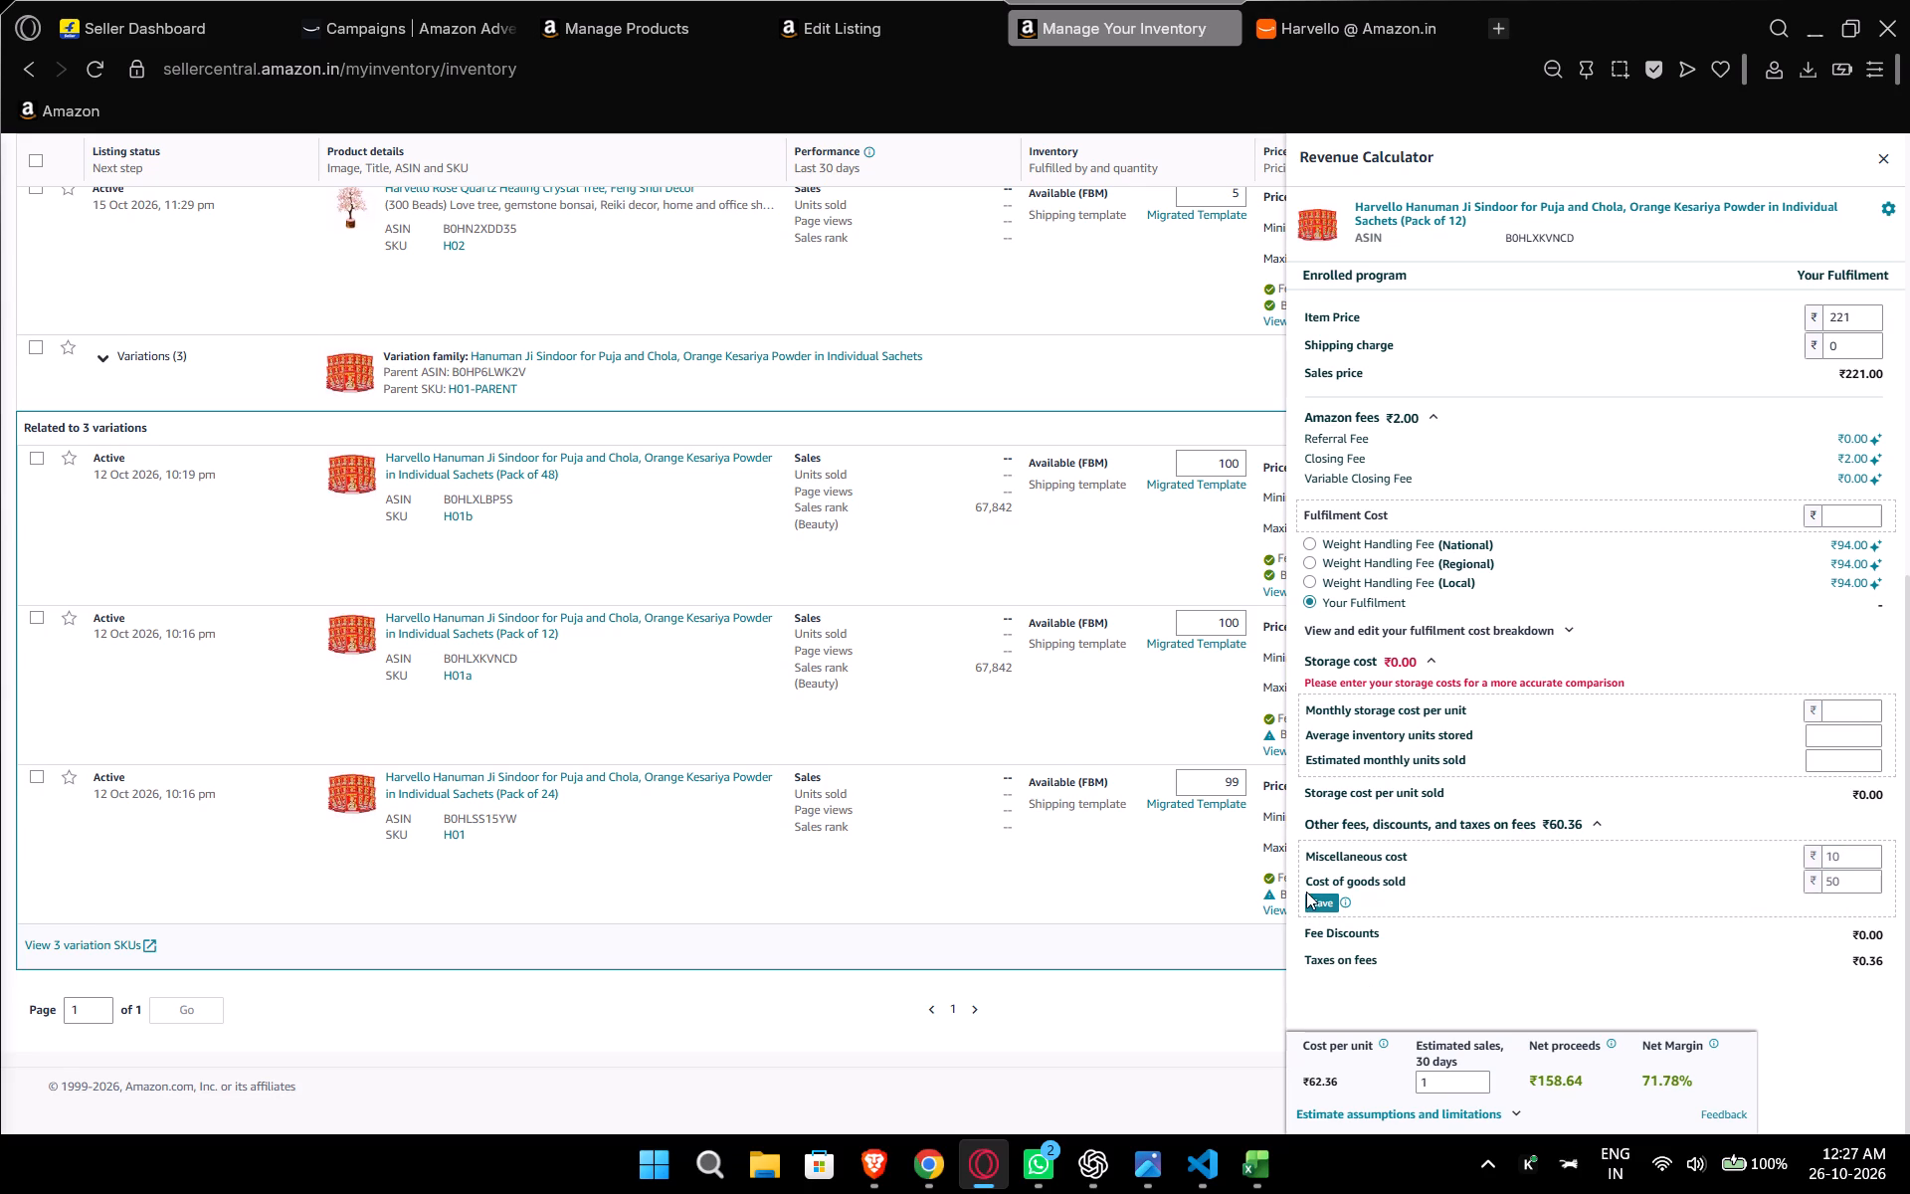
{"action": "left_click", "coordinate": [1316, 898]}
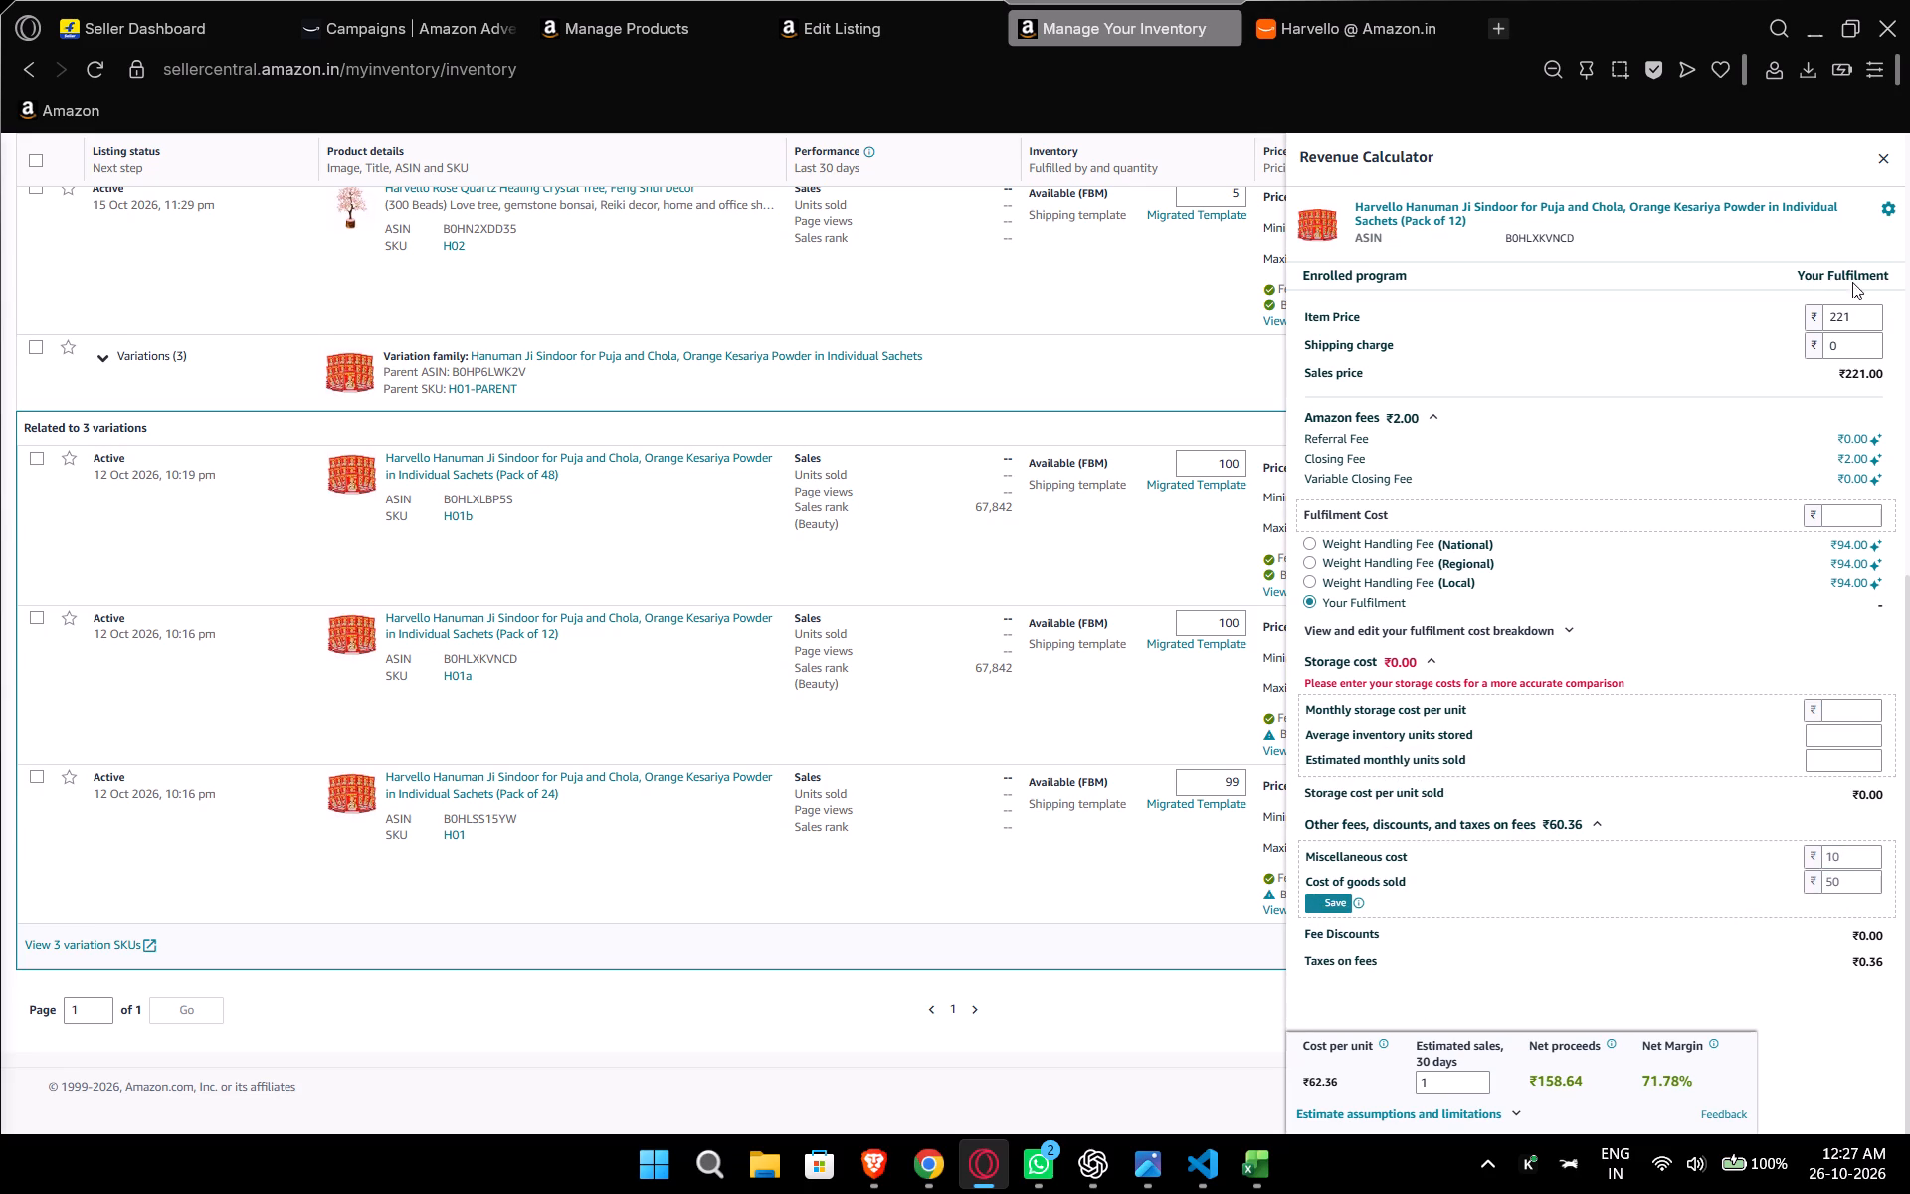
{"action": "left_click", "coordinate": [1880, 161]}
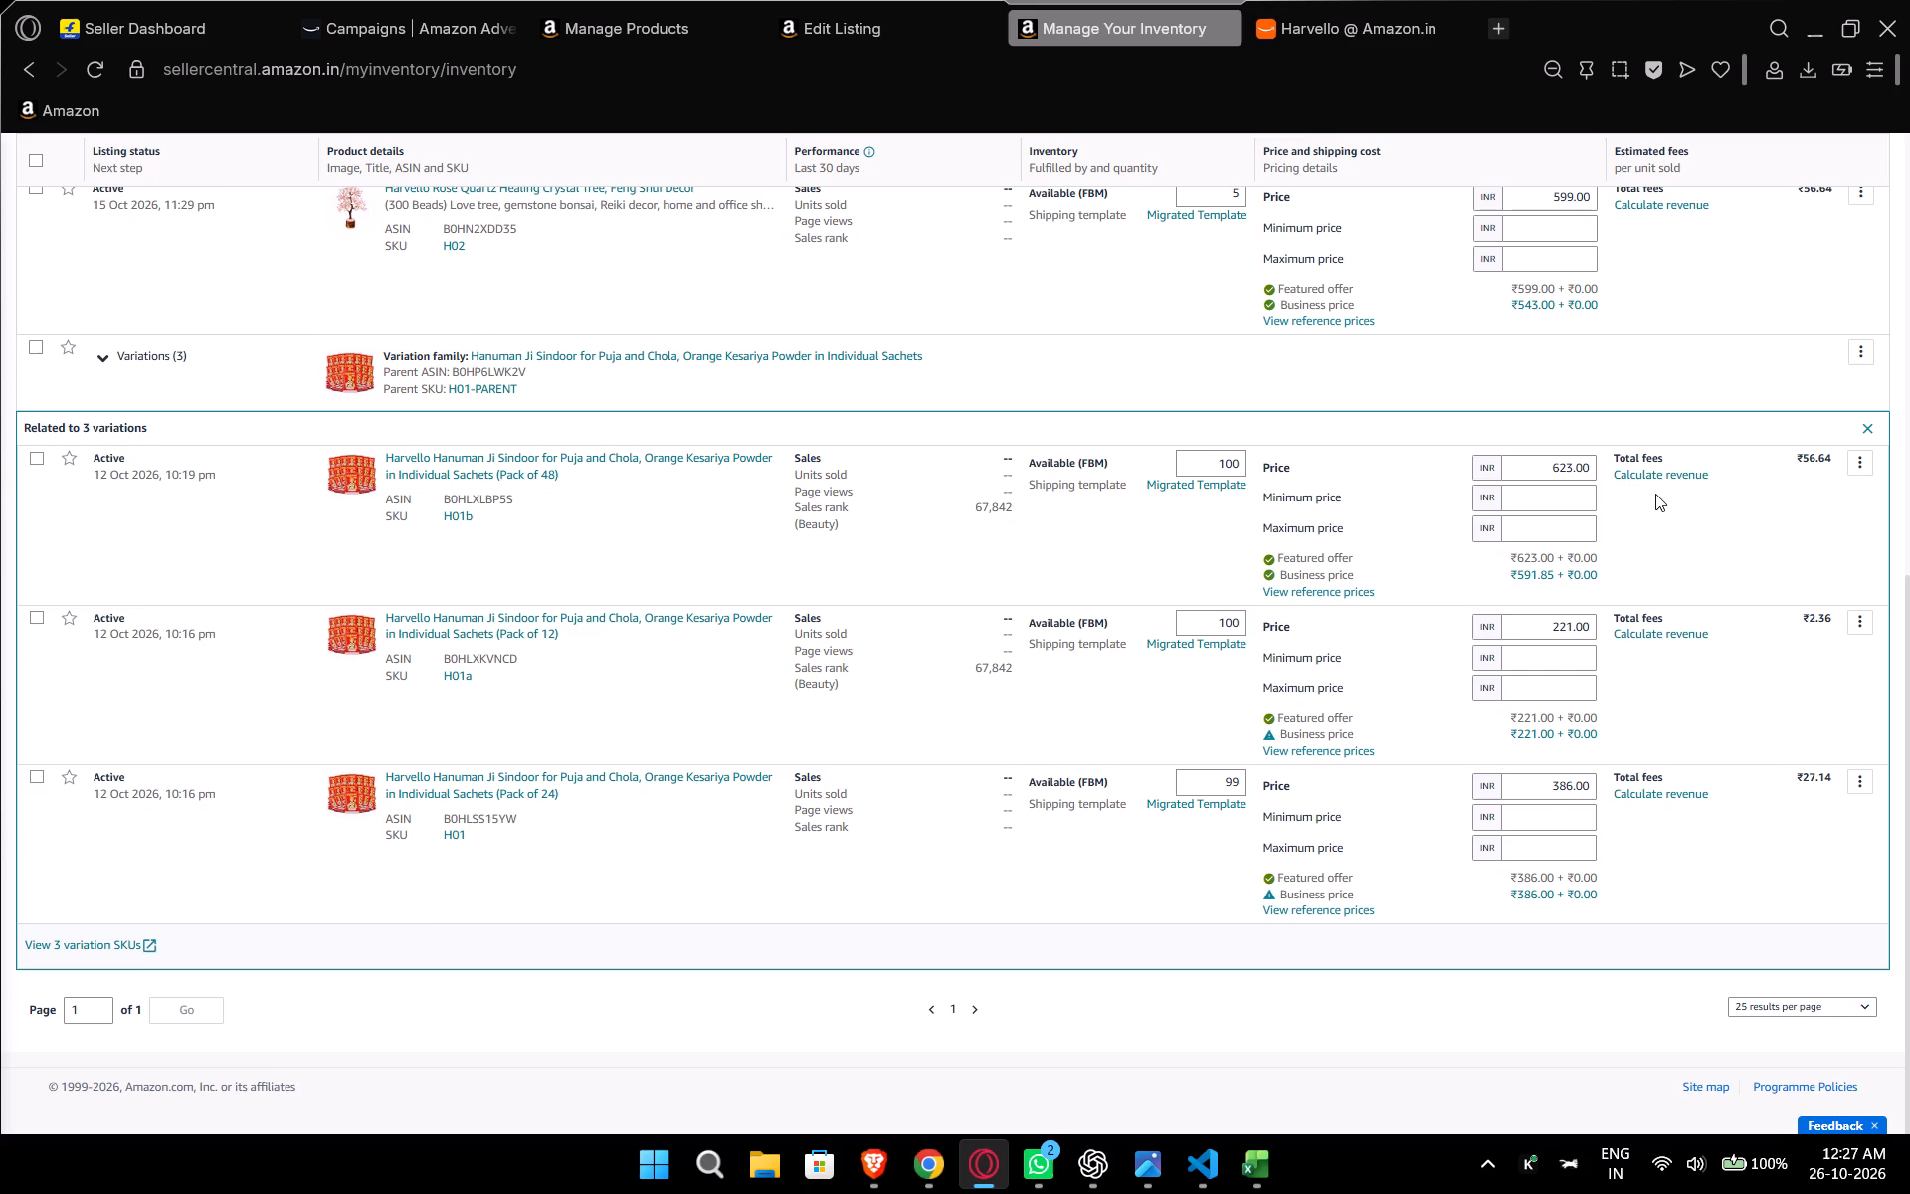
In the Revenue Calculator for the Sindoor Pack of 48, save ₹200 cost of goods sold and ₹10 miscellaneous cost.
{"action": "left_click", "coordinate": [1643, 471]}
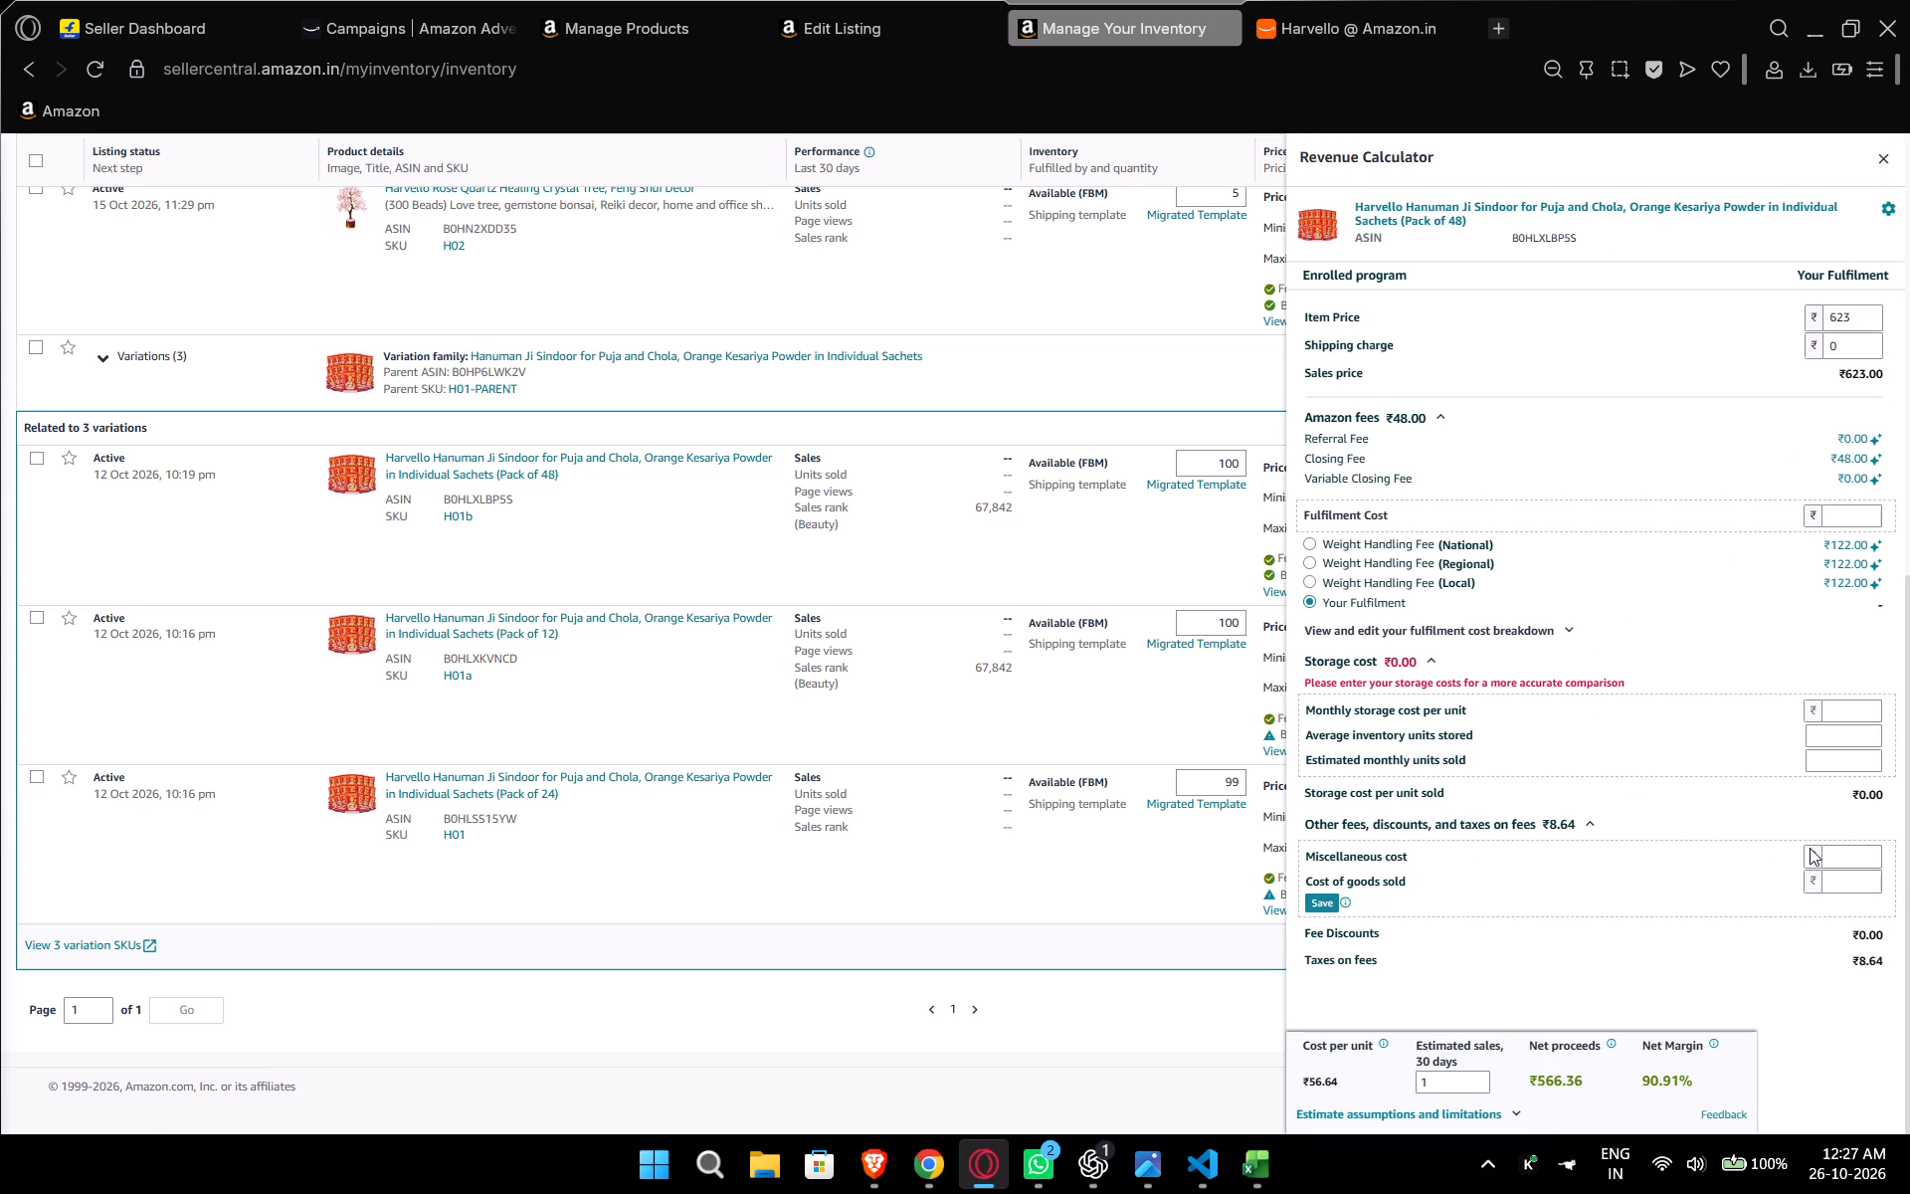
{"action": "left_click", "coordinate": [1835, 856]}
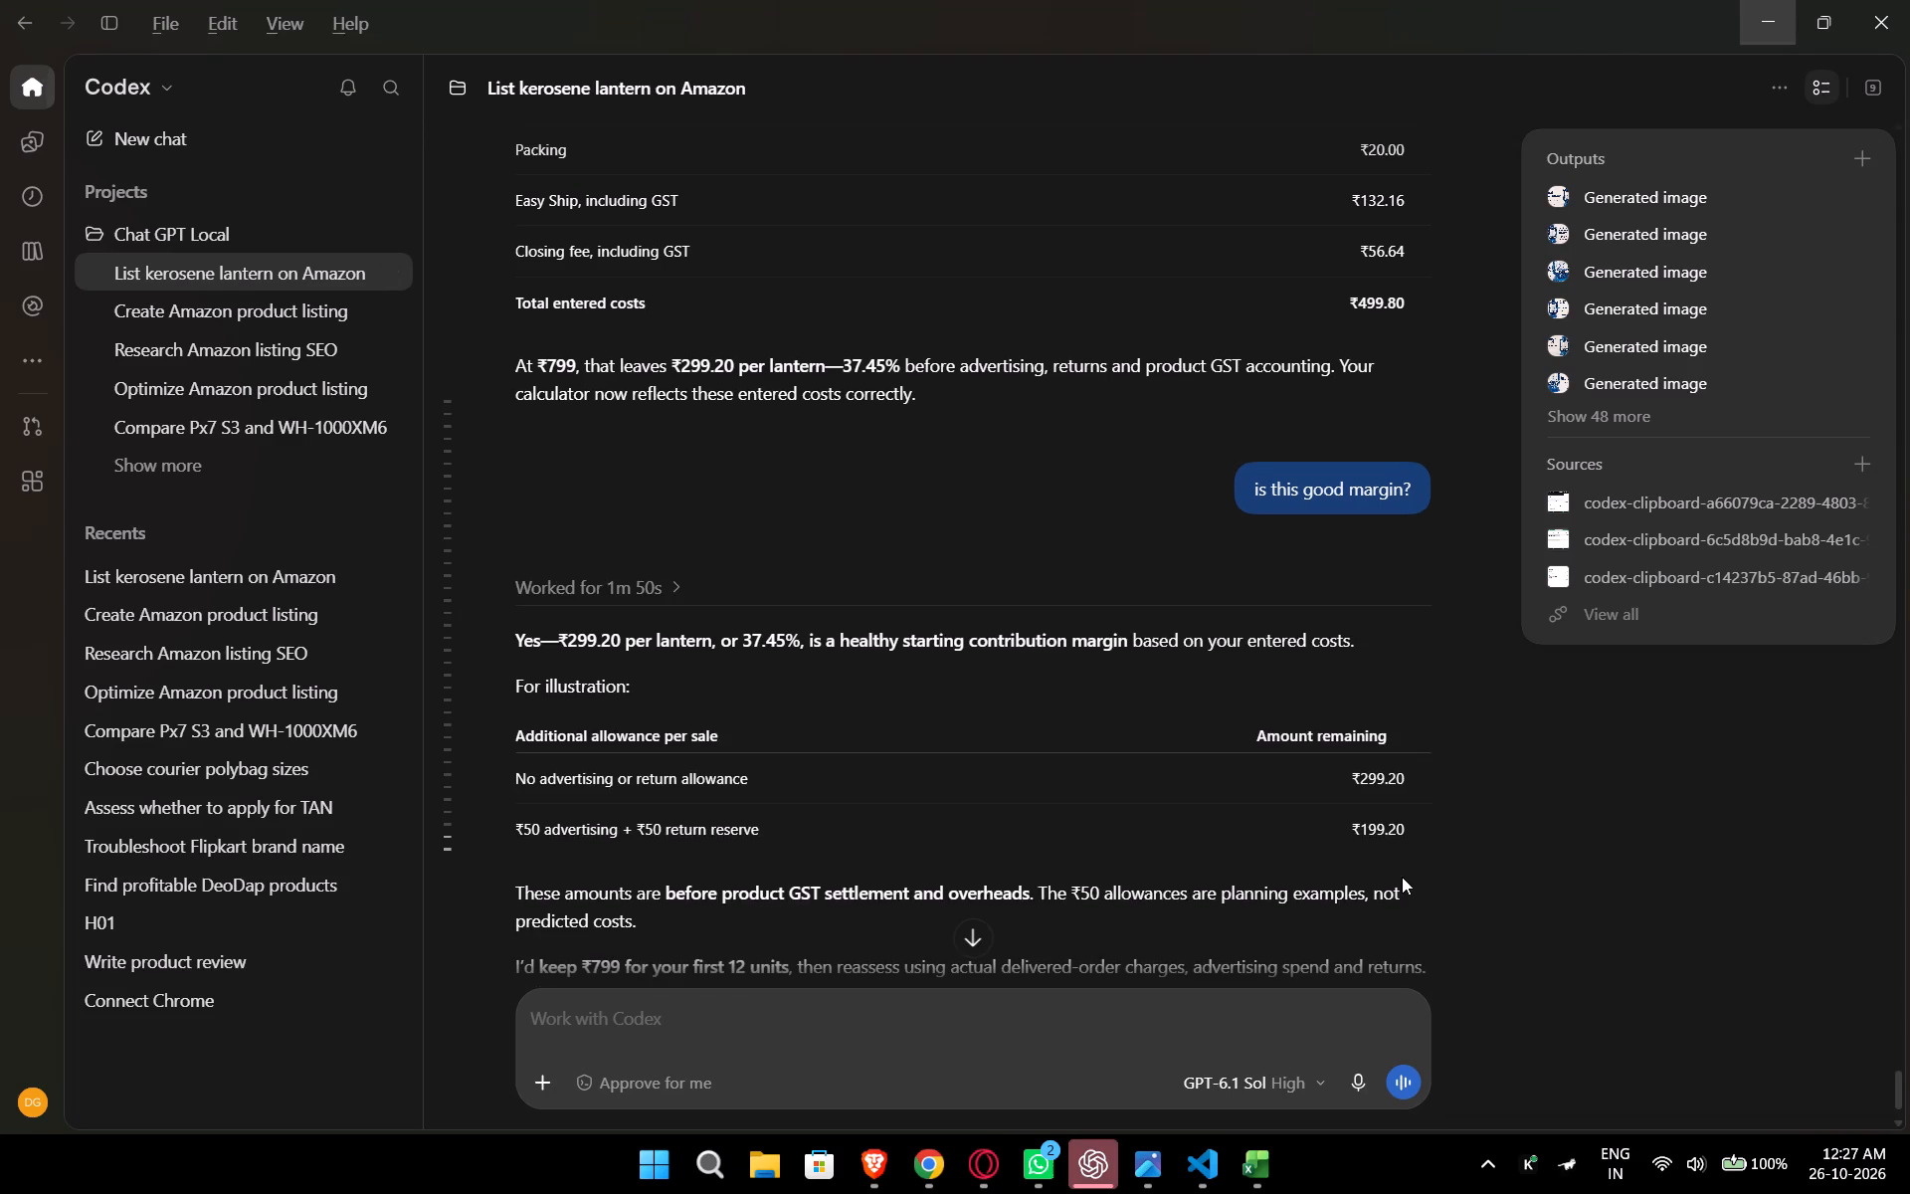
{"action": "key", "text": "alt+Tab"}
{"action": "left_click", "coordinate": [1846, 879]}
{"action": "type", "text": "200"}
{"action": "left_click", "coordinate": [1848, 855]}
{"action": "type", "text": "10"}
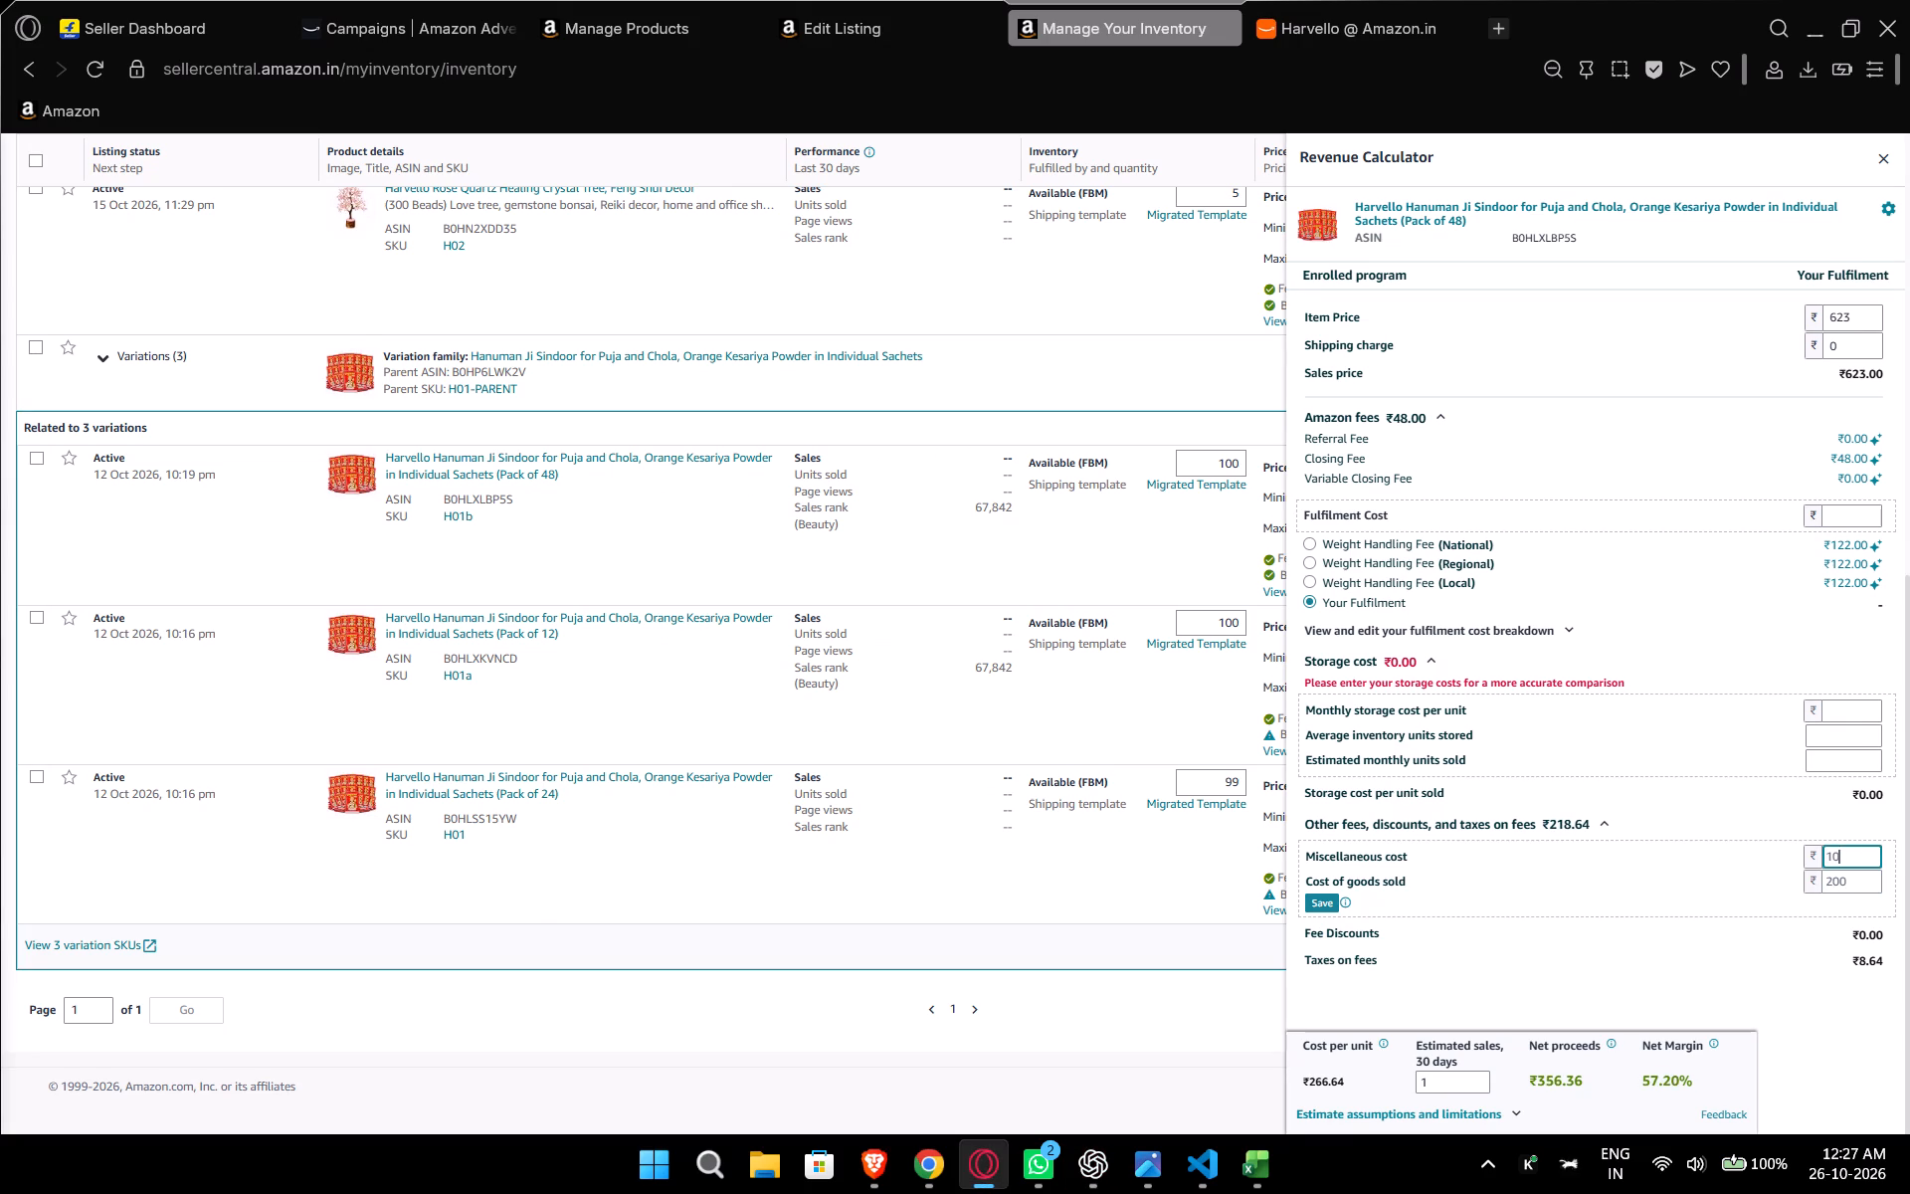
{"action": "left_click", "coordinate": [1321, 900]}
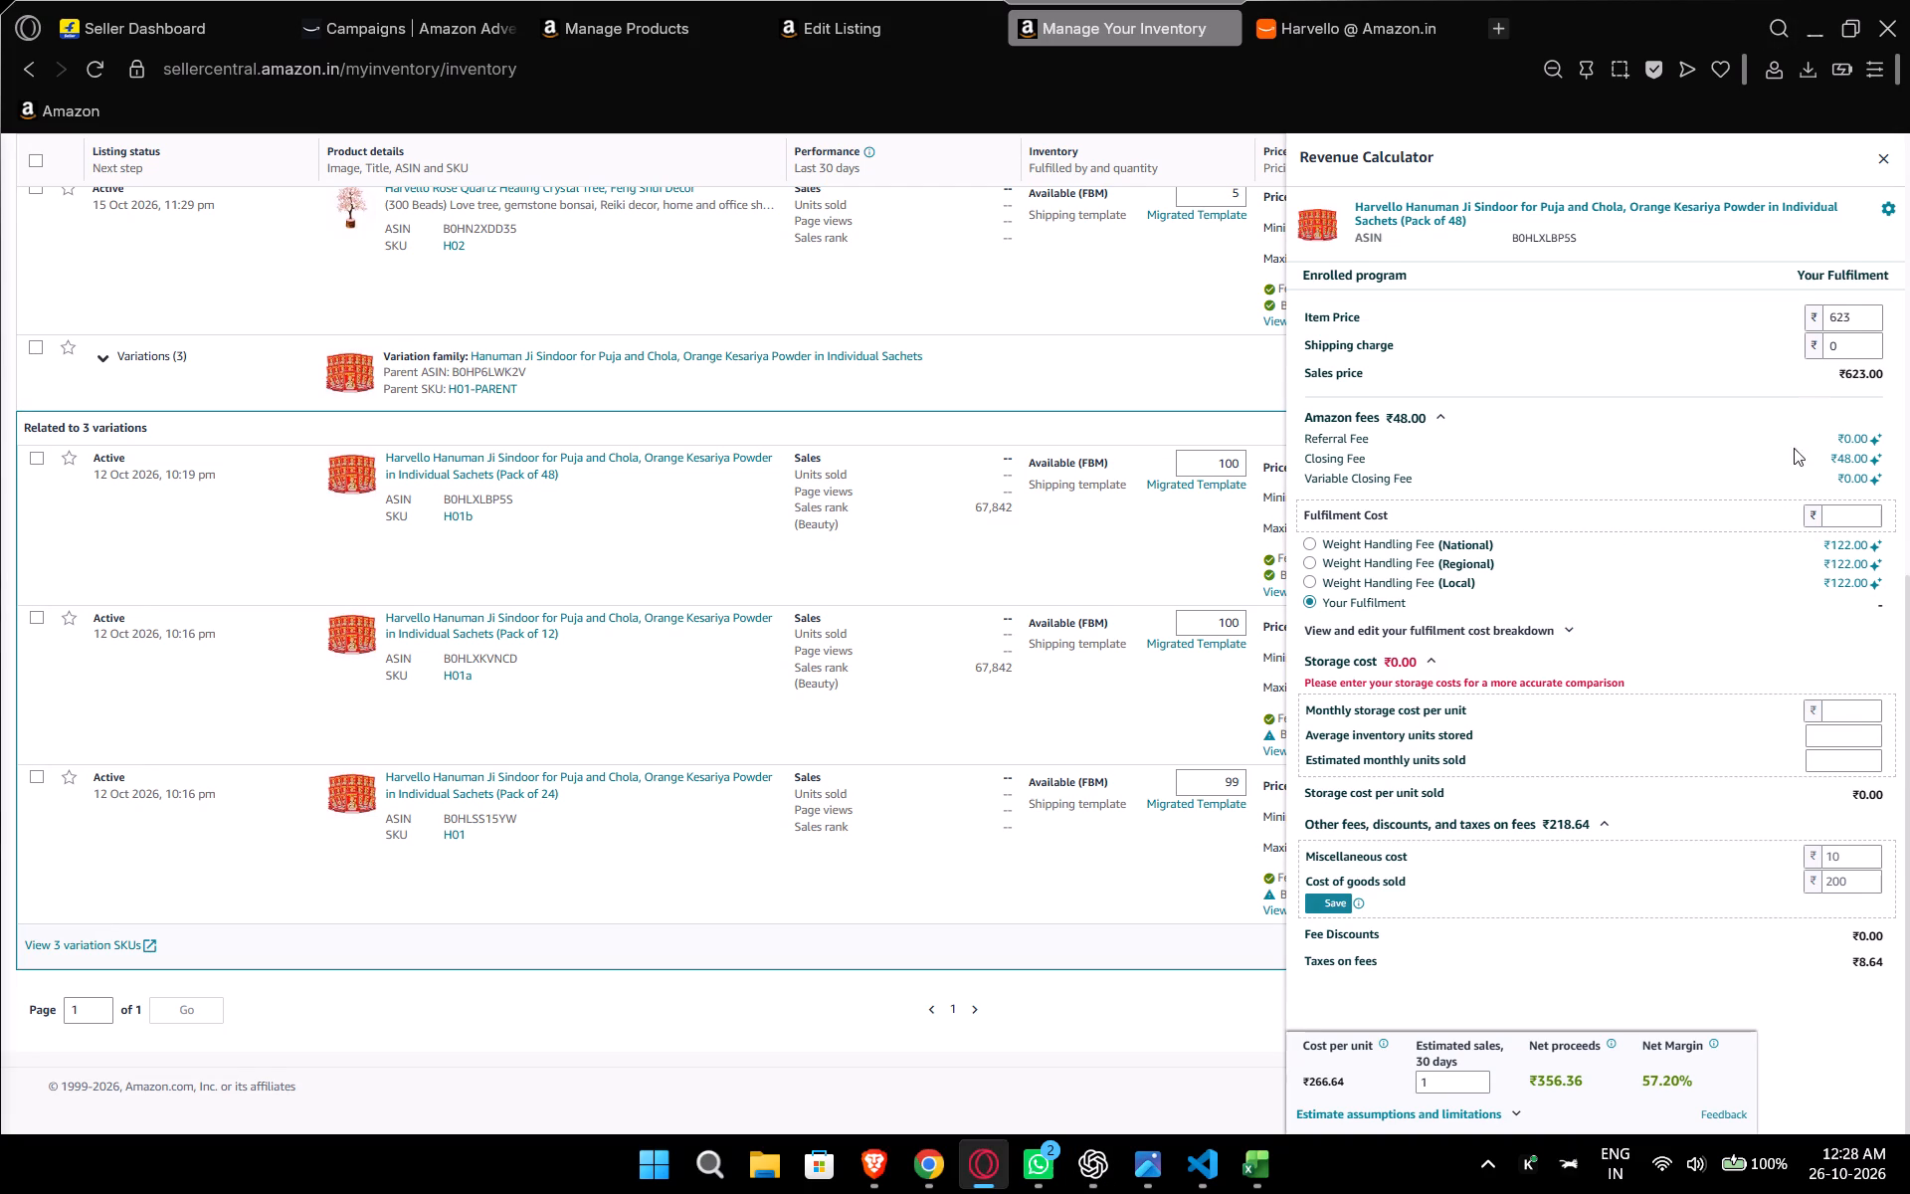
{"action": "left_click", "coordinate": [1883, 158]}
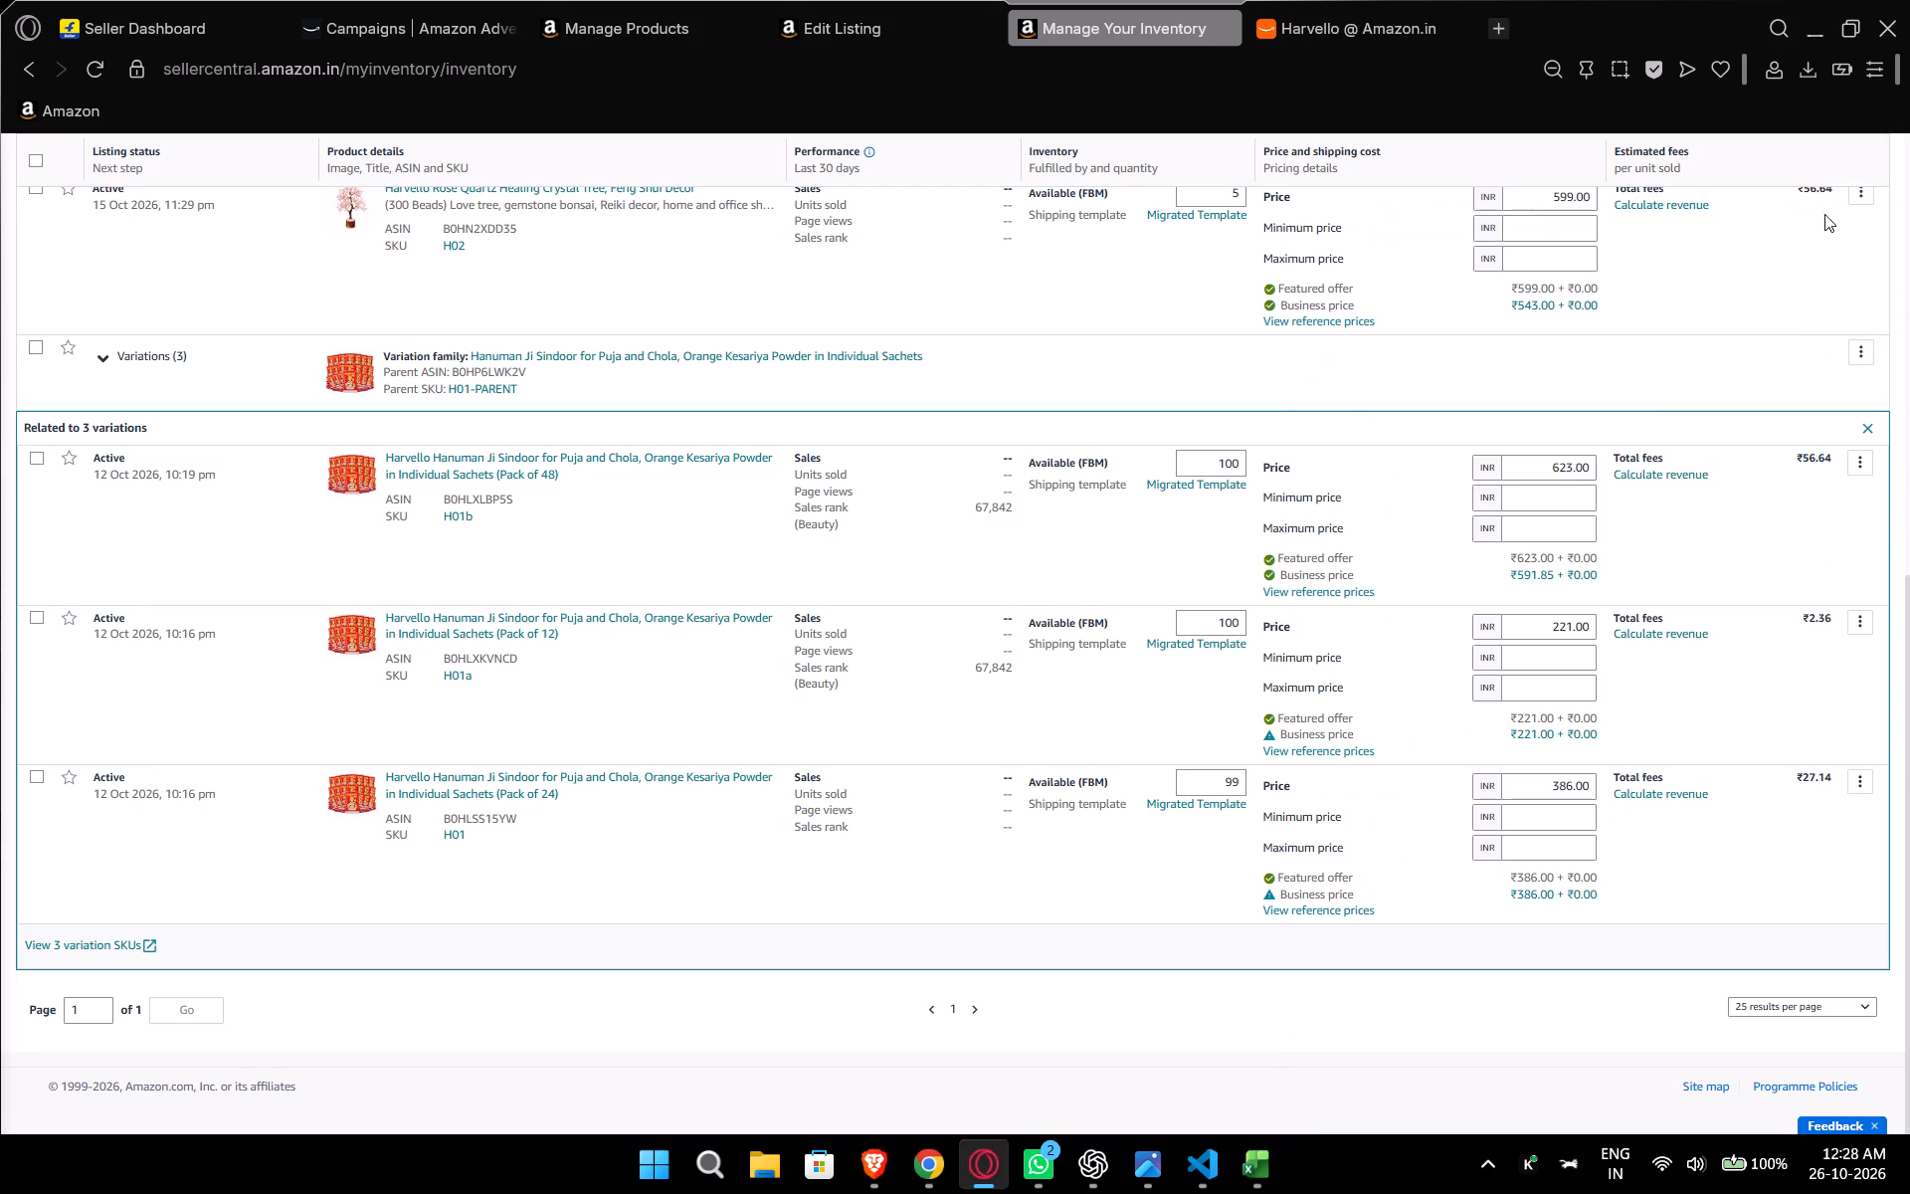
In the Revenue Calculator for the Rose Quartz crystal tree, save ₹280 cost of goods sold and ₹10 miscellaneous cost, and close it.
{"action": "scroll", "coordinate": [1235, 692], "scroll_direction": "up", "scroll_amount": 3}
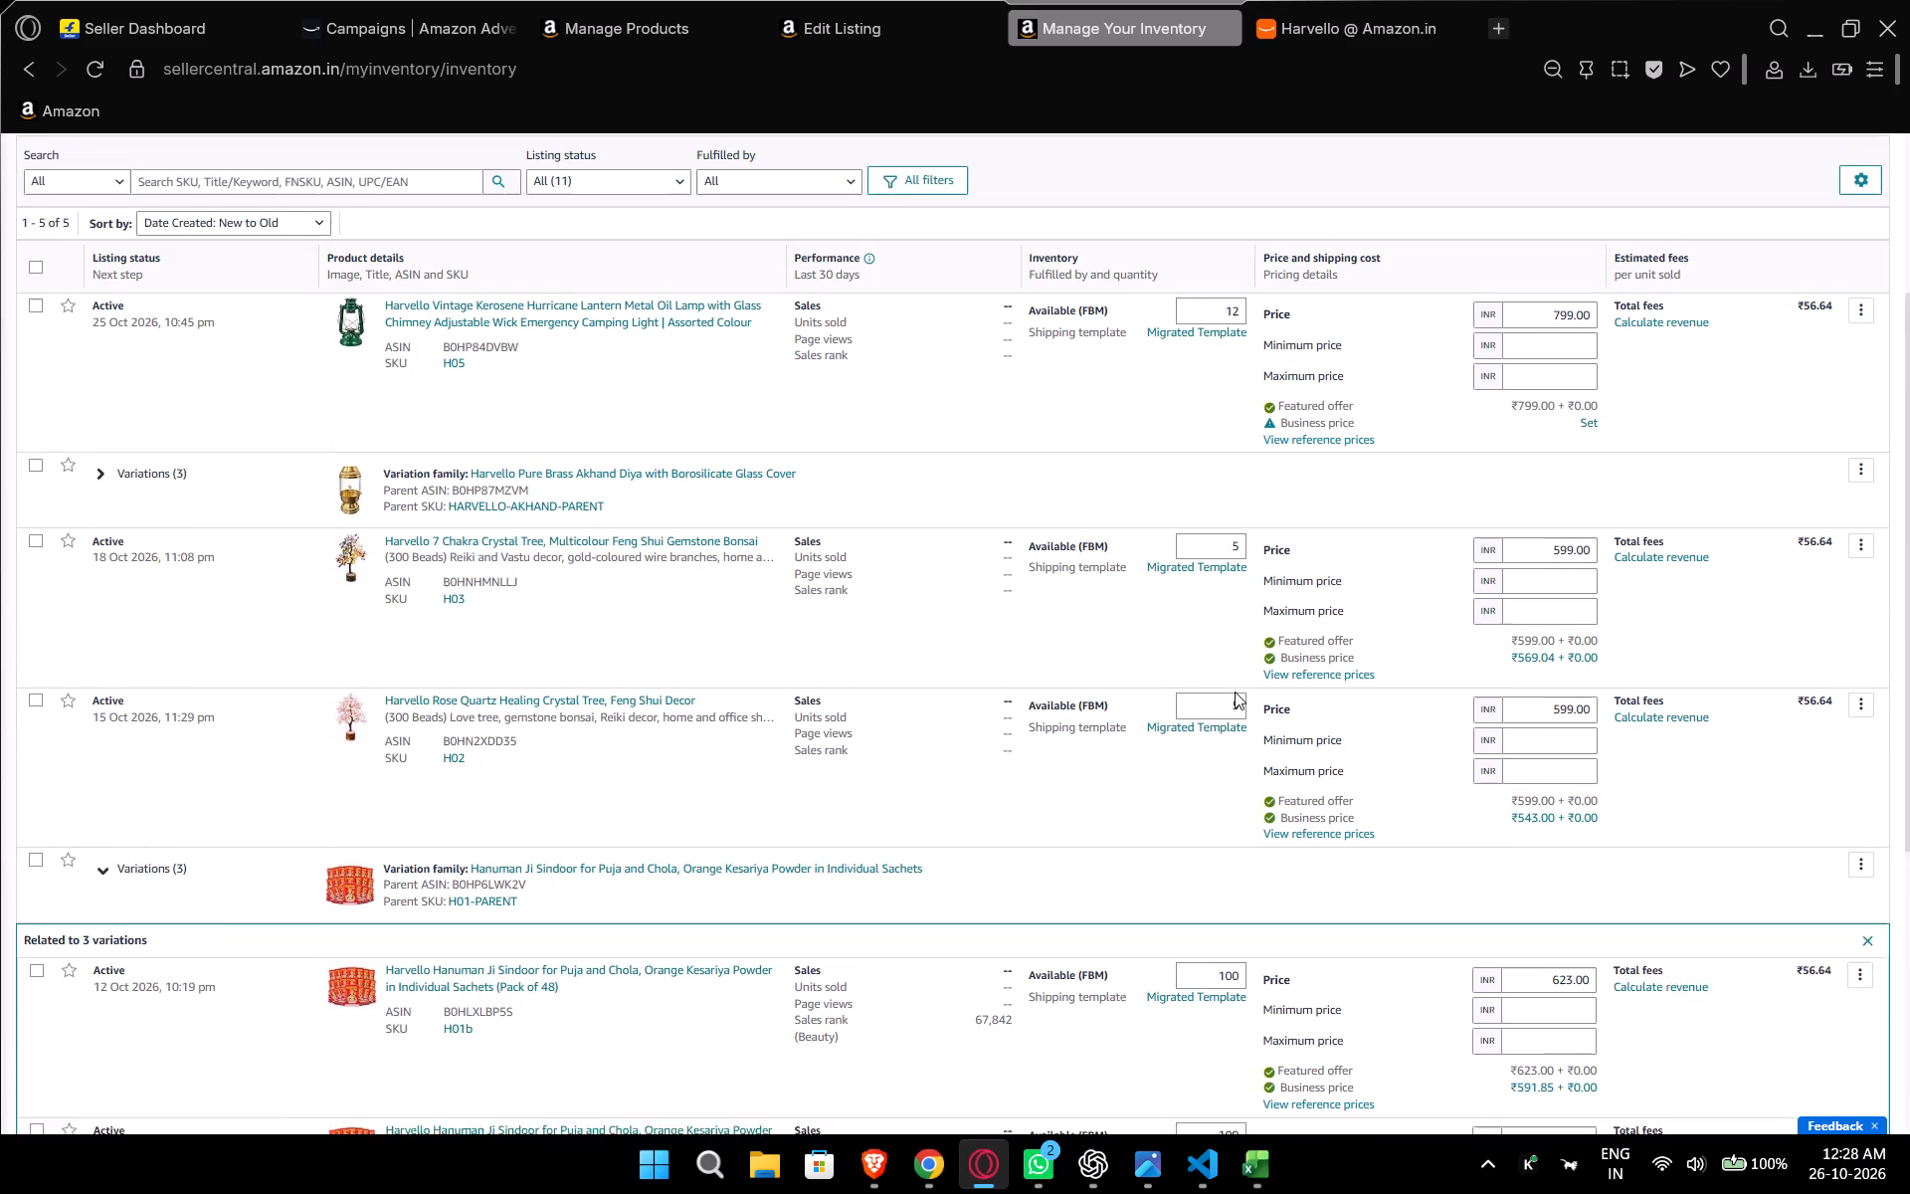
{"action": "scroll", "coordinate": [1235, 692], "scroll_direction": "up", "scroll_amount": 1}
{"action": "left_click", "coordinate": [1668, 724]}
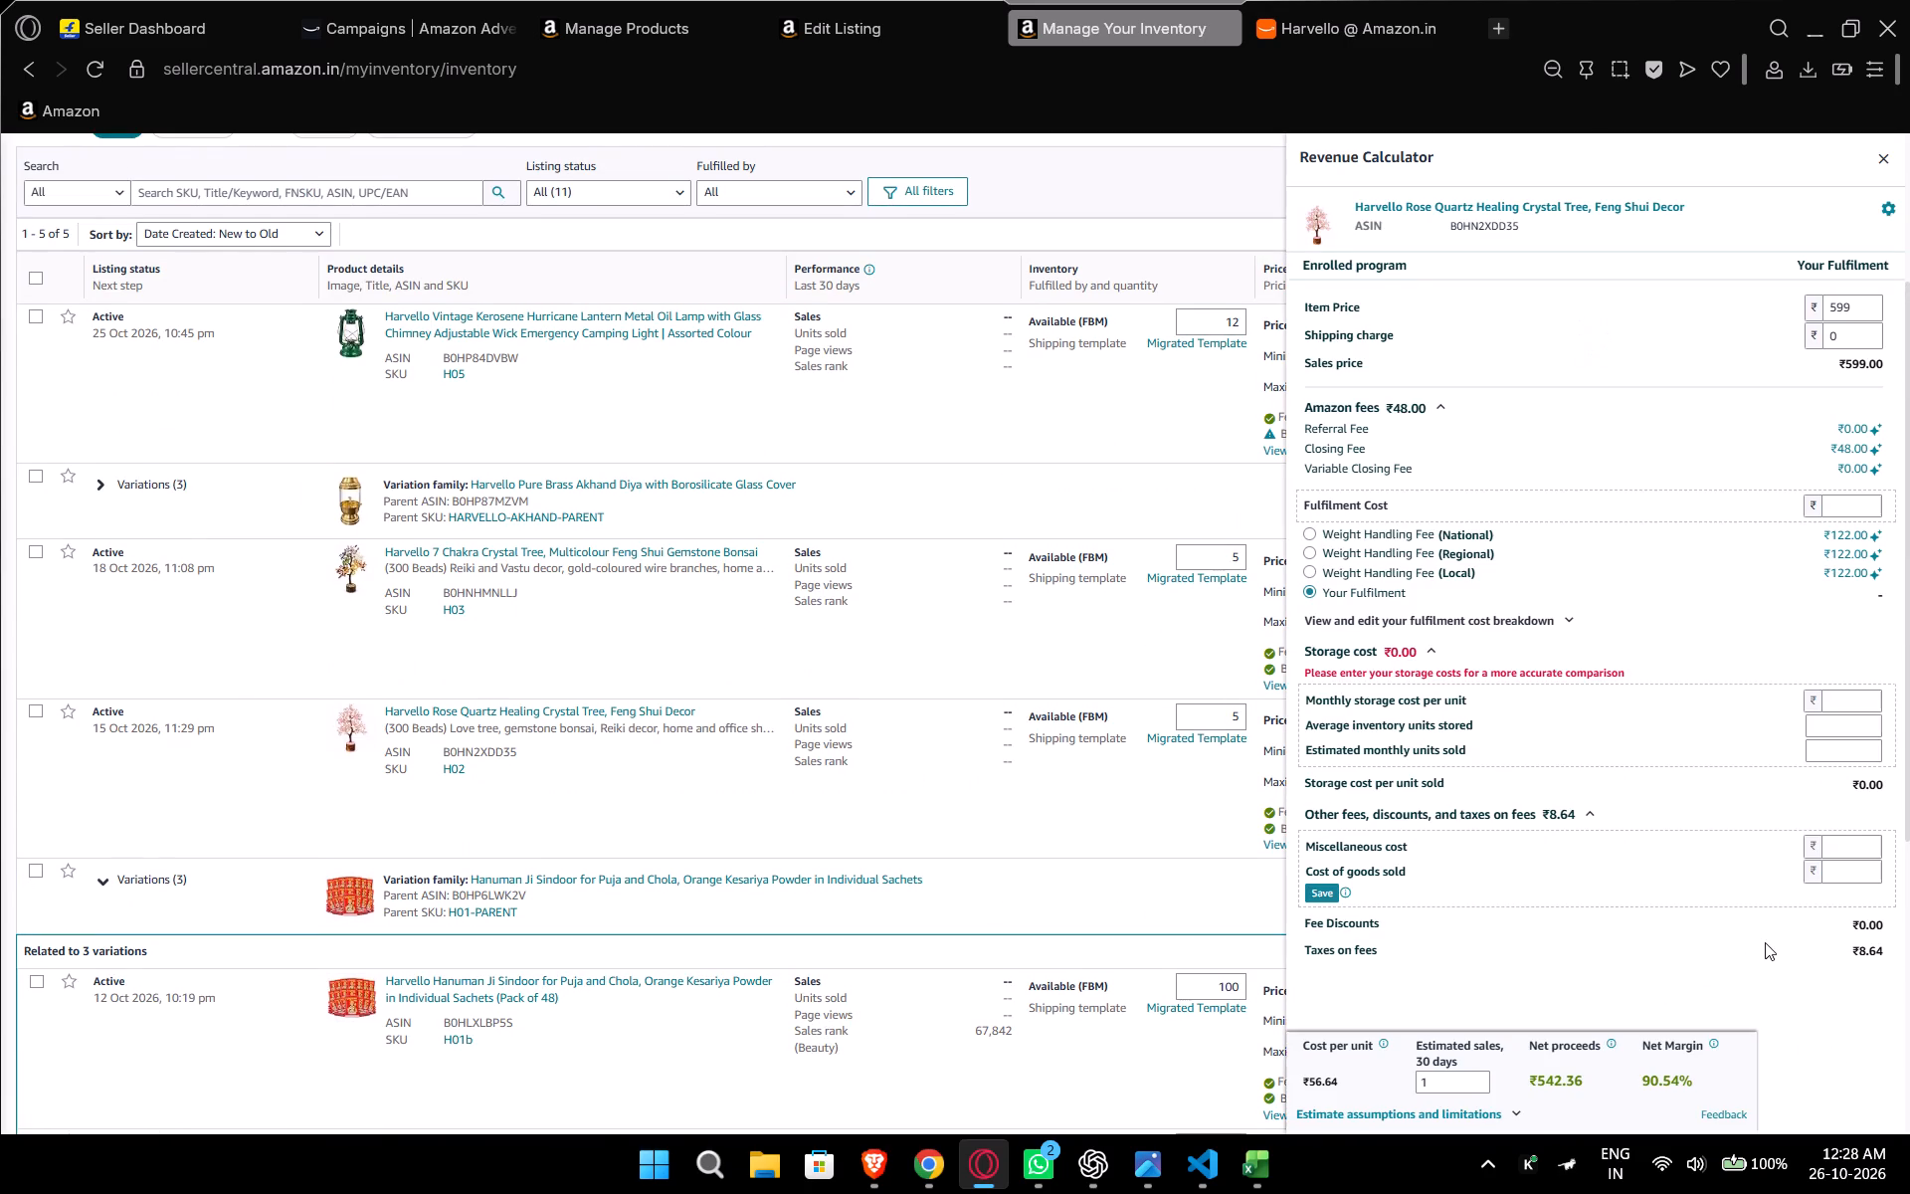
{"action": "left_click", "coordinate": [1850, 883]}
{"action": "type", "text": "280"}
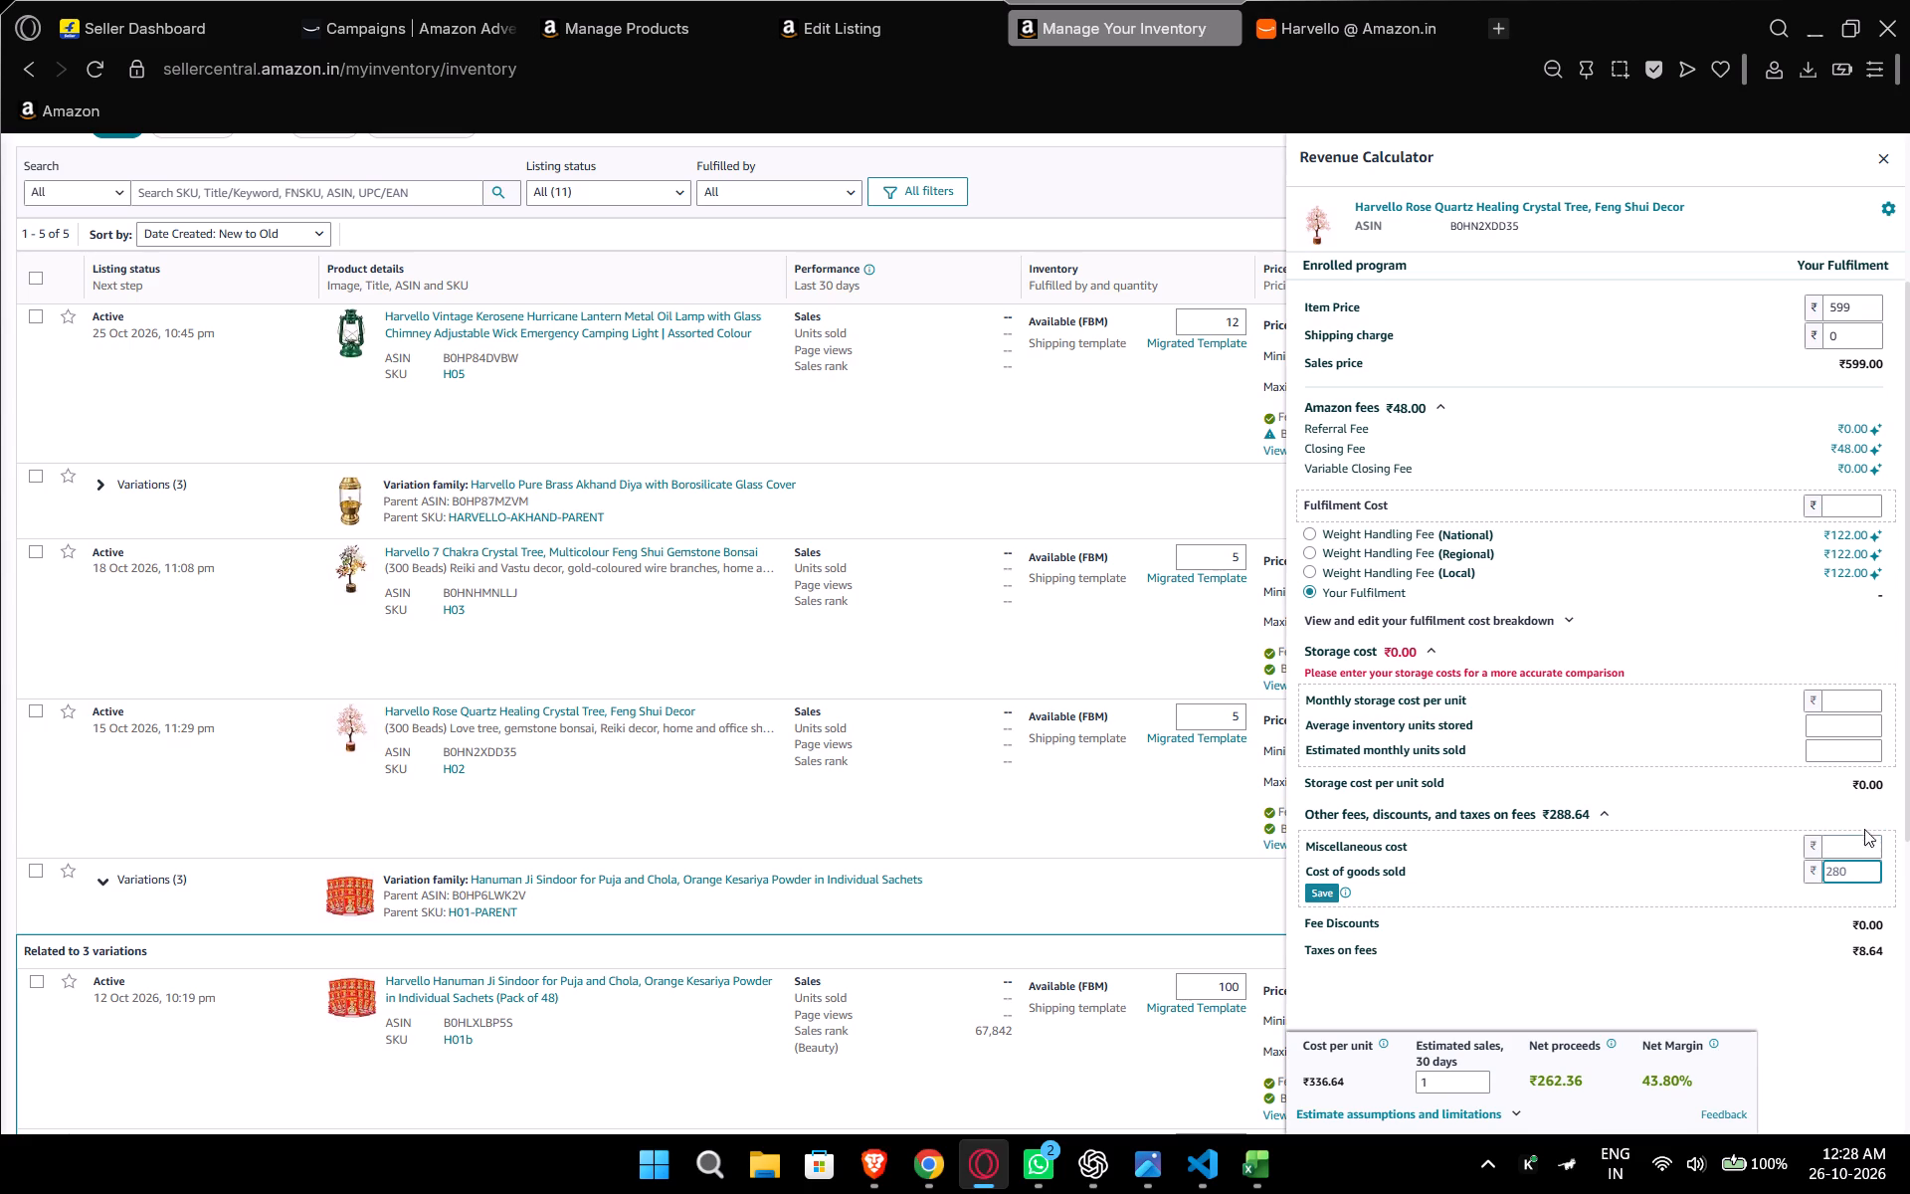
{"action": "left_click", "coordinate": [1860, 857]}
{"action": "type", "text": "10"}
{"action": "left_click", "coordinate": [1313, 893]}
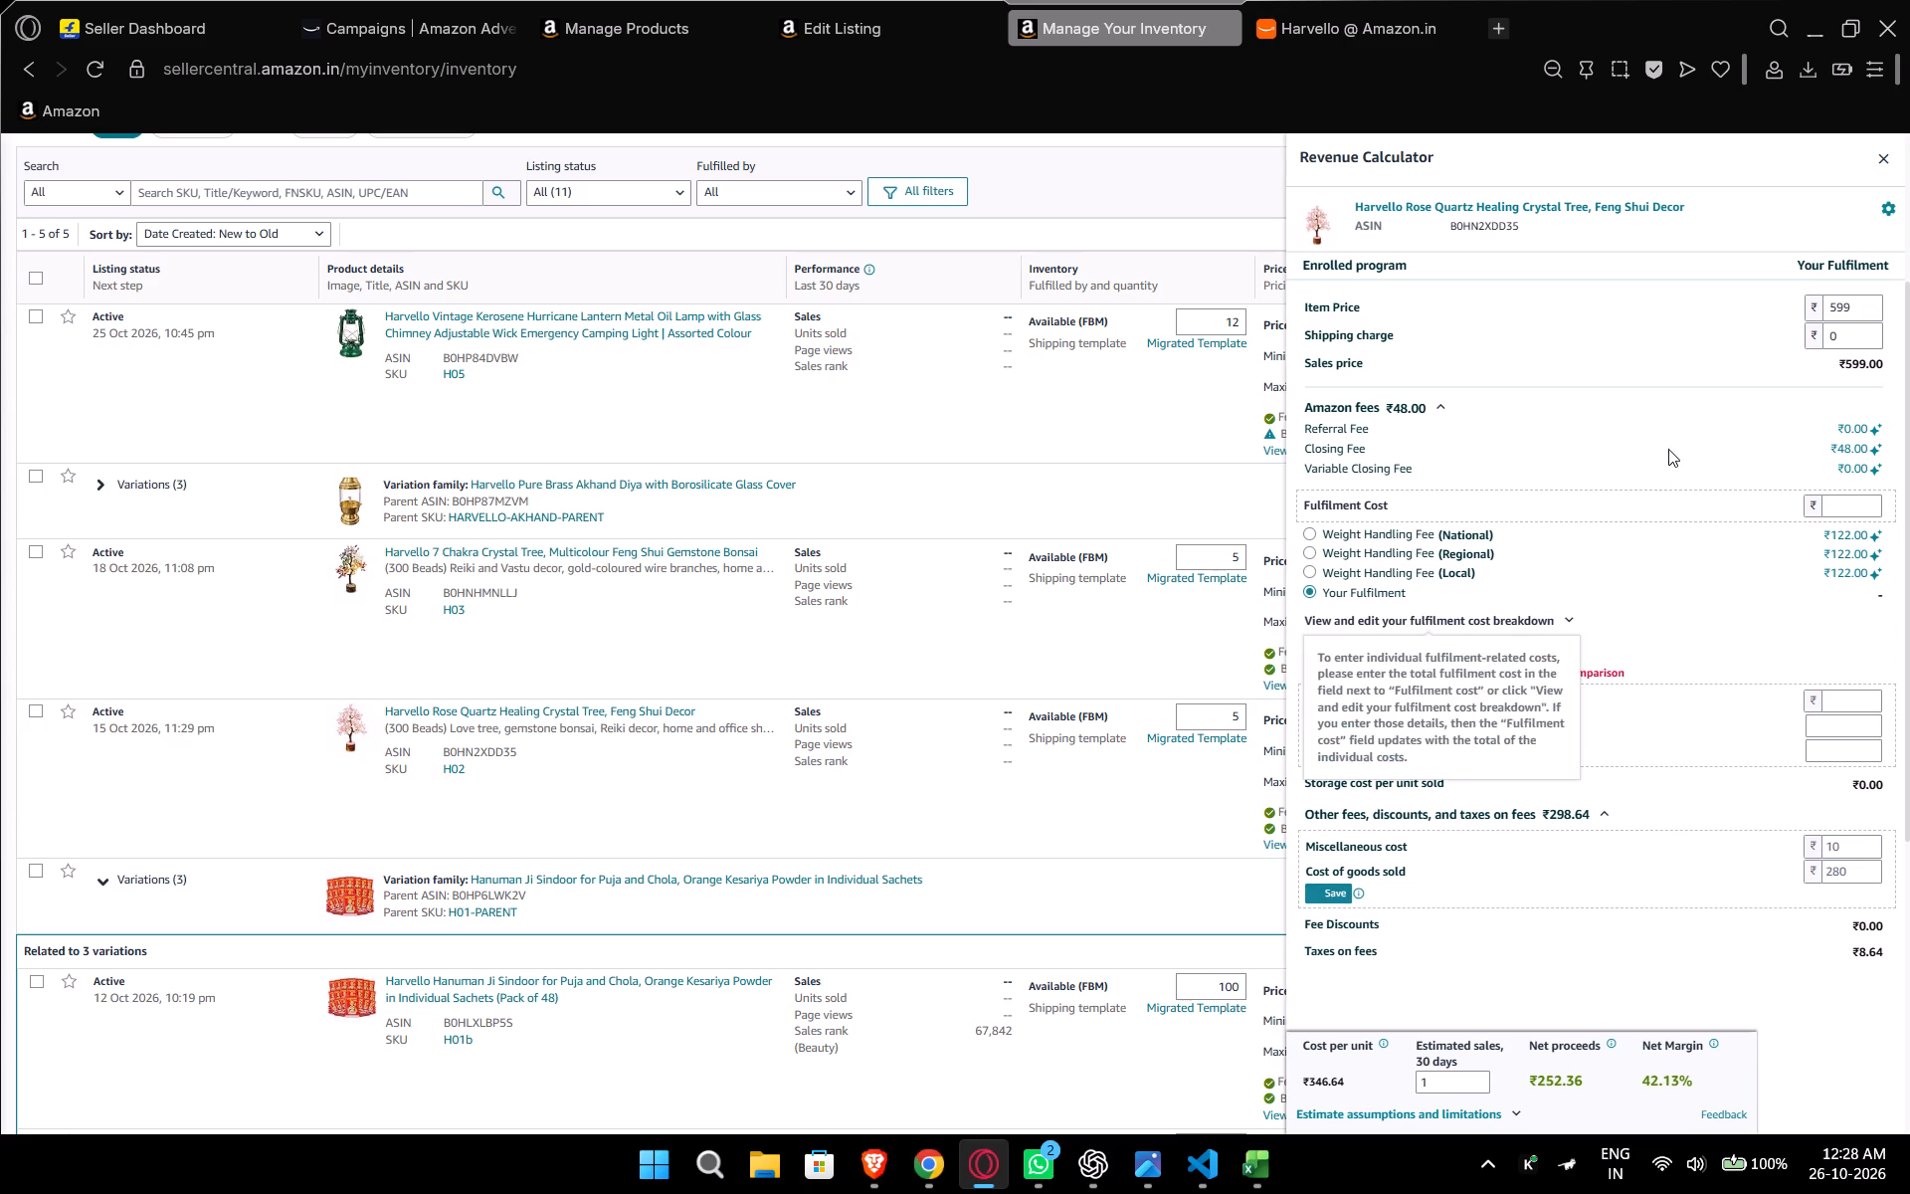
{"action": "left_click", "coordinate": [1884, 162]}
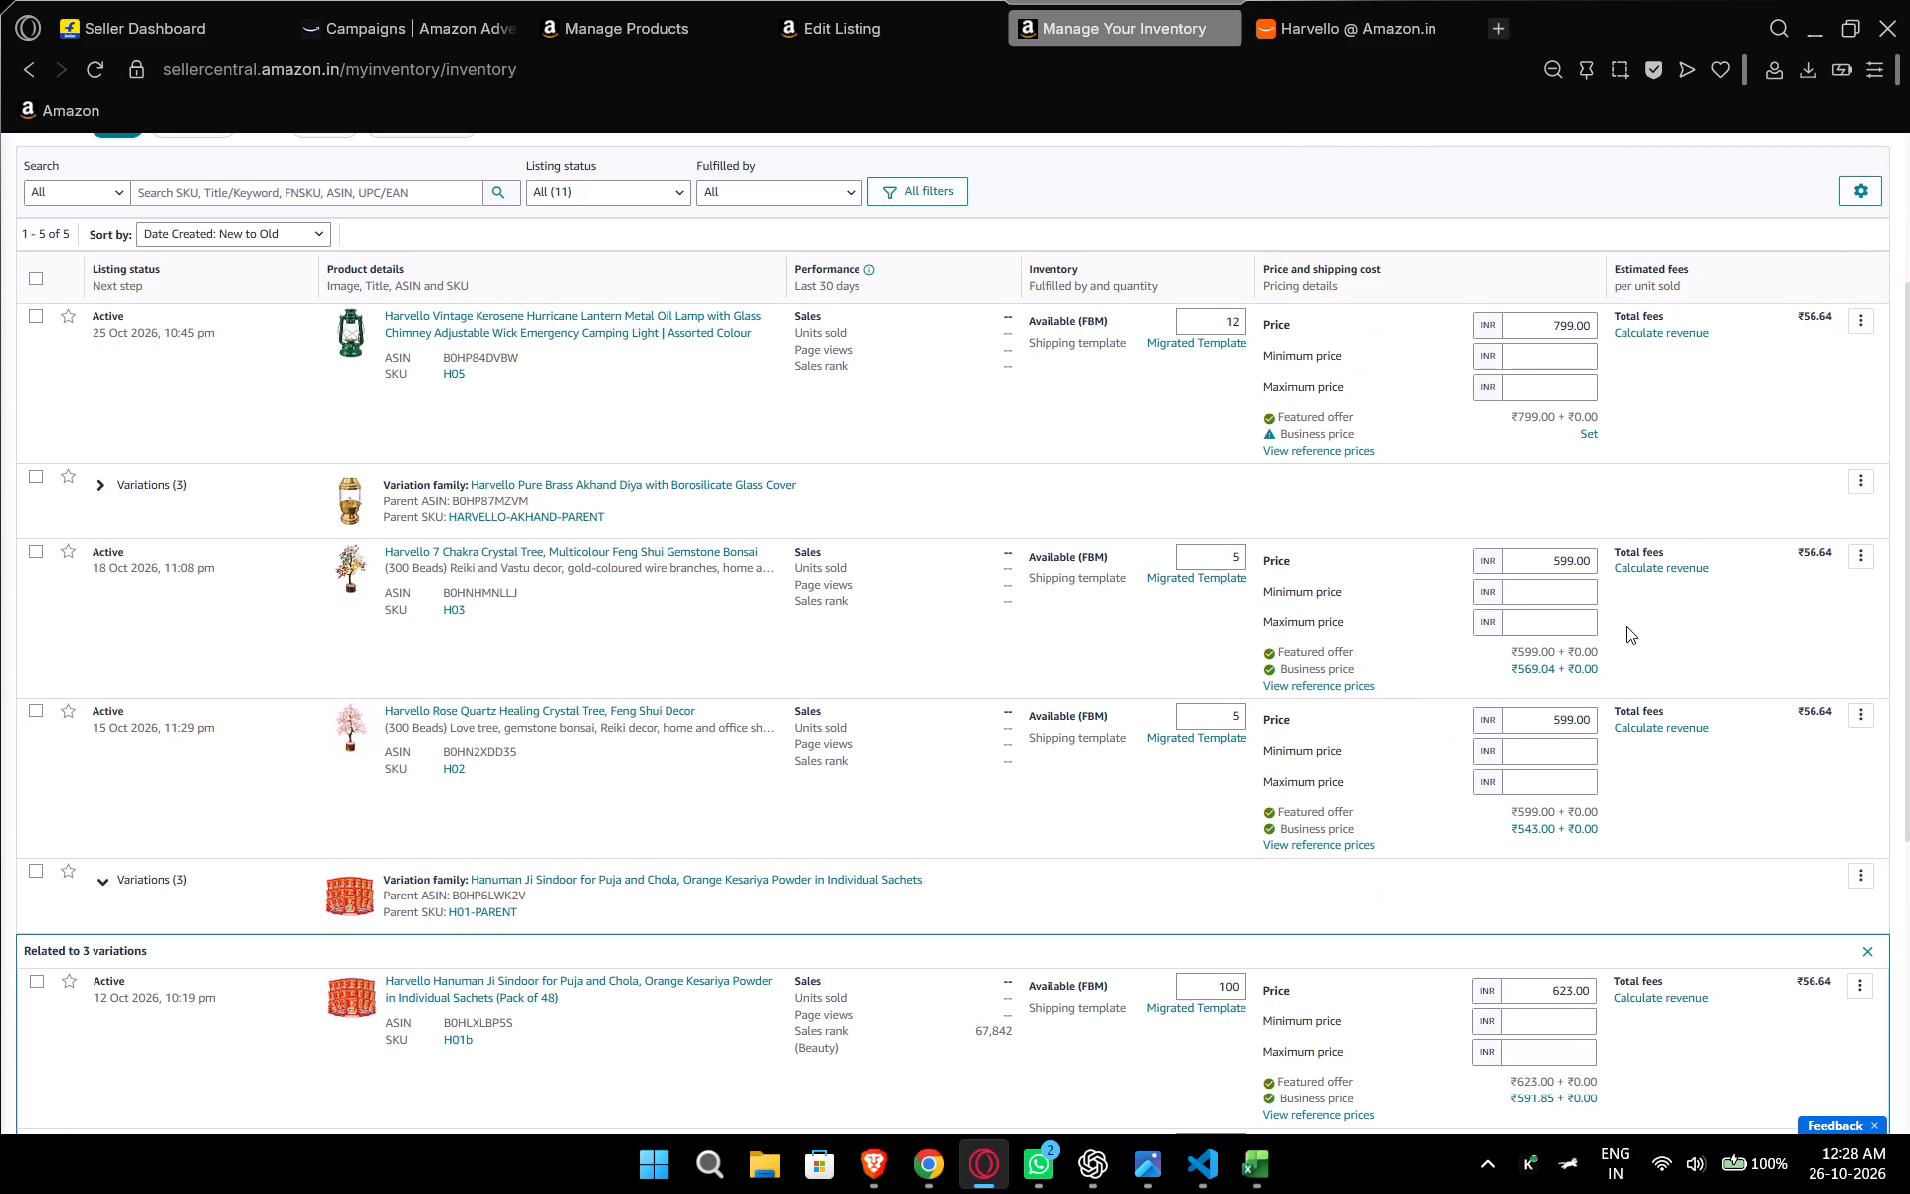
In the Revenue Calculator for the 7 Chakra crystal tree, save ₹280 cost of goods sold and ₹10 miscellaneous cost, and close it.
{"action": "left_click", "coordinate": [1665, 576]}
{"action": "left_click", "coordinate": [1674, 571]}
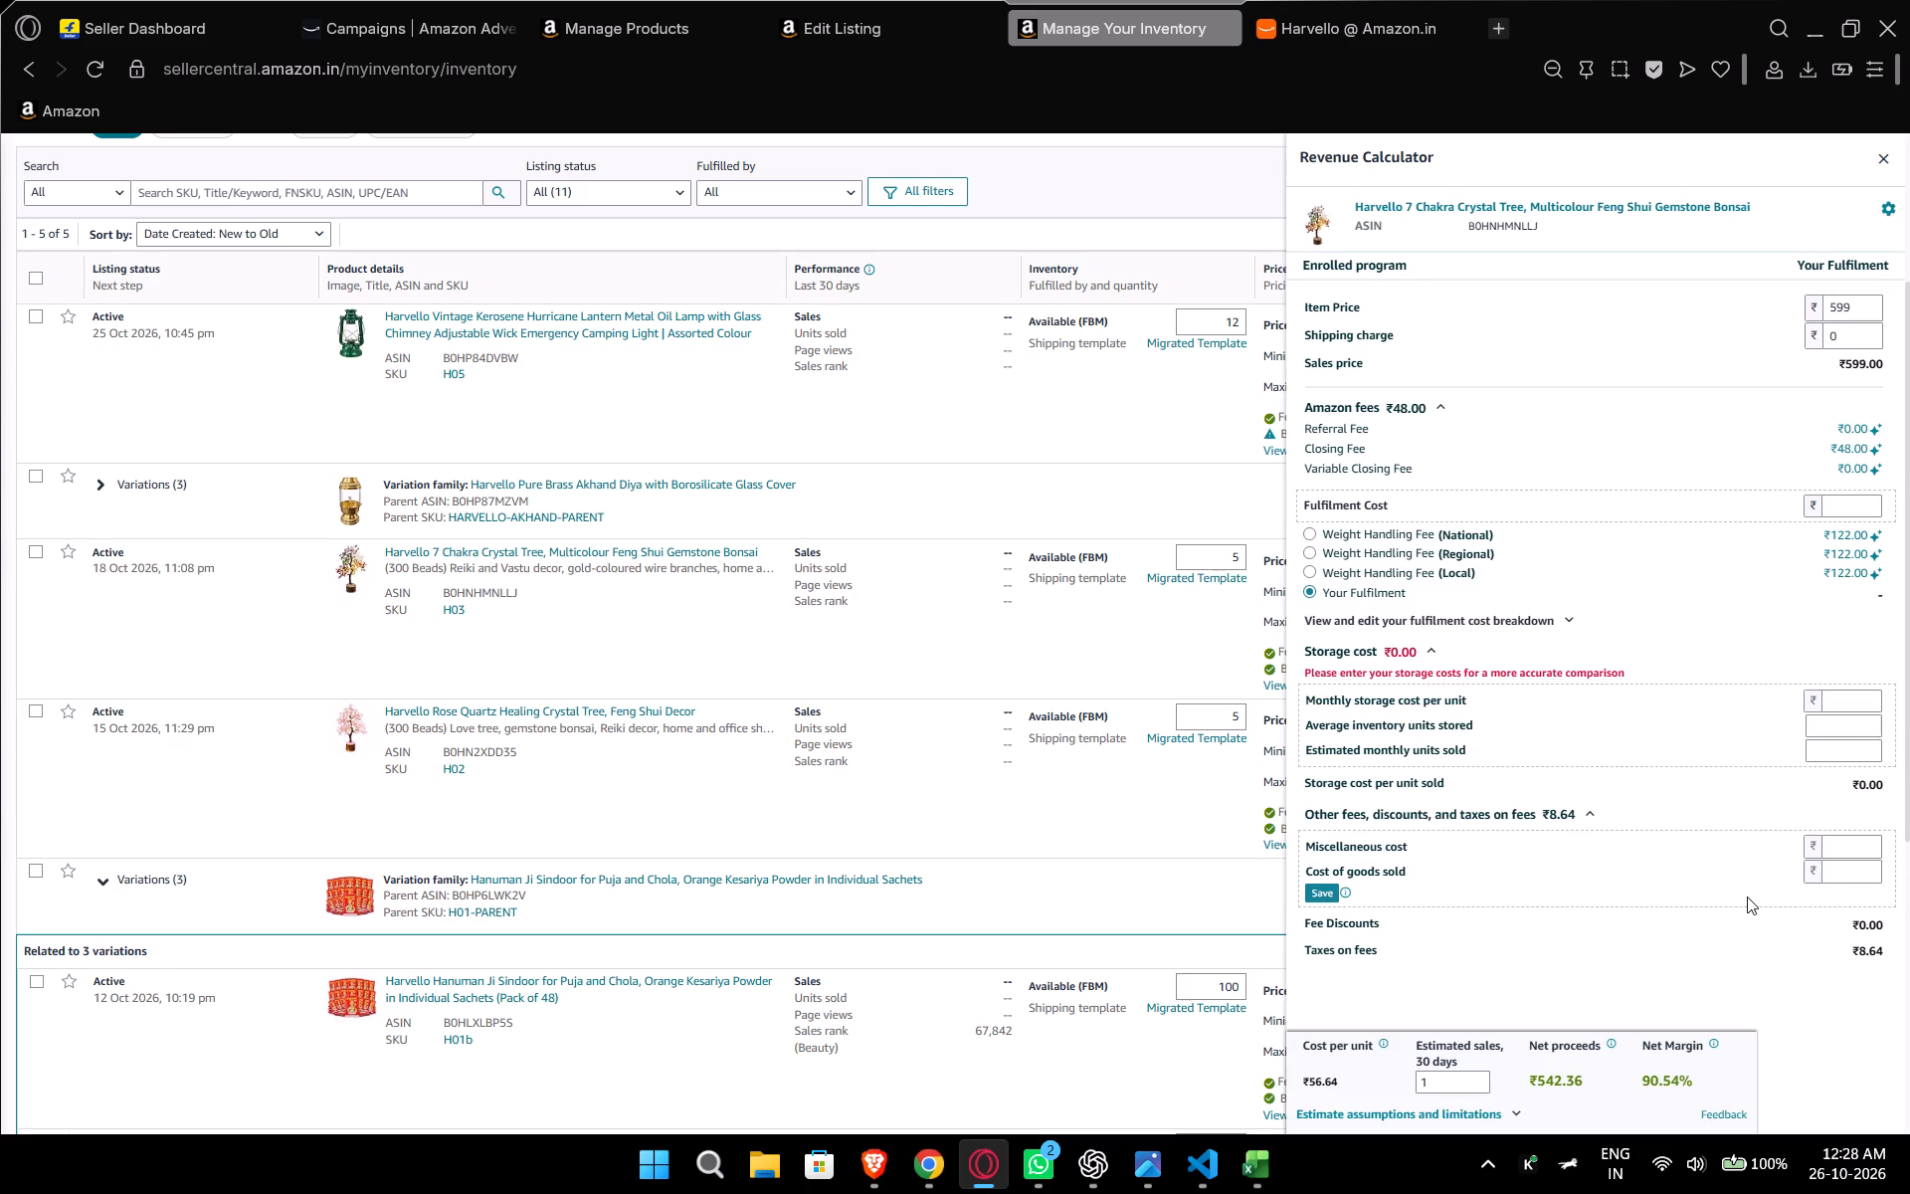
{"action": "left_click", "coordinate": [1847, 883]}
{"action": "type", "text": "280"}
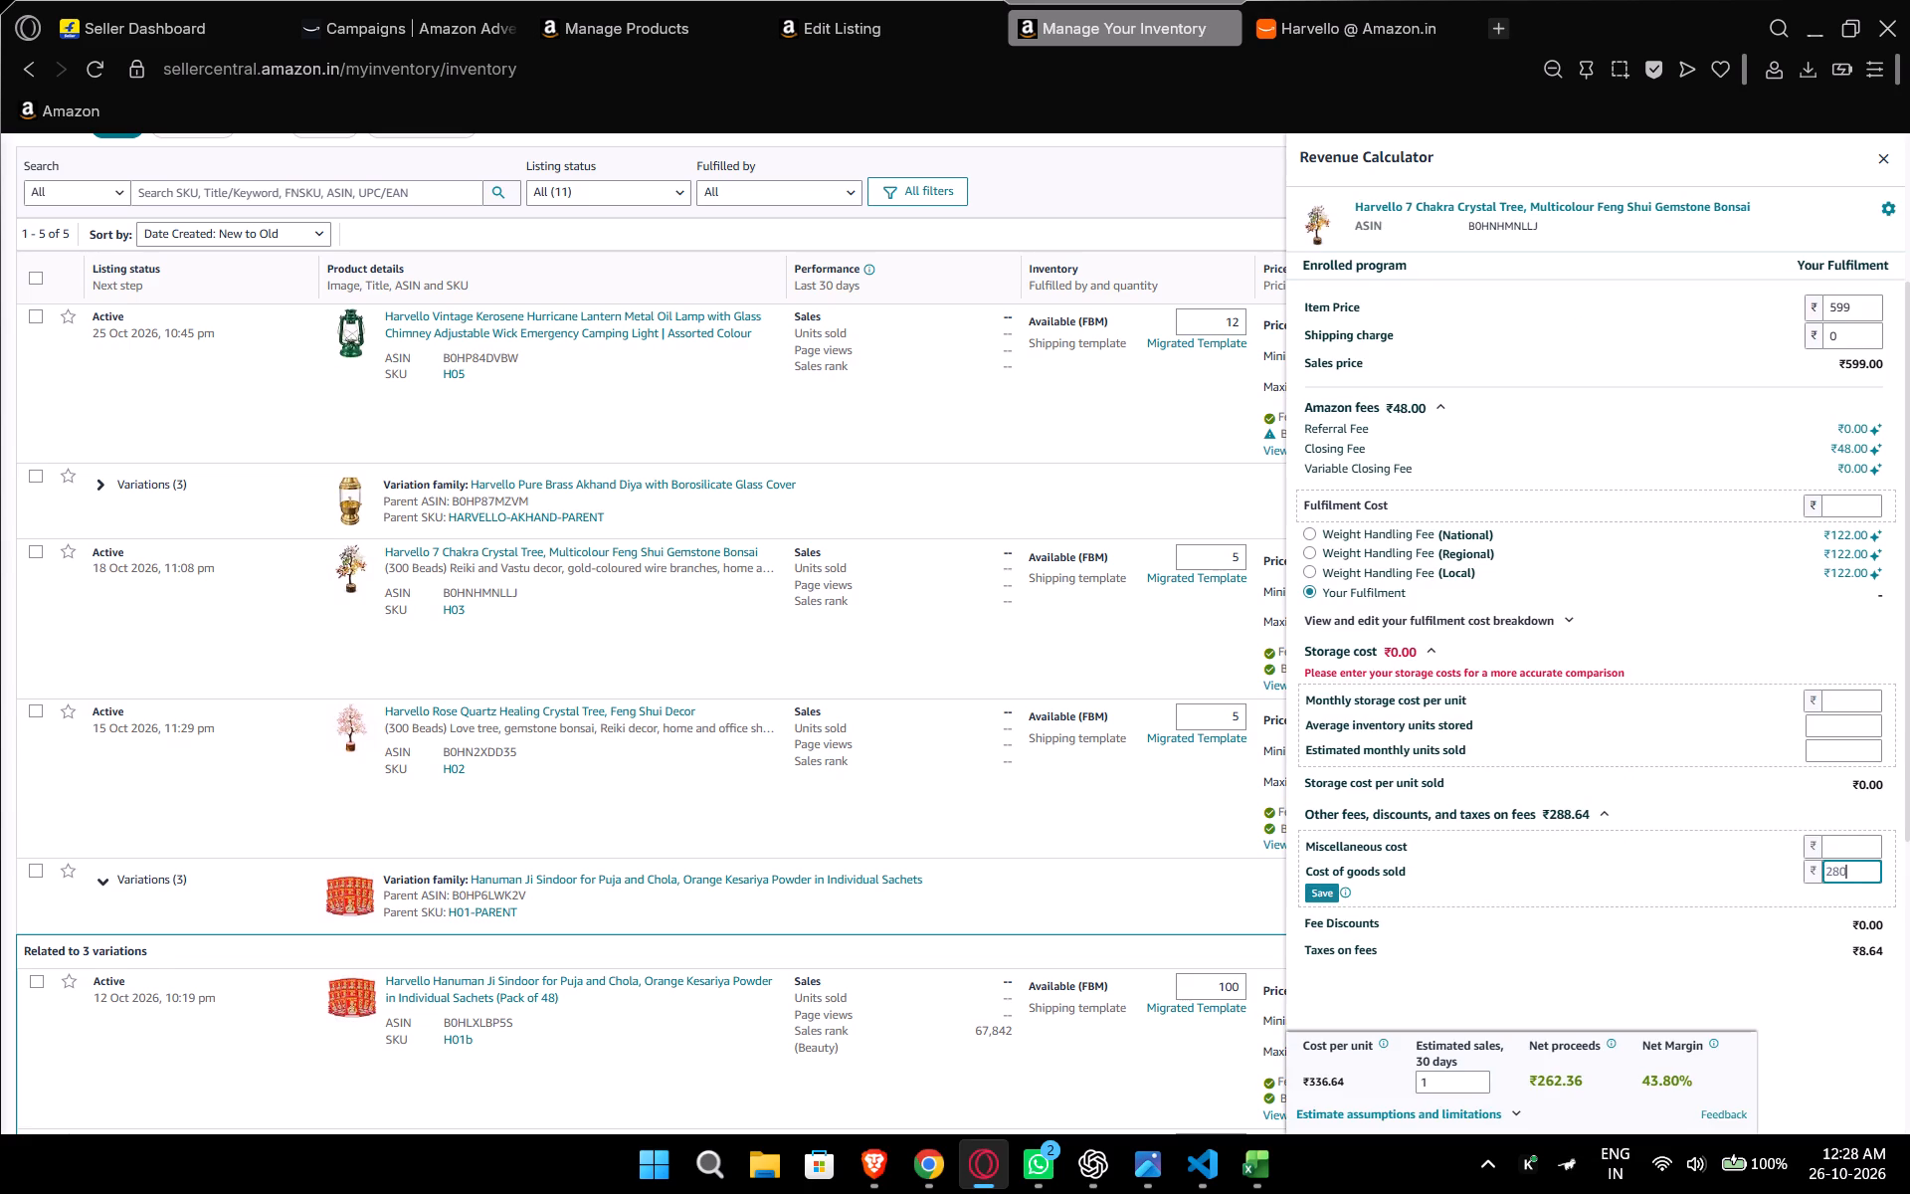
{"action": "left_click", "coordinate": [1848, 847]}
{"action": "type", "text": "10"}
{"action": "left_click", "coordinate": [1609, 884]}
{"action": "left_click", "coordinate": [1305, 892]}
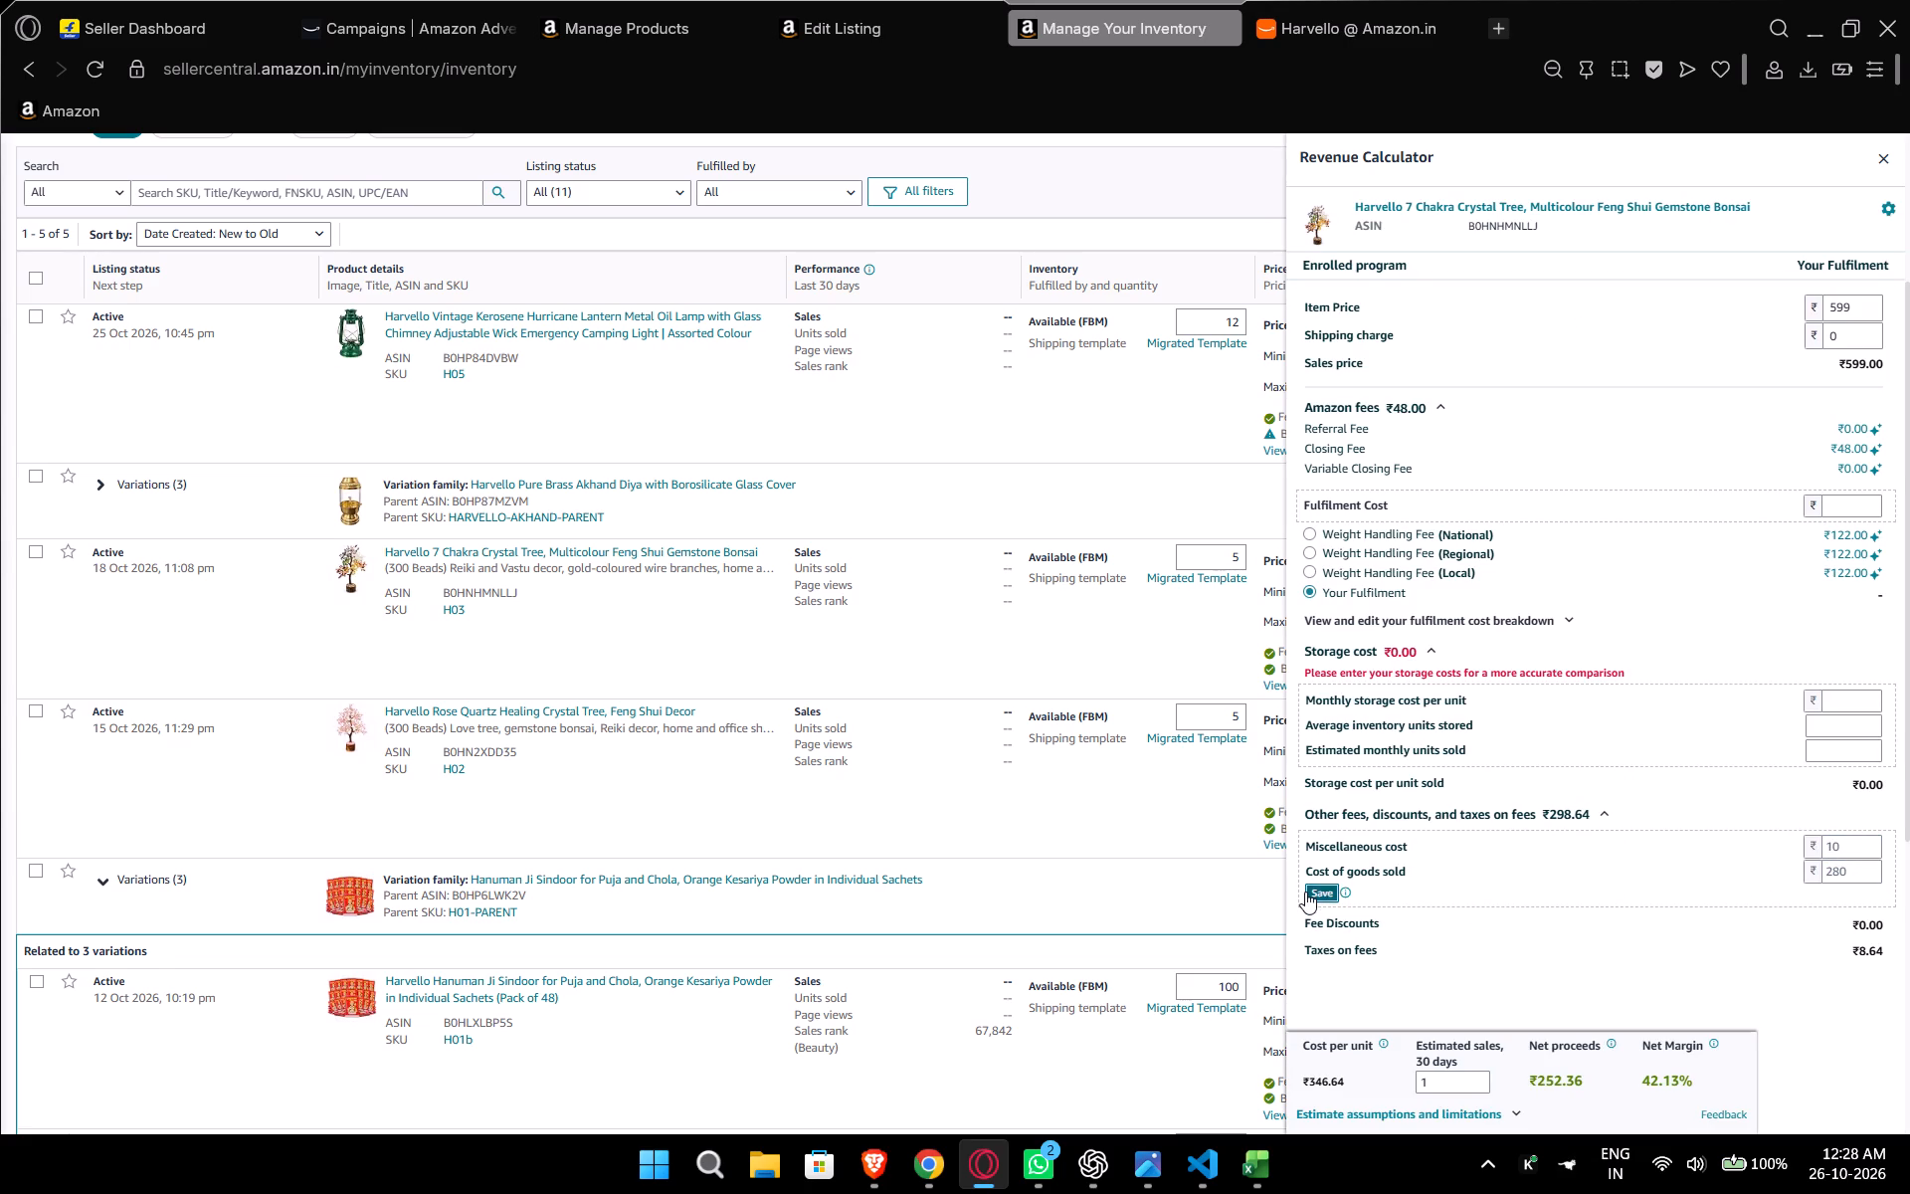
{"action": "left_click", "coordinate": [1878, 158]}
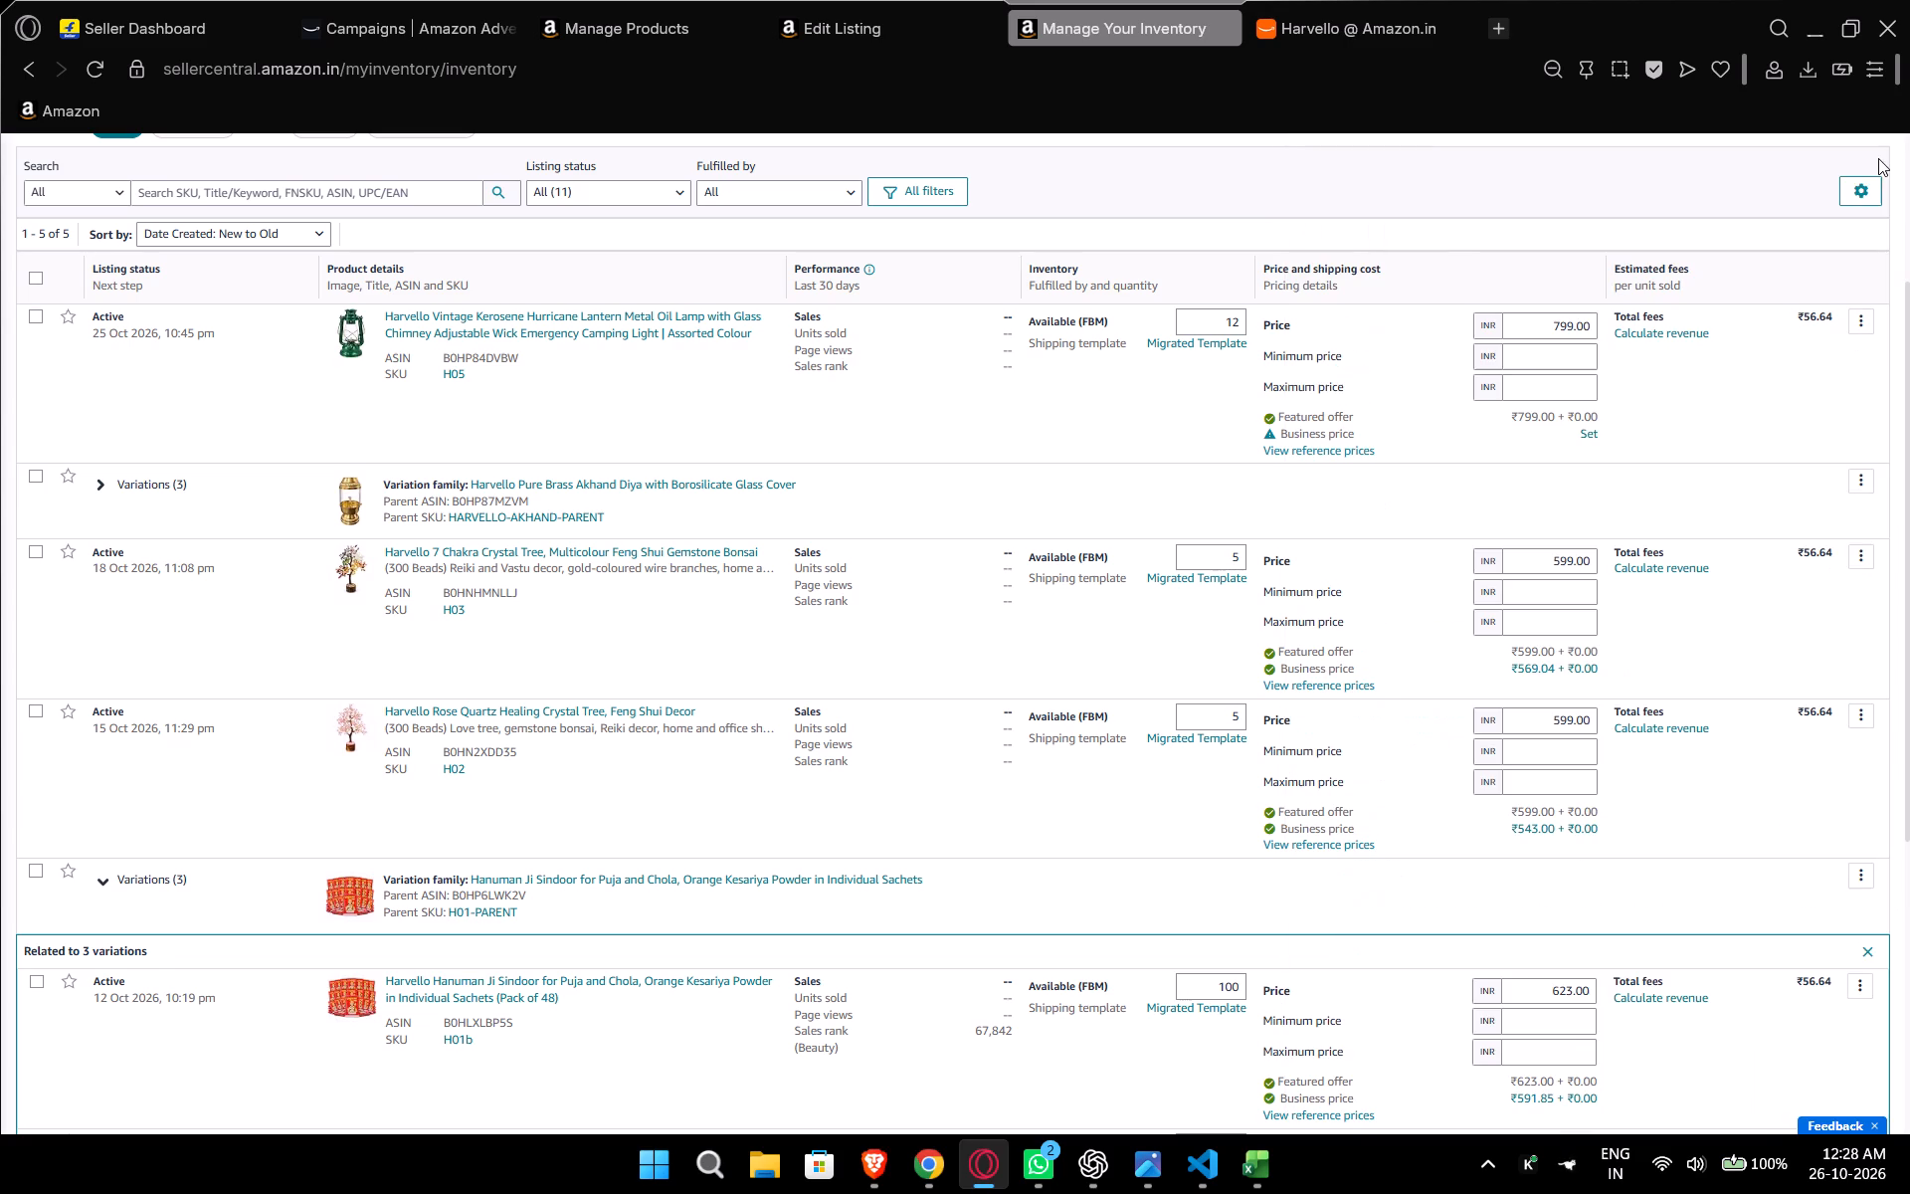
Reload the inventory page and reopen the lantern's and Rose Quartz tree's Revenue Calculators to check their saved costs, closing each.
{"action": "left_click", "coordinate": [89, 62]}
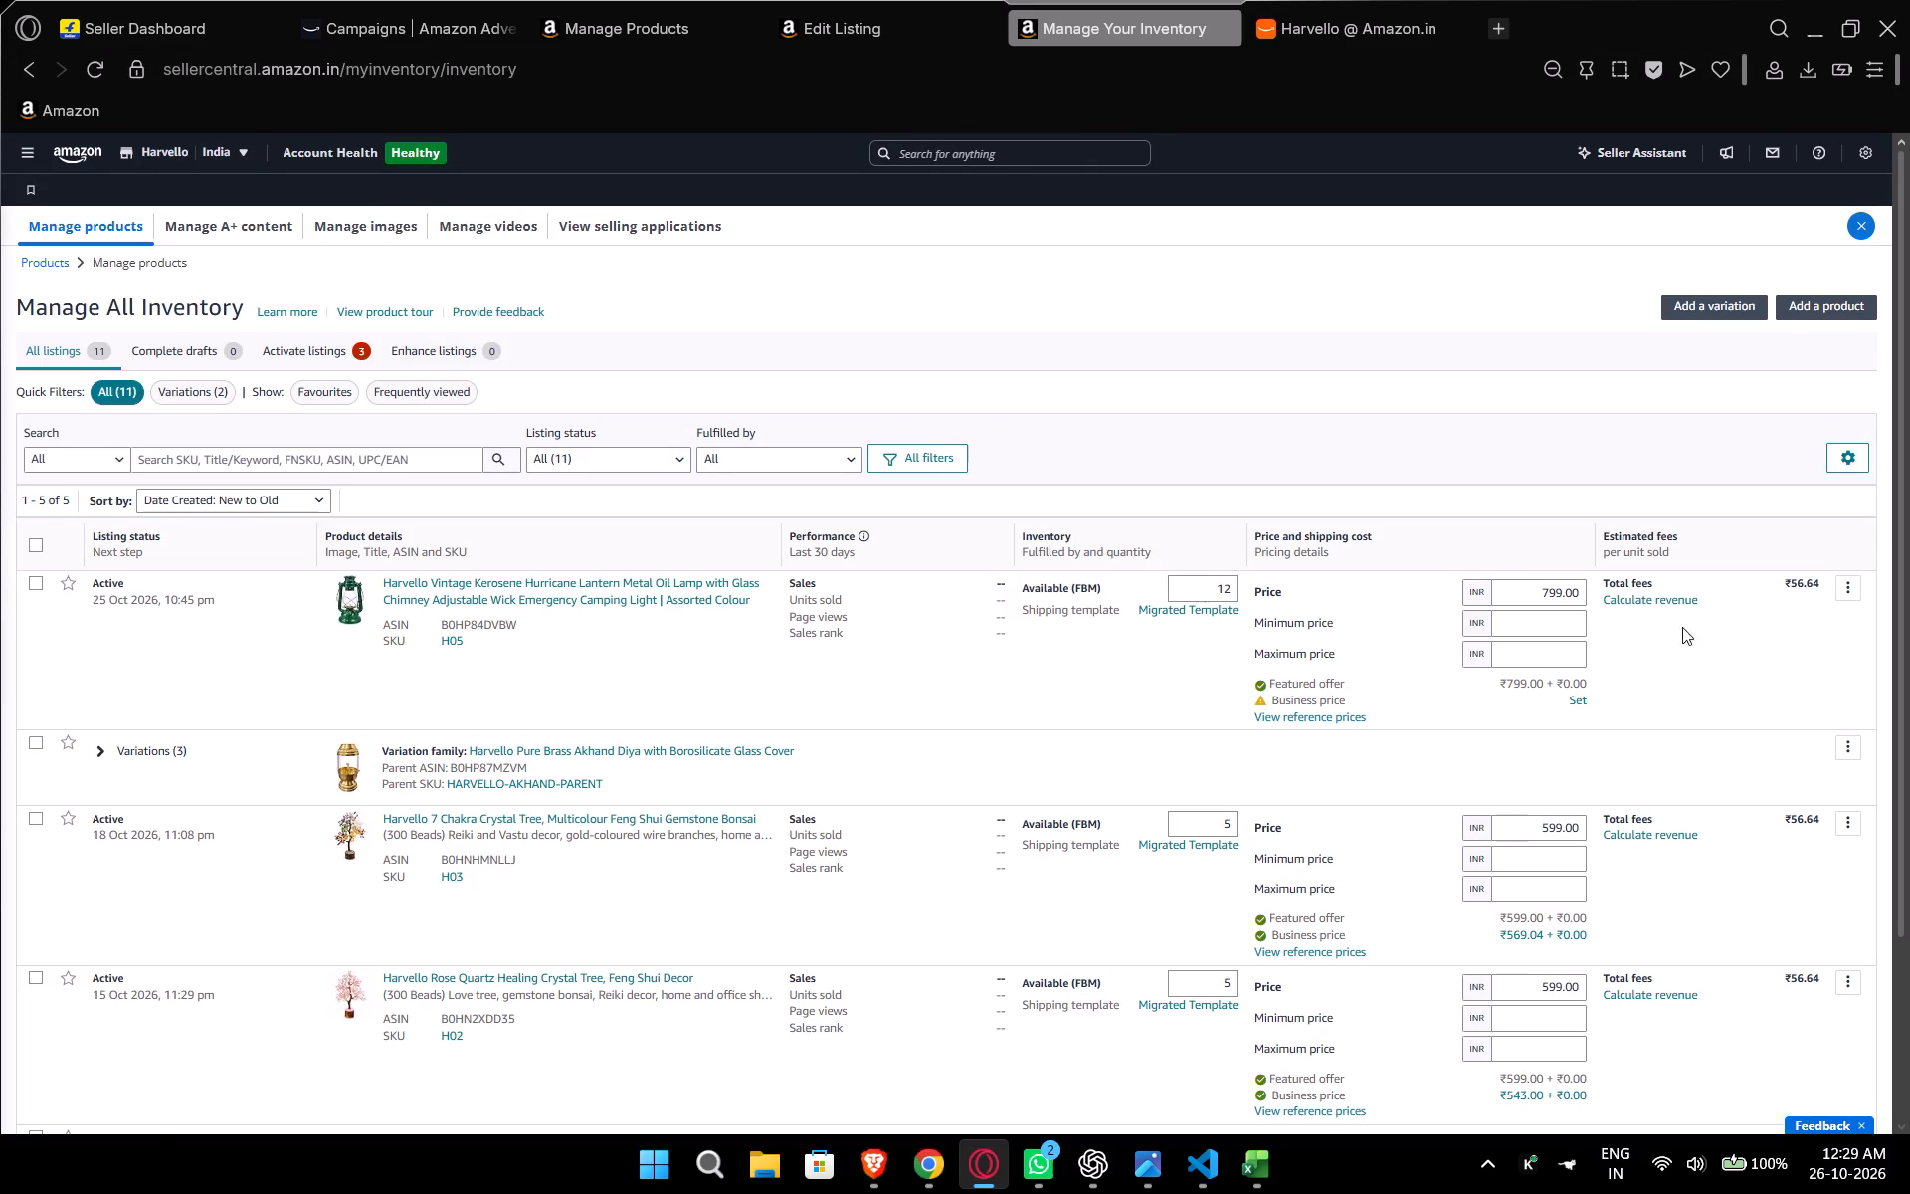
{"action": "left_click", "coordinate": [1674, 604]}
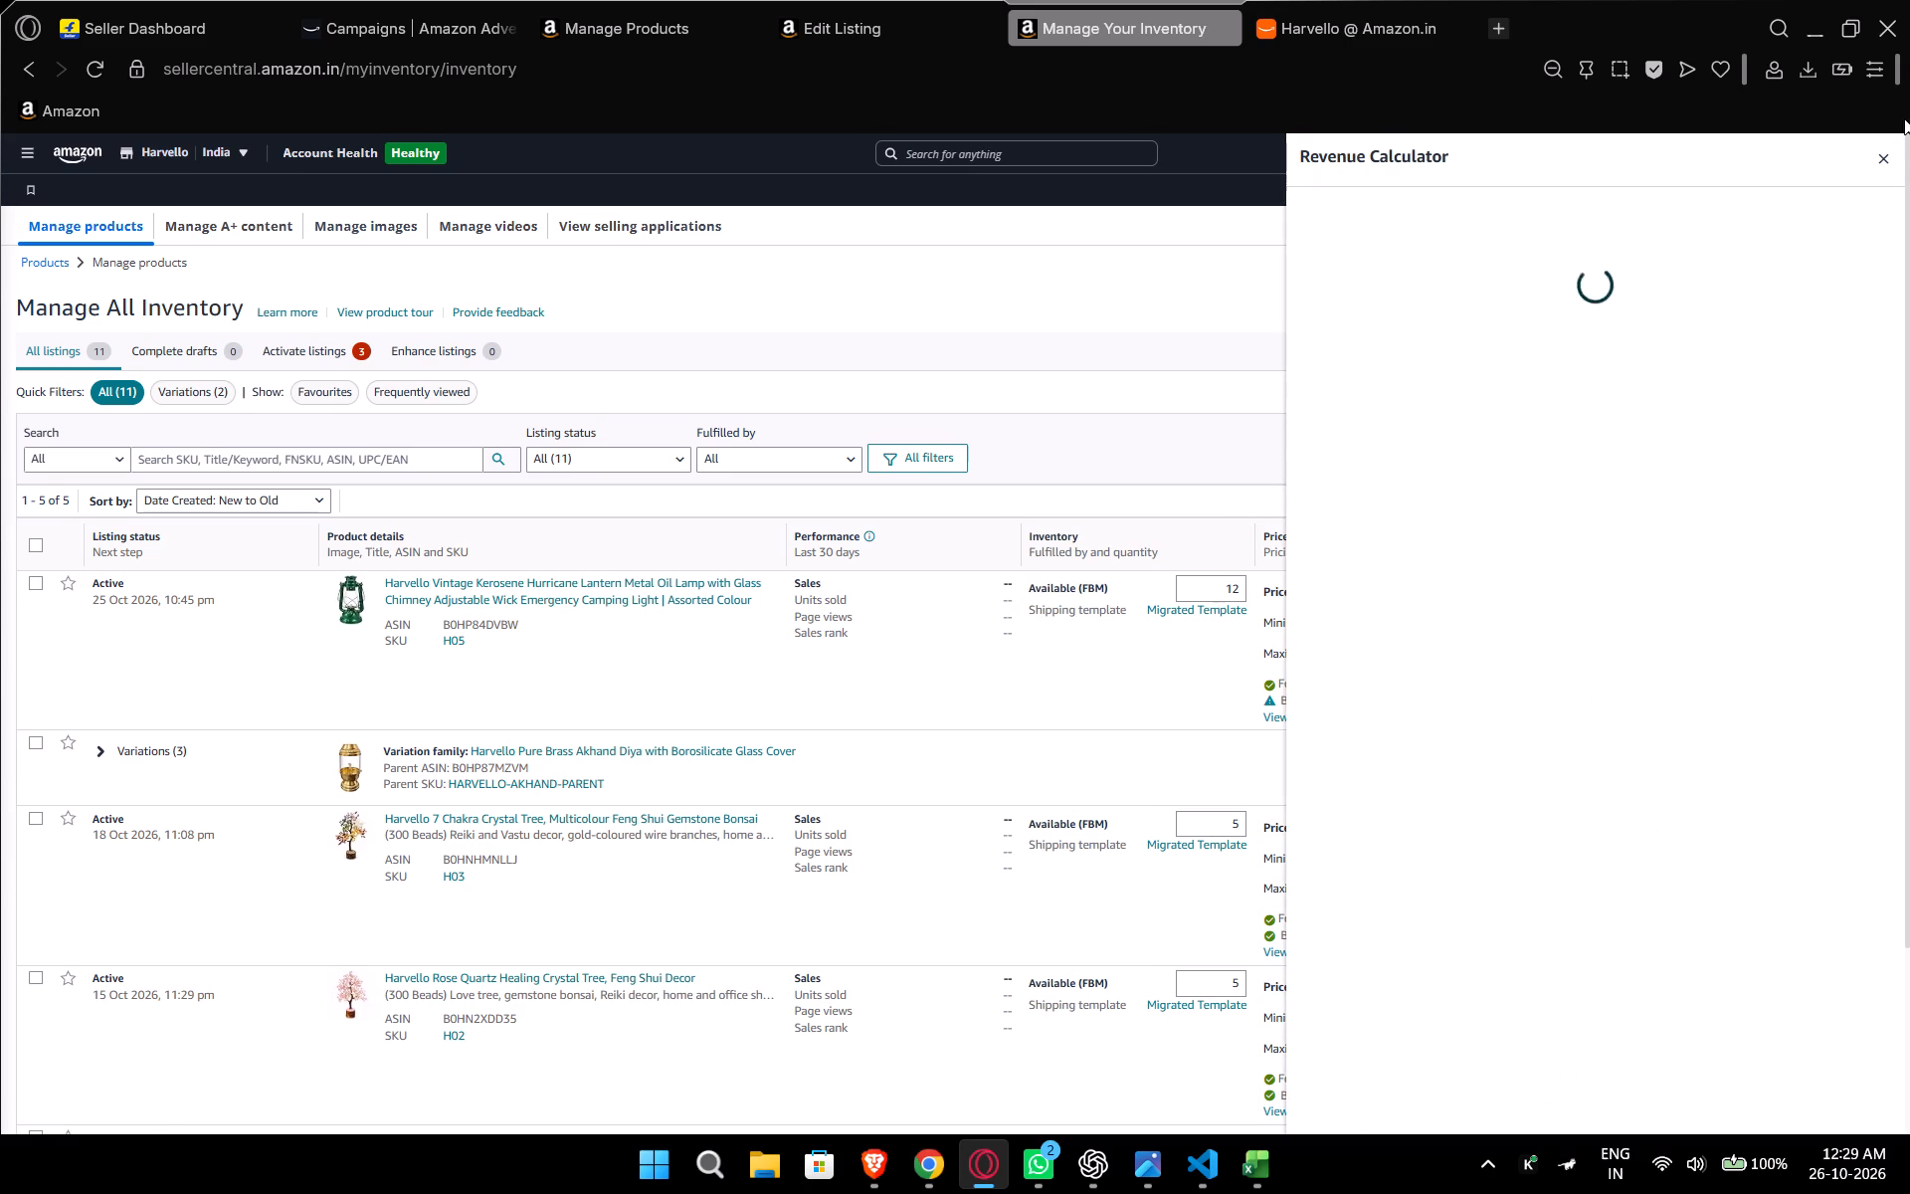
{"action": "left_click", "coordinate": [1883, 156]}
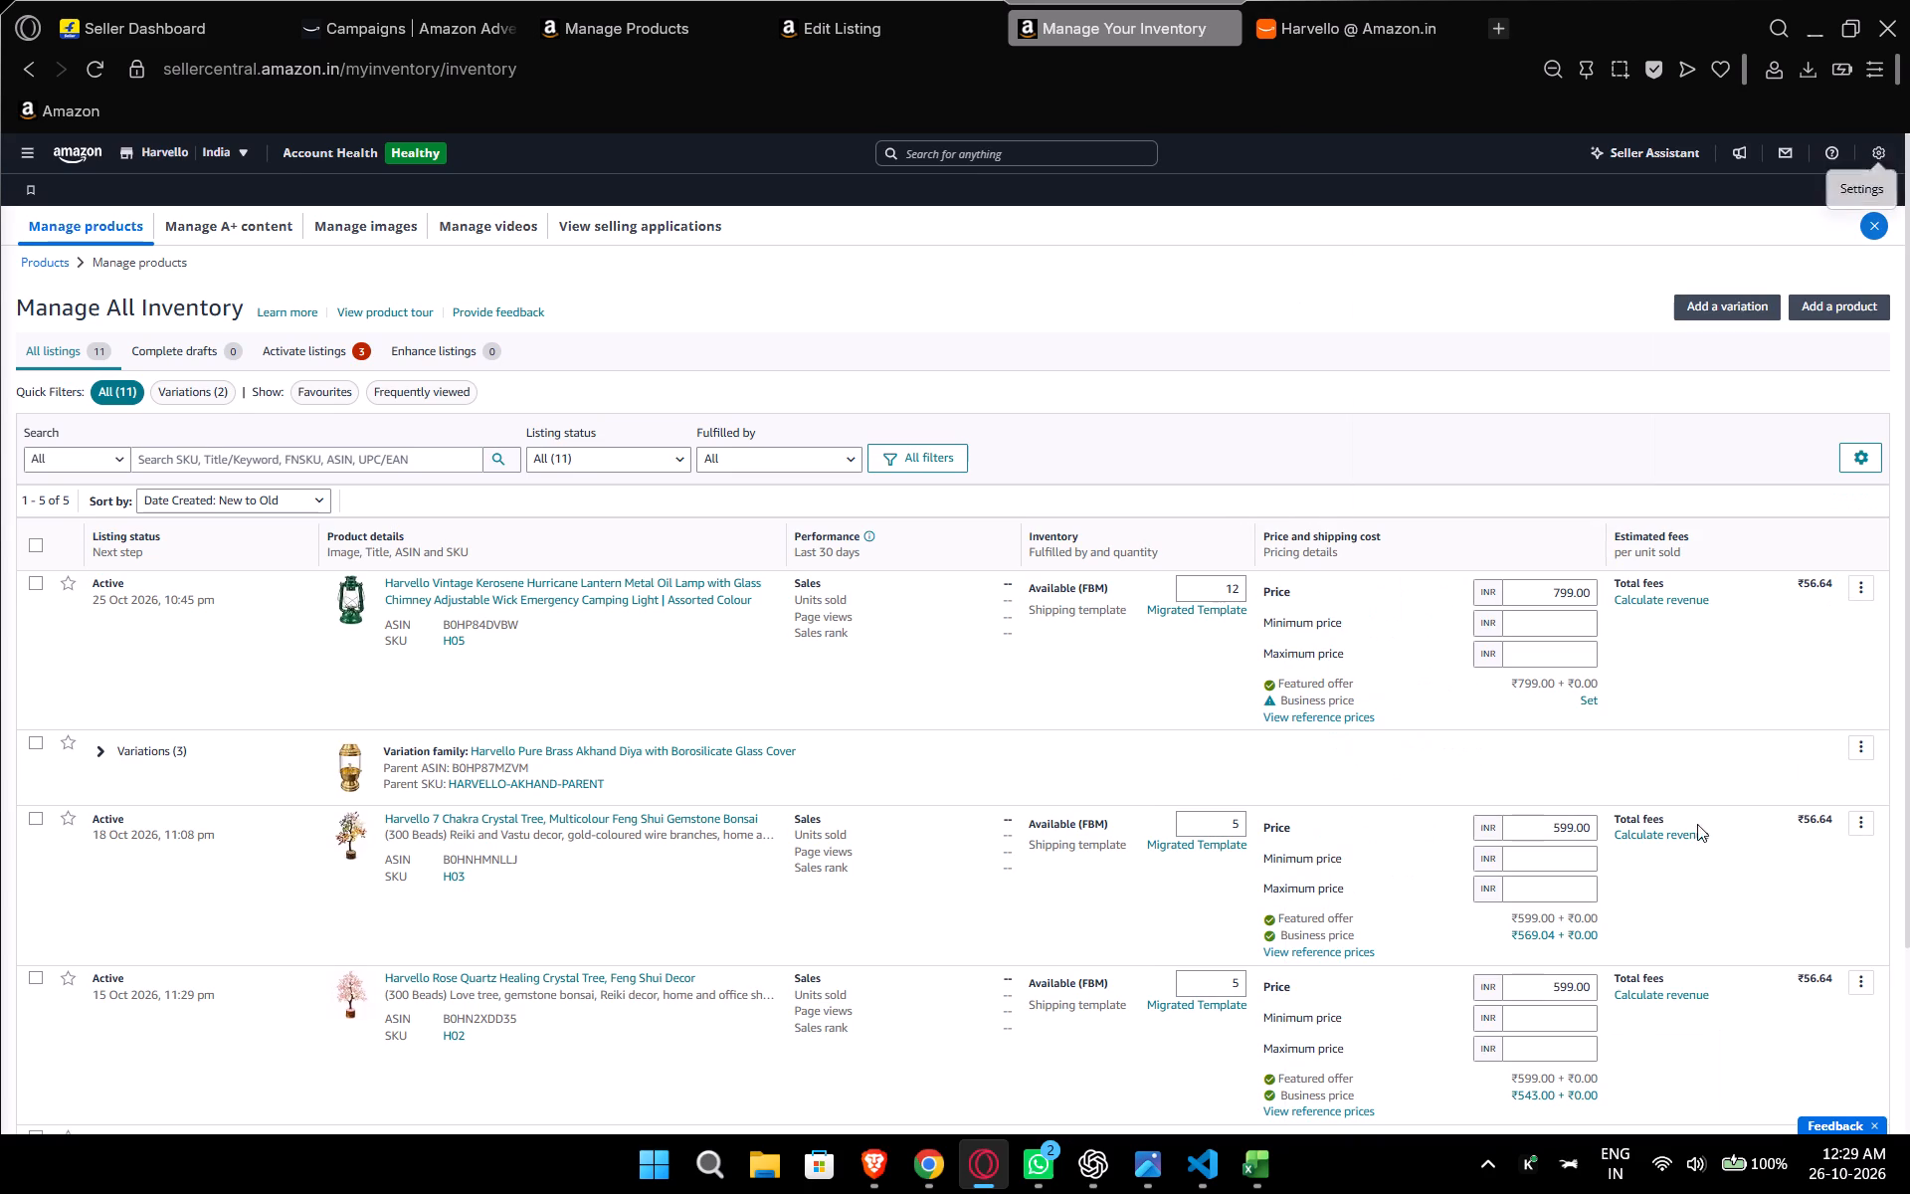
{"action": "scroll", "coordinate": [1659, 944], "scroll_direction": "down", "scroll_amount": 1}
{"action": "left_click", "coordinate": [1657, 937]}
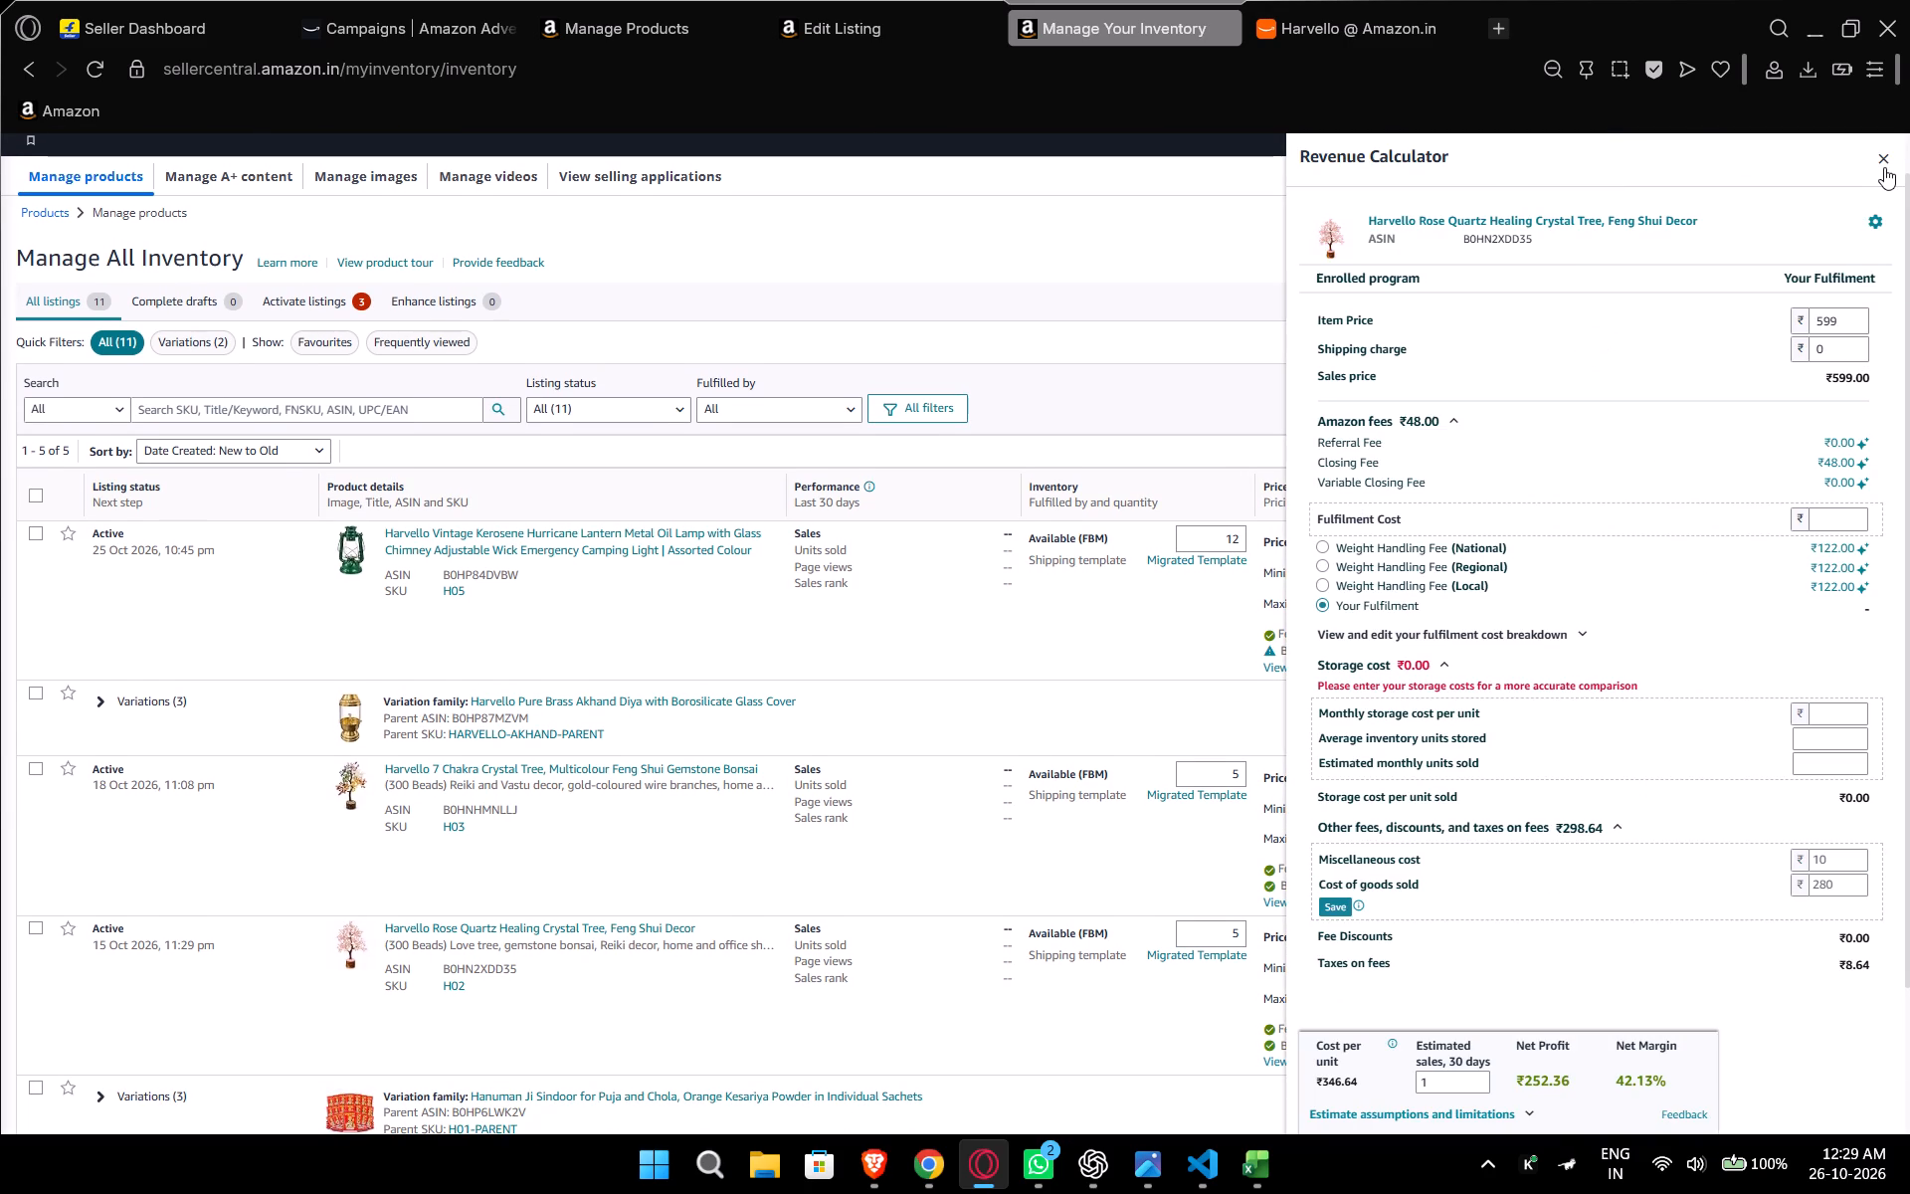
{"action": "left_click", "coordinate": [1884, 167]}
Expand the Hanuman Ji Sindoor variations and open the Pack of 24 listing (SKU H01) for editing.
{"action": "scroll", "coordinate": [1452, 723], "scroll_direction": "down", "scroll_amount": 2}
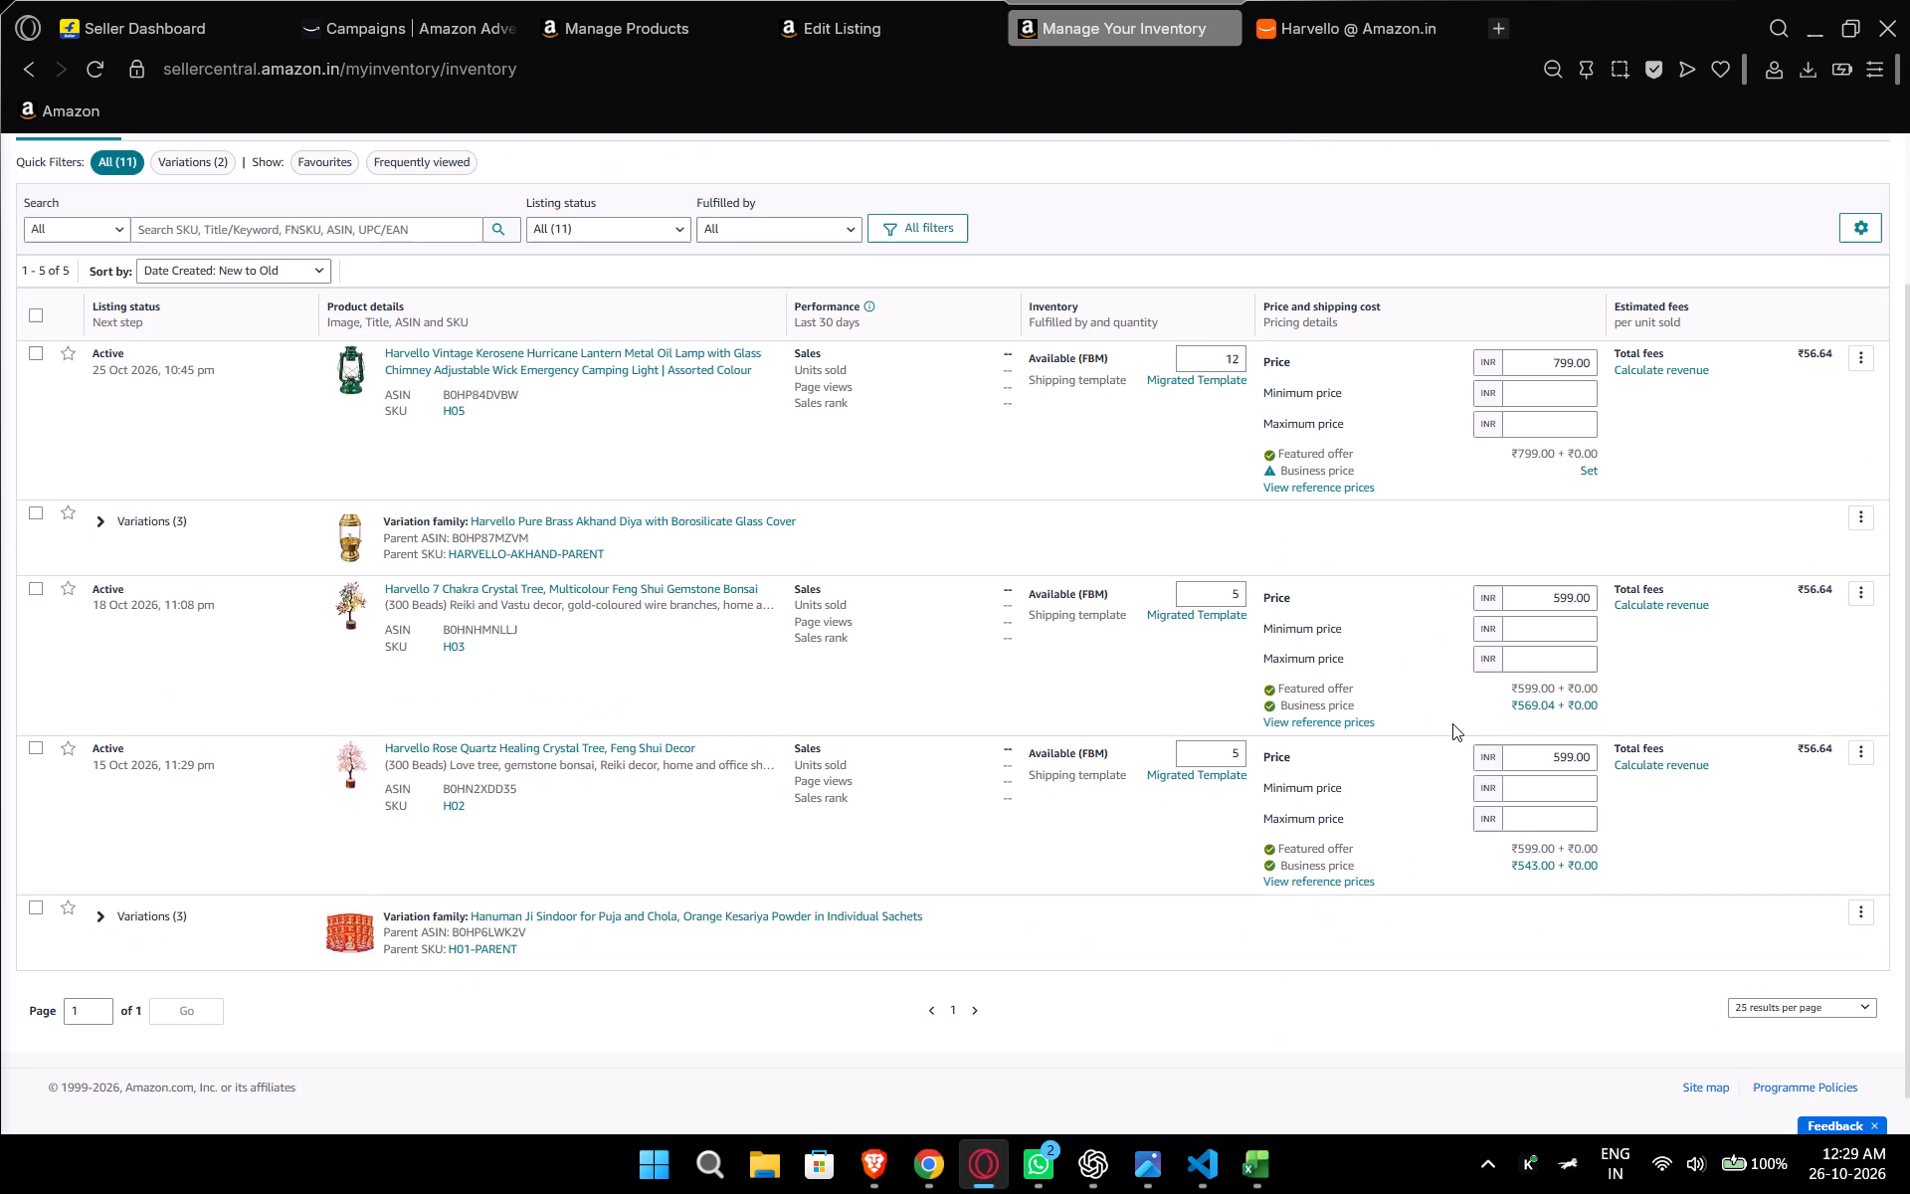
{"action": "scroll", "coordinate": [1452, 723], "scroll_direction": "down", "scroll_amount": 5}
{"action": "left_click", "coordinate": [96, 917]}
{"action": "scroll", "coordinate": [623, 836], "scroll_direction": "down", "scroll_amount": 12}
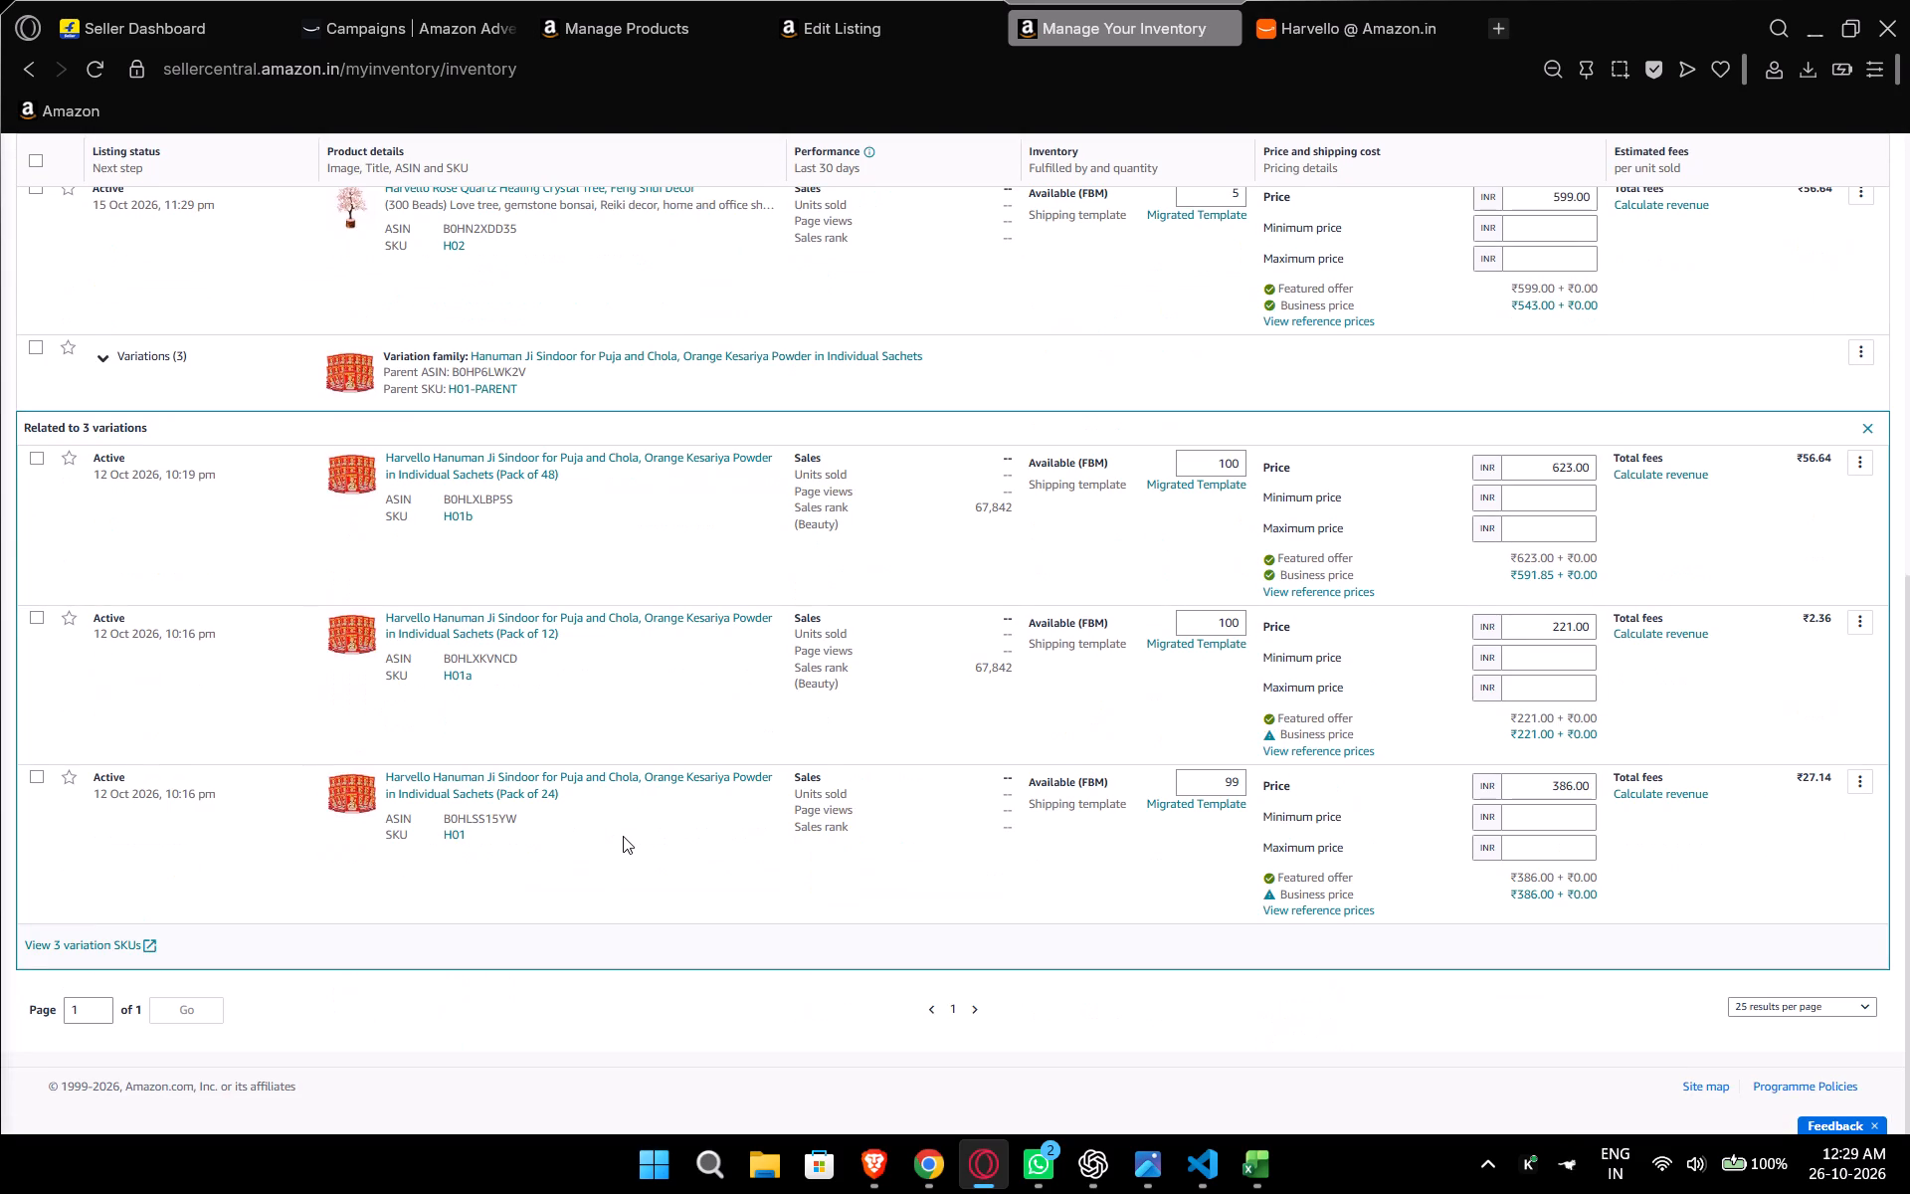
{"action": "scroll", "coordinate": [623, 836], "scroll_direction": "down", "scroll_amount": 2}
{"action": "left_click", "coordinate": [1865, 786]}
{"action": "left_click", "coordinate": [1679, 817]}
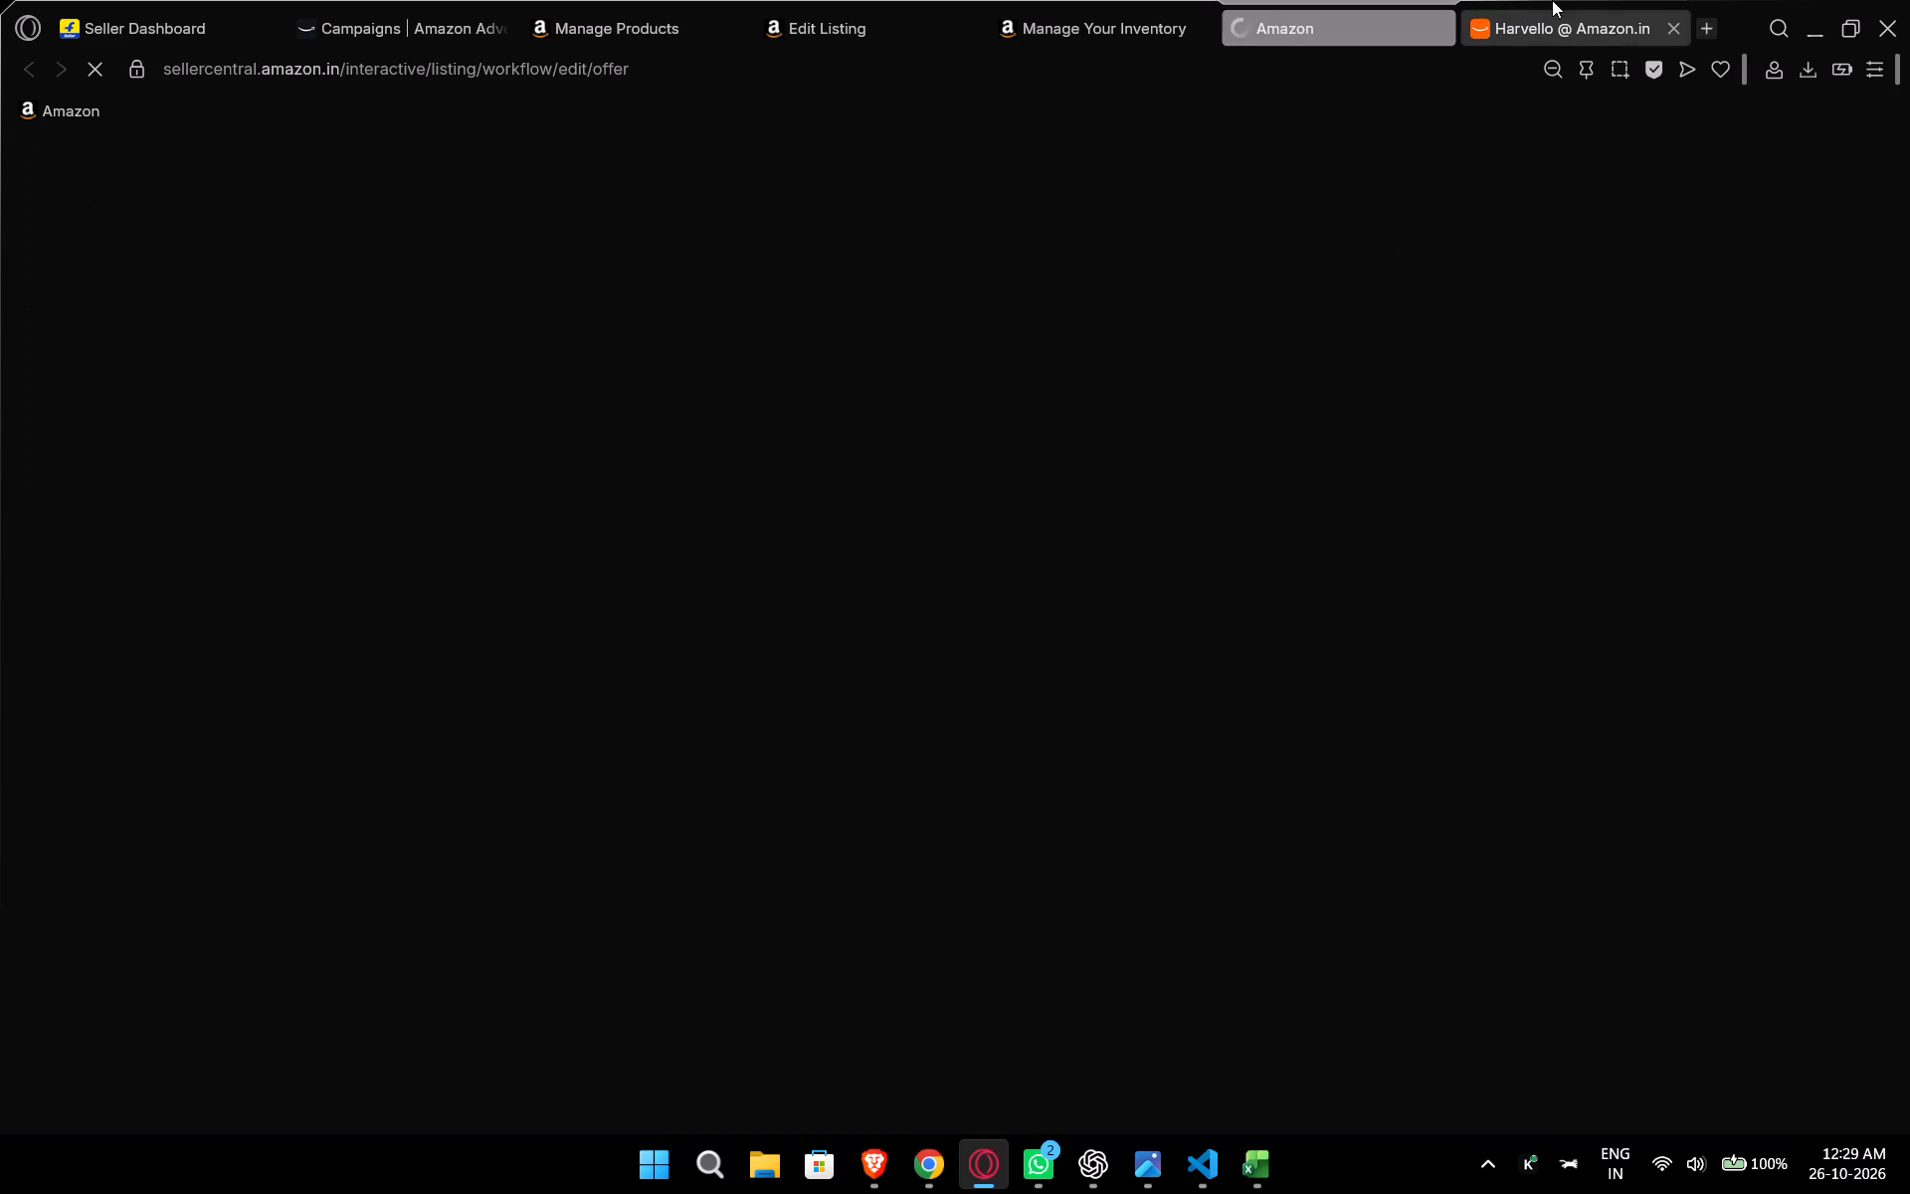
Close the Harvello storefront, older Edit Listing and Manage Products tabs, keeping the new listing edit and inventory tabs open.
{"action": "left_click", "coordinate": [1666, 31]}
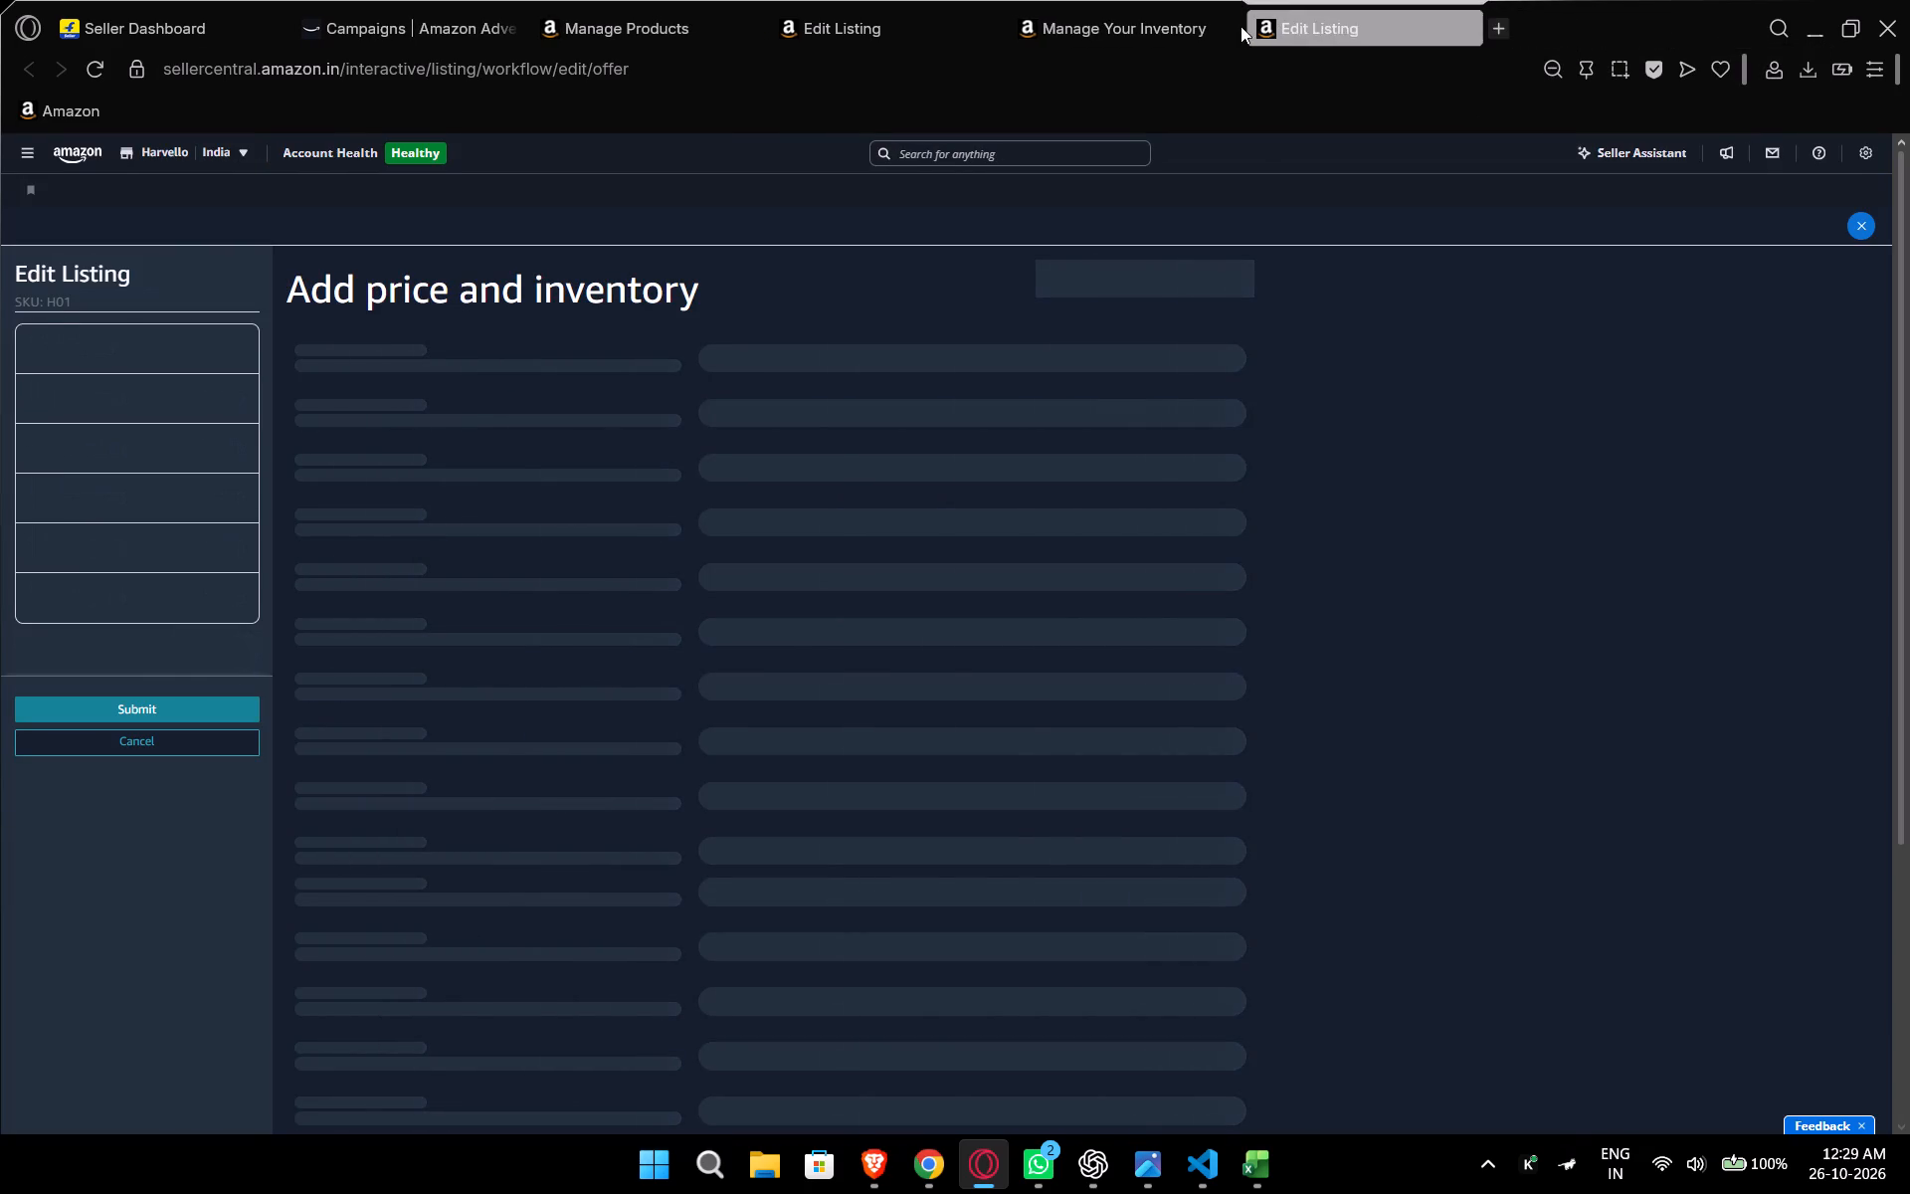
{"action": "left_click", "coordinate": [980, 31]}
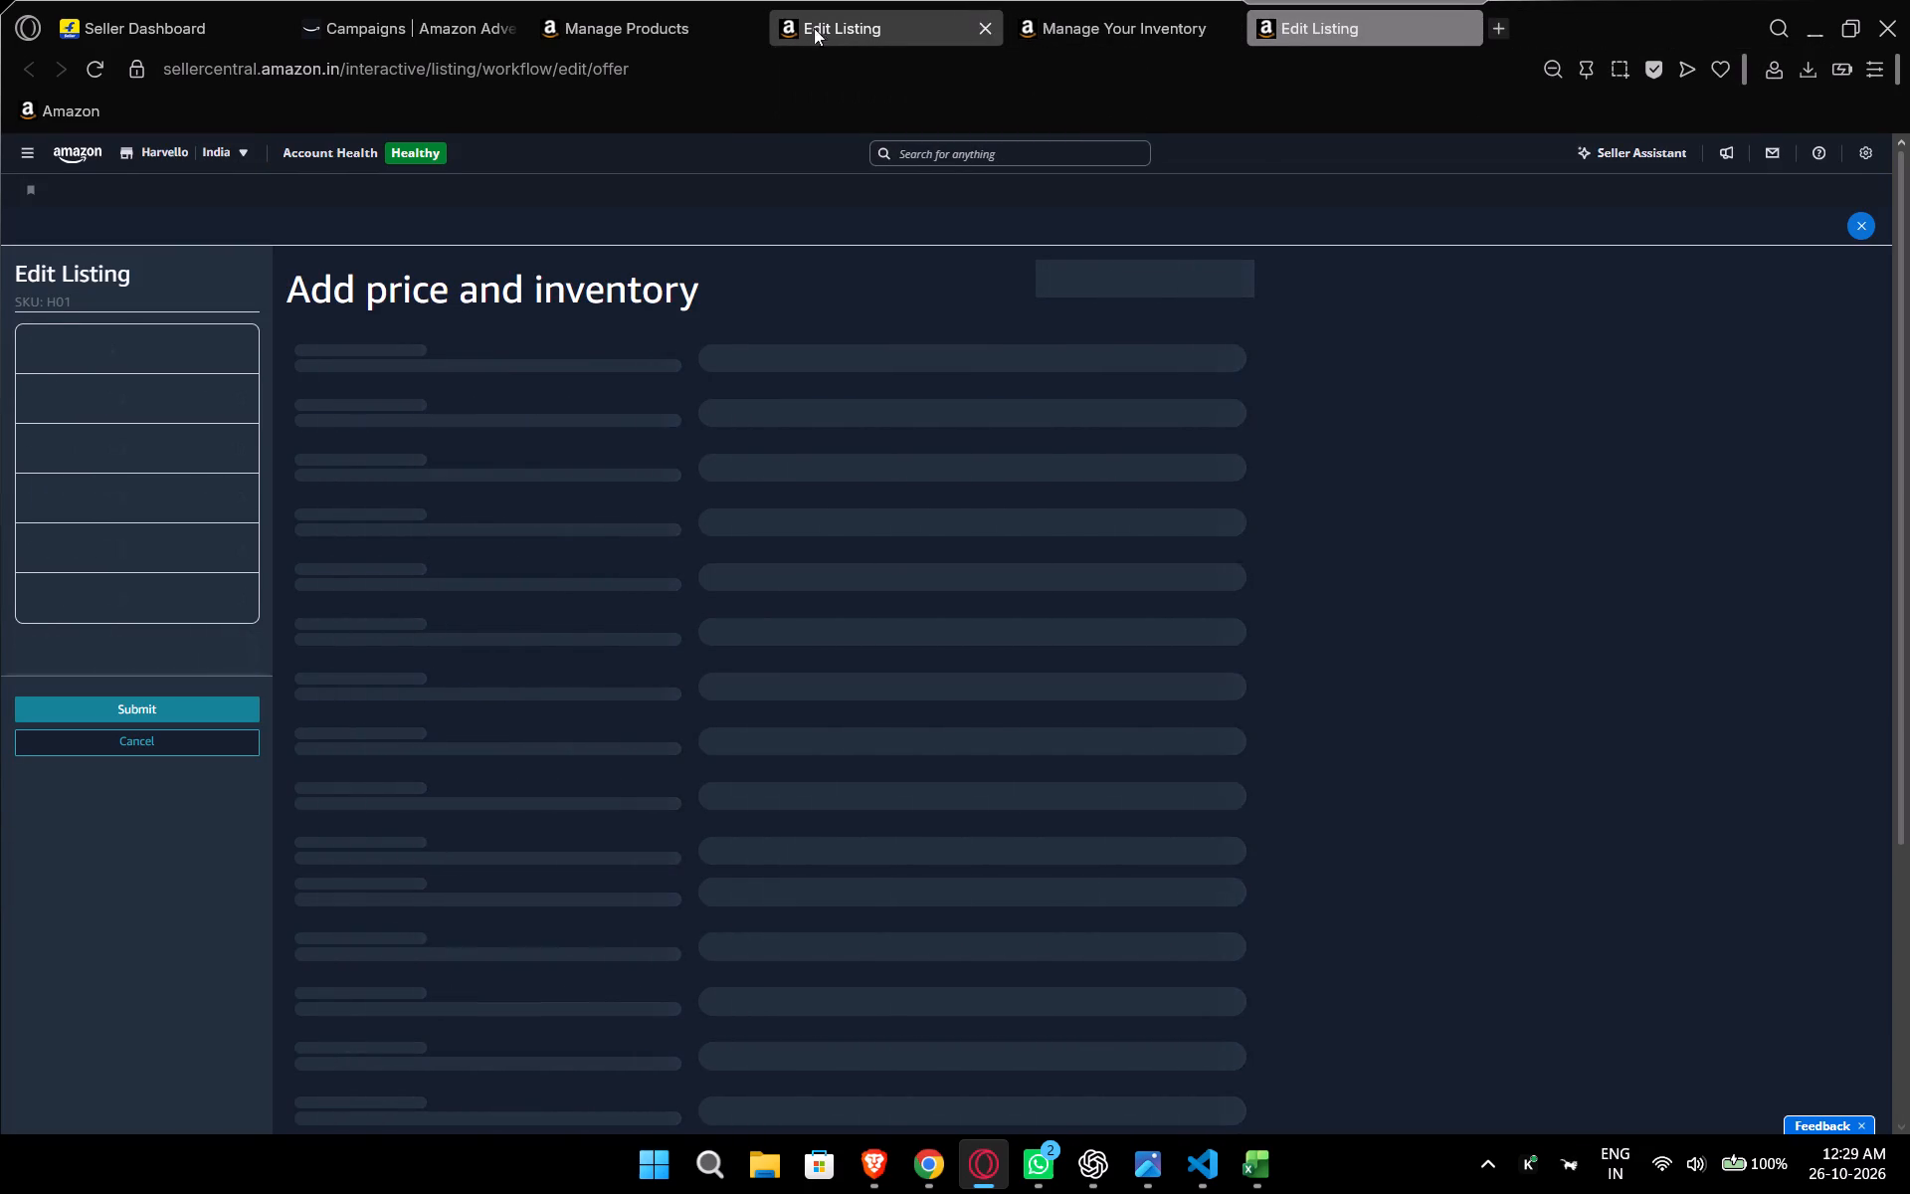
{"action": "left_click", "coordinate": [744, 29]}
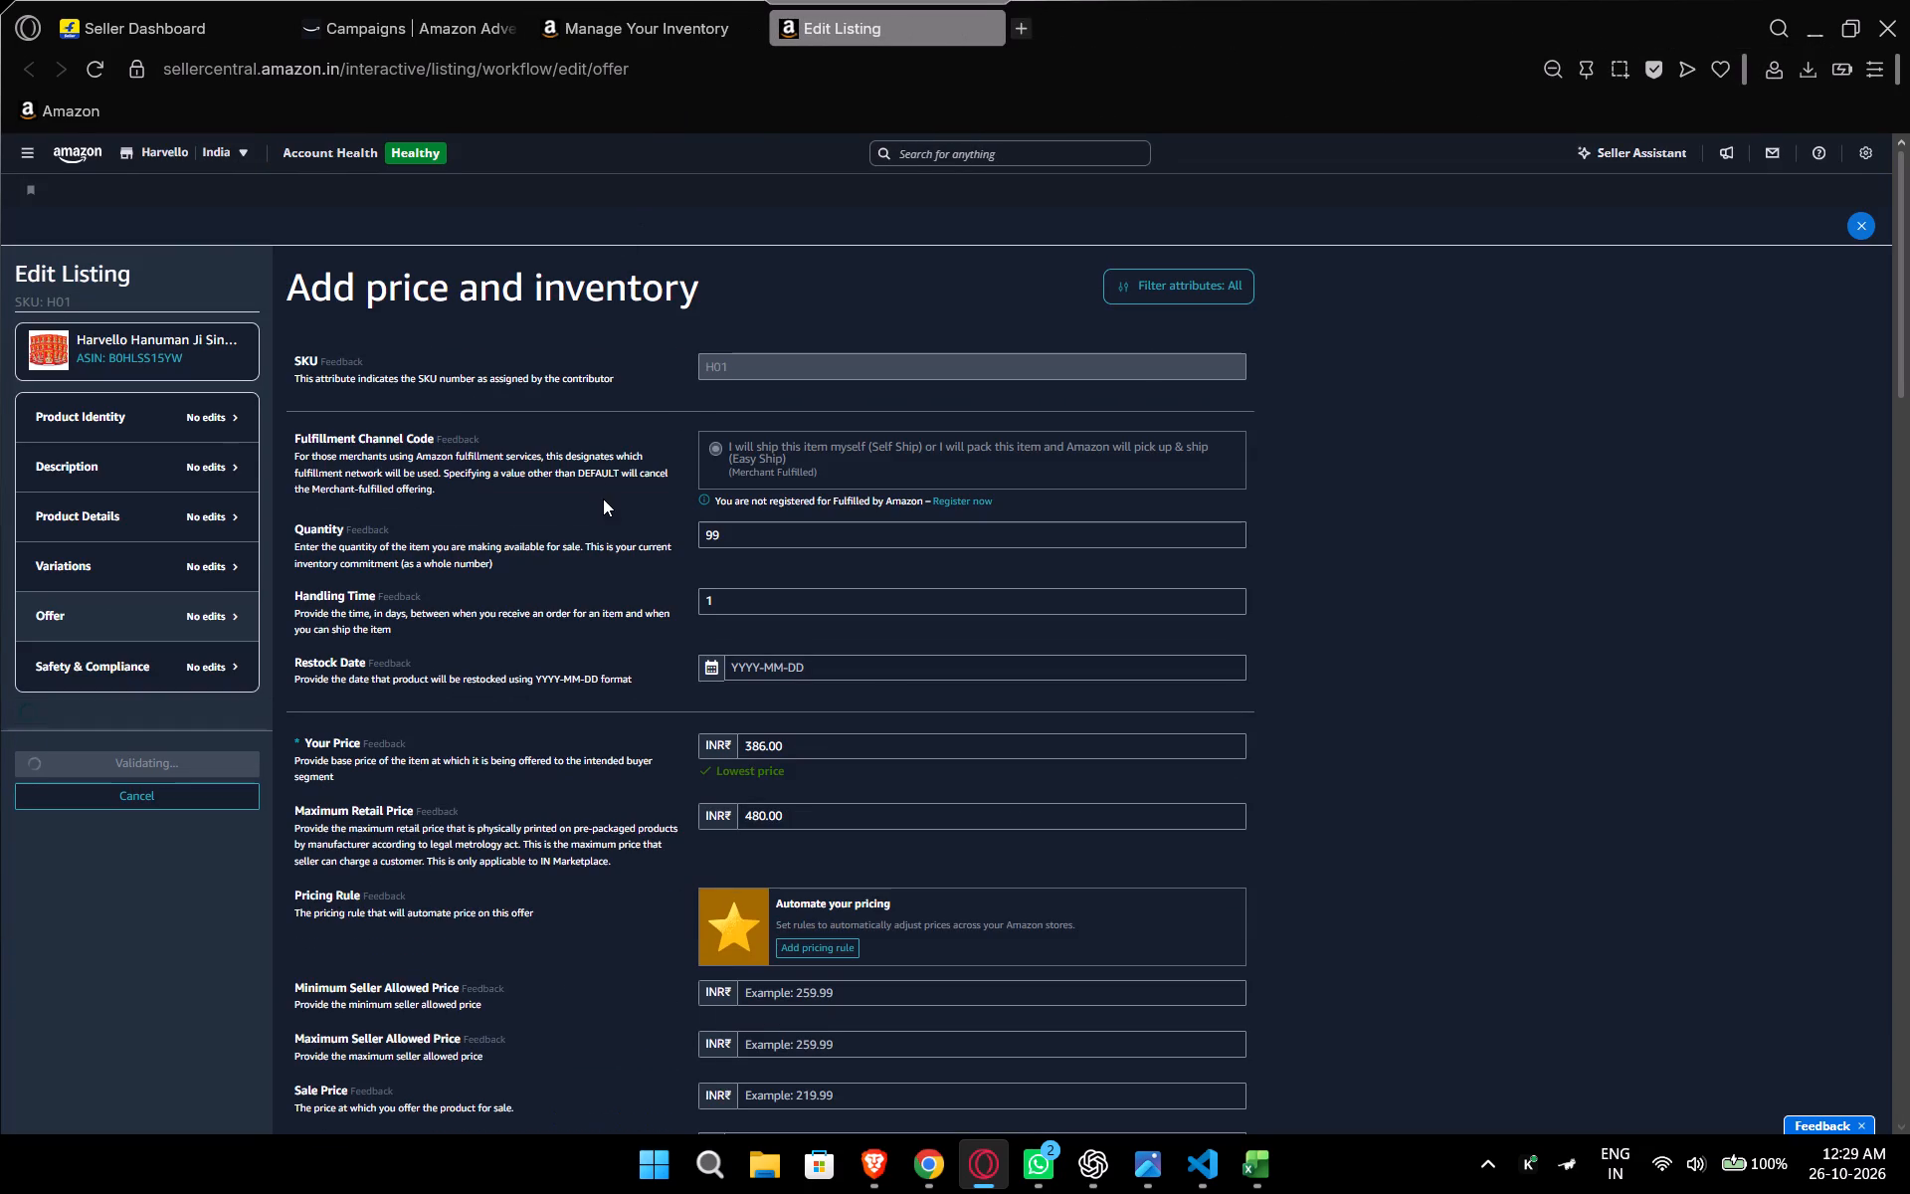
Review the item package dimensions and package weight in the Sindoor Pack of 24 listing's offer details.
{"action": "scroll", "coordinate": [603, 498], "scroll_direction": "down", "scroll_amount": 20}
{"action": "scroll", "coordinate": [603, 498], "scroll_direction": "down", "scroll_amount": 2}
{"action": "left_click", "coordinate": [644, 0]}
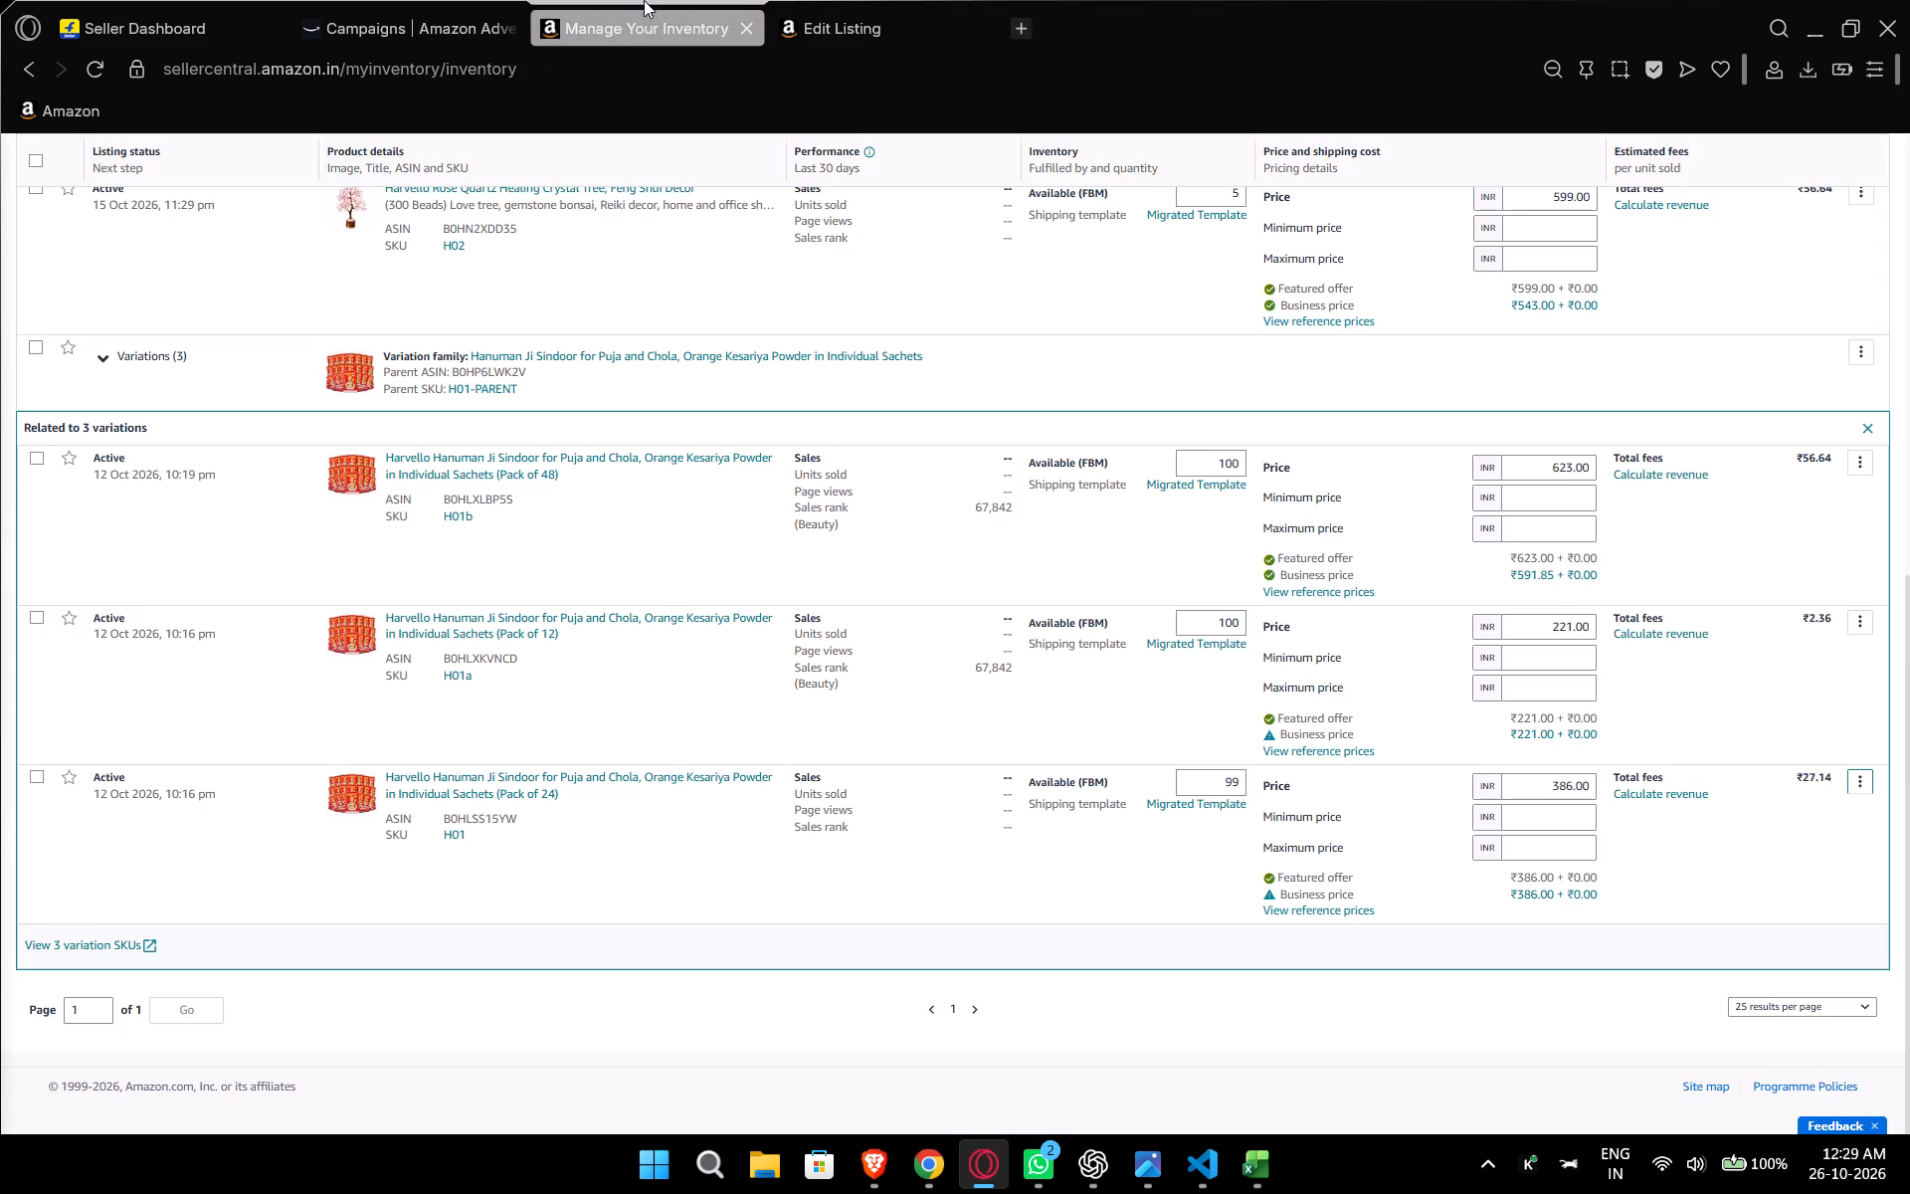
{"action": "left_click", "coordinate": [838, 0]}
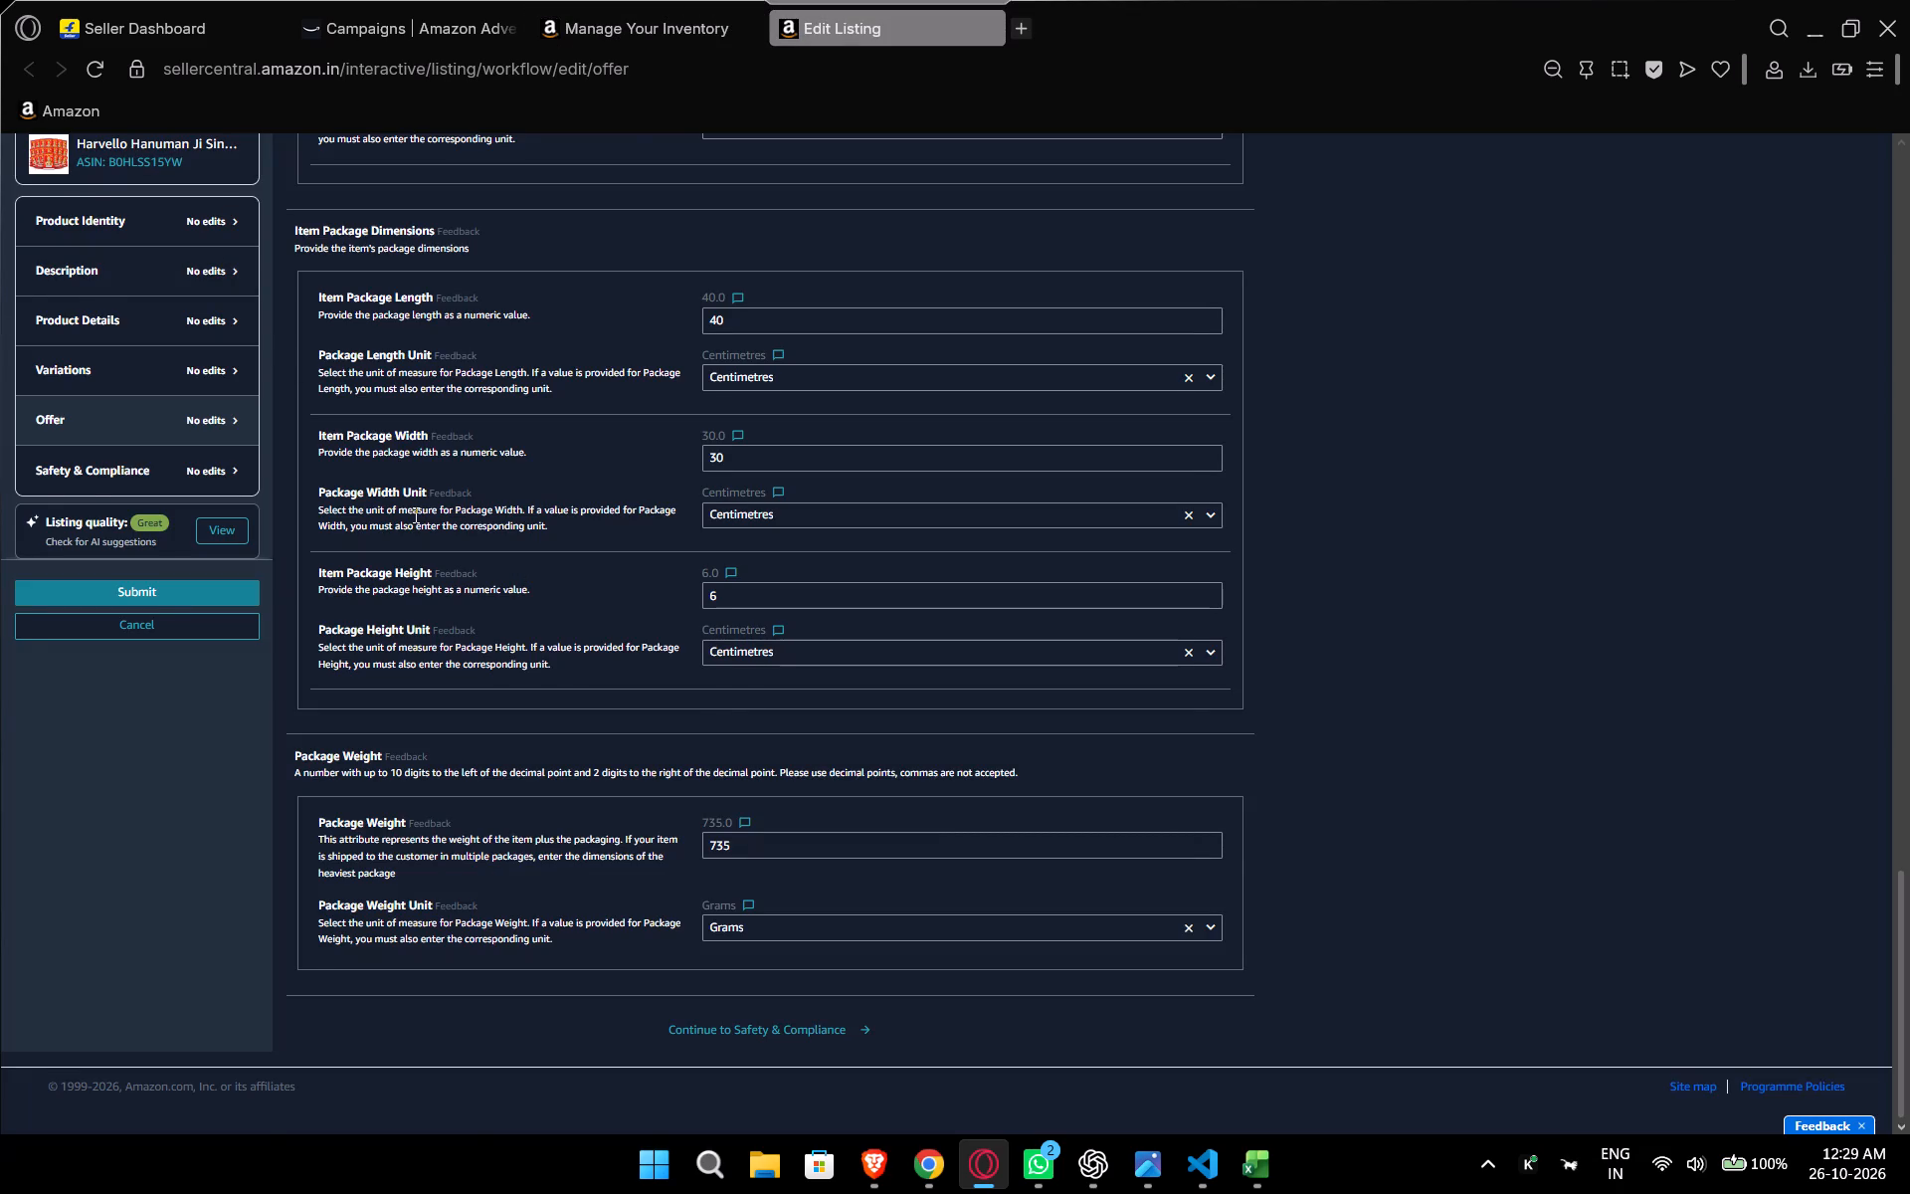
{"action": "scroll", "coordinate": [414, 514], "scroll_direction": "up", "scroll_amount": 6}
{"action": "scroll", "coordinate": [414, 514], "scroll_direction": "down", "scroll_amount": 9}
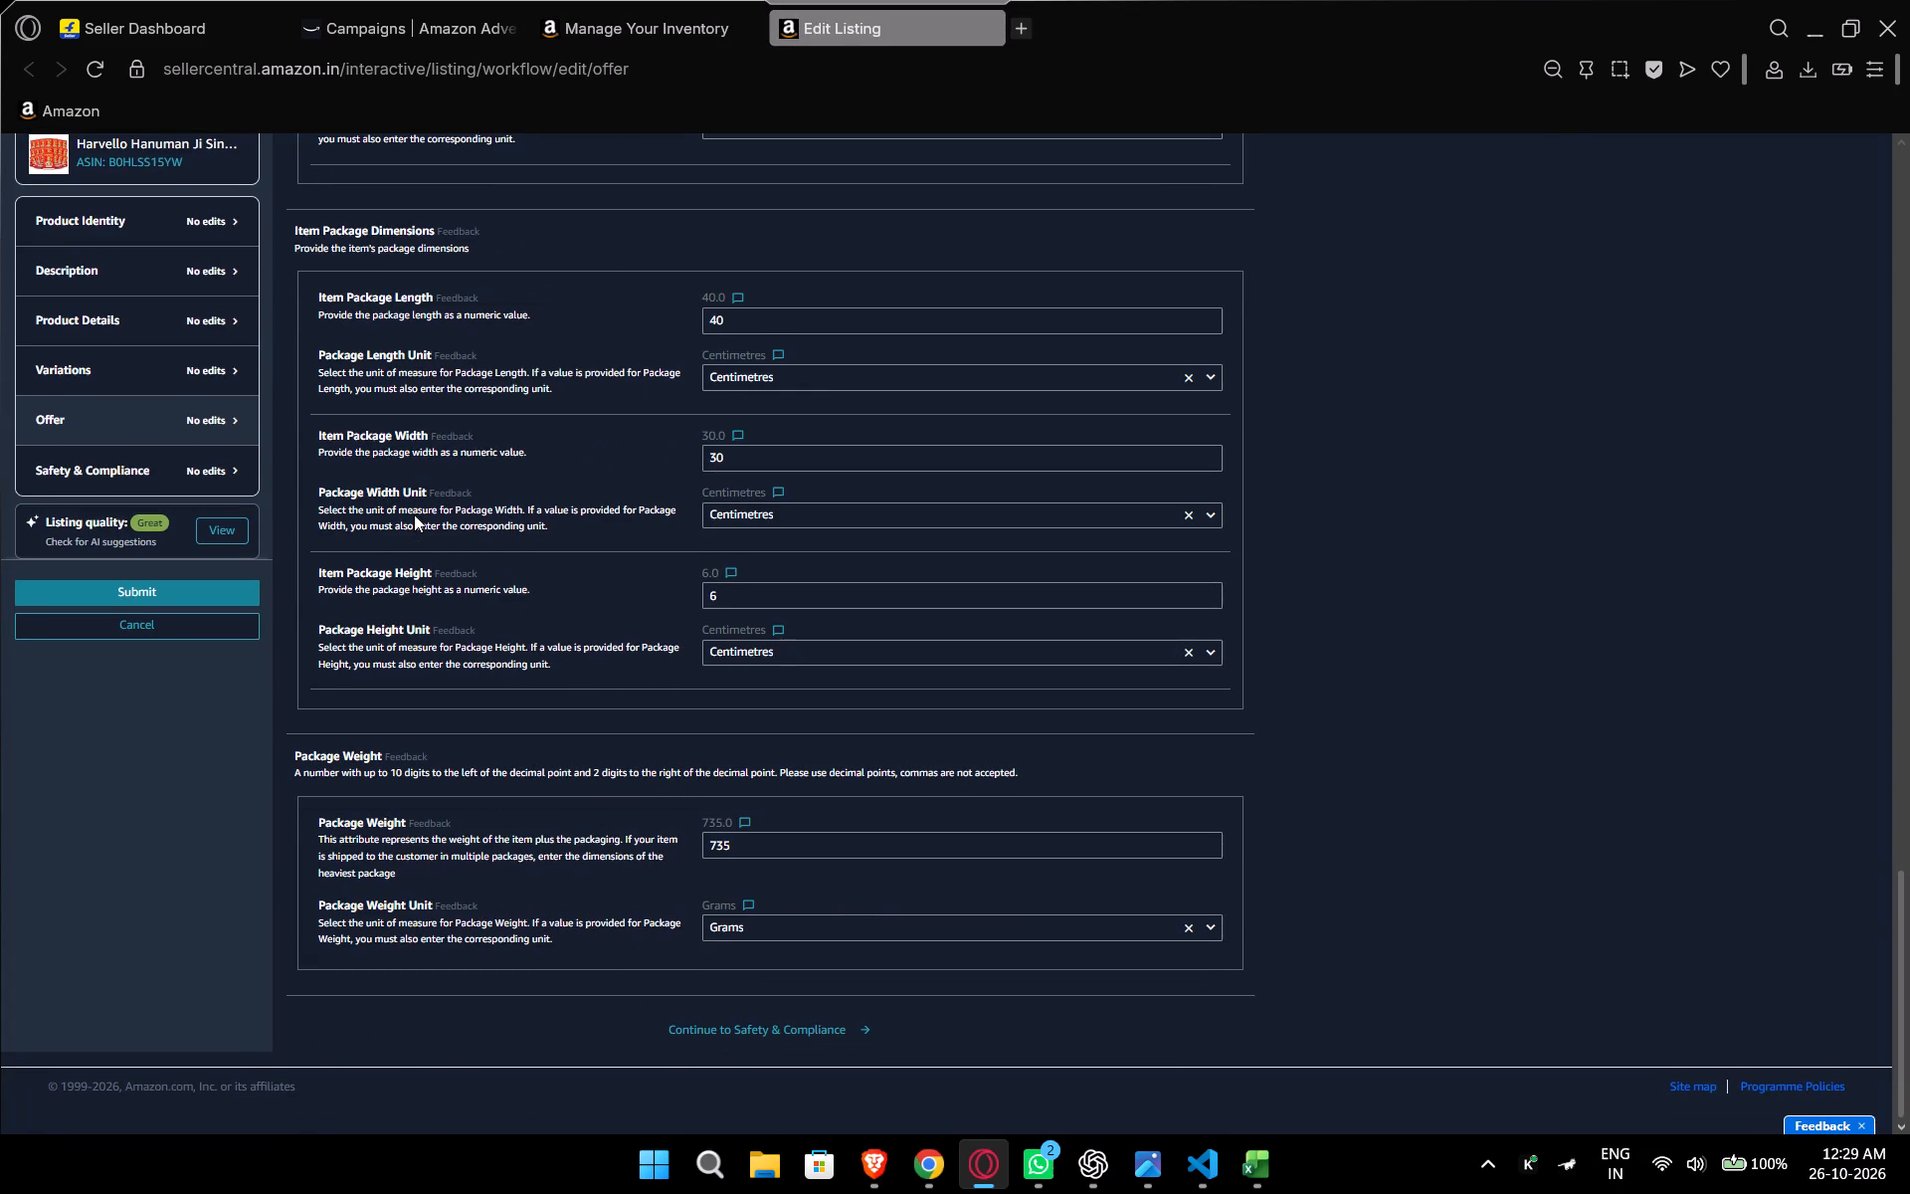
{"action": "left_click", "coordinate": [577, 0]}
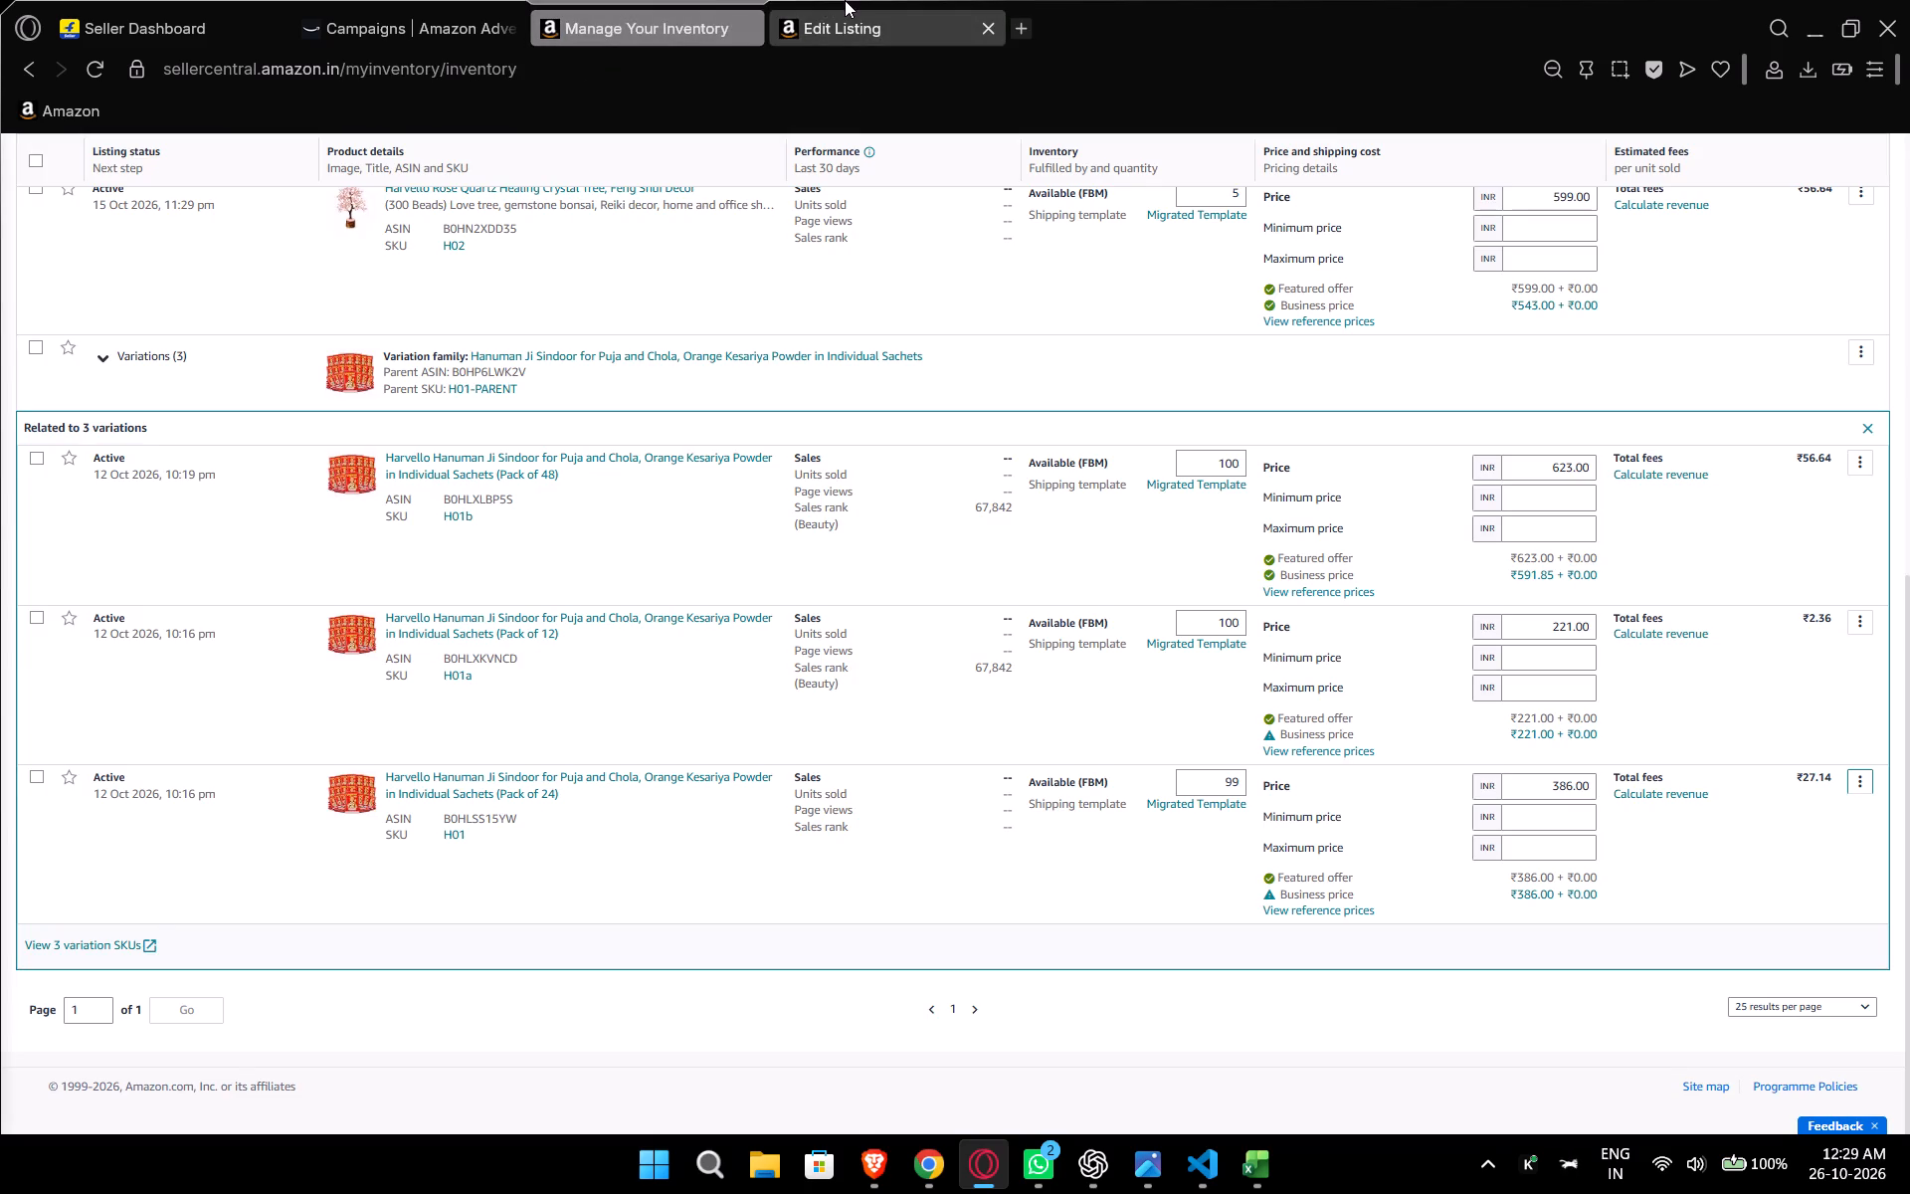
{"action": "left_click", "coordinate": [845, 0]}
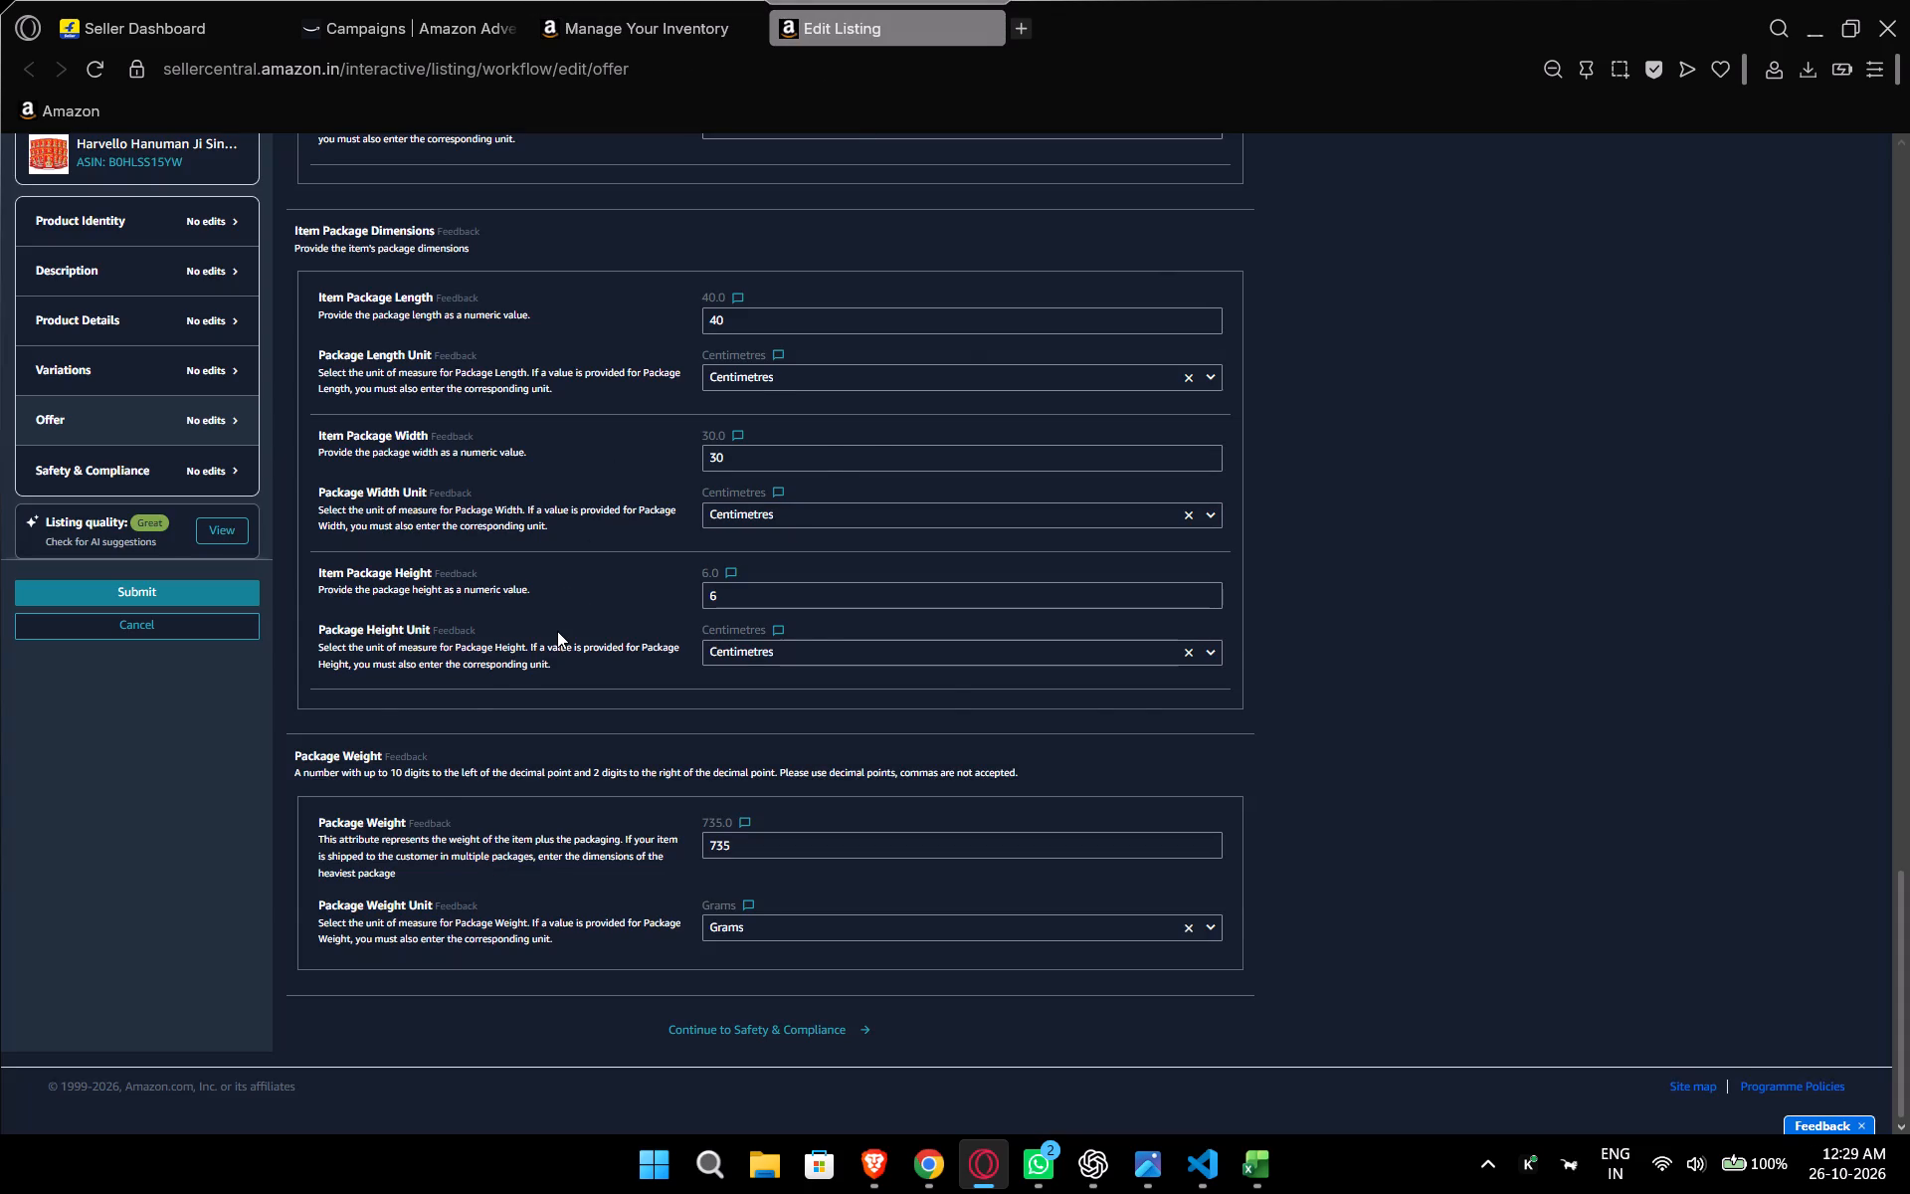
Switch to the Easy Ship fee calculator in Excel and set length 40, breadth 30 and height 6 cm.
{"action": "key", "text": "alt+Tab"}
{"action": "key", "text": "alt+Tab"}
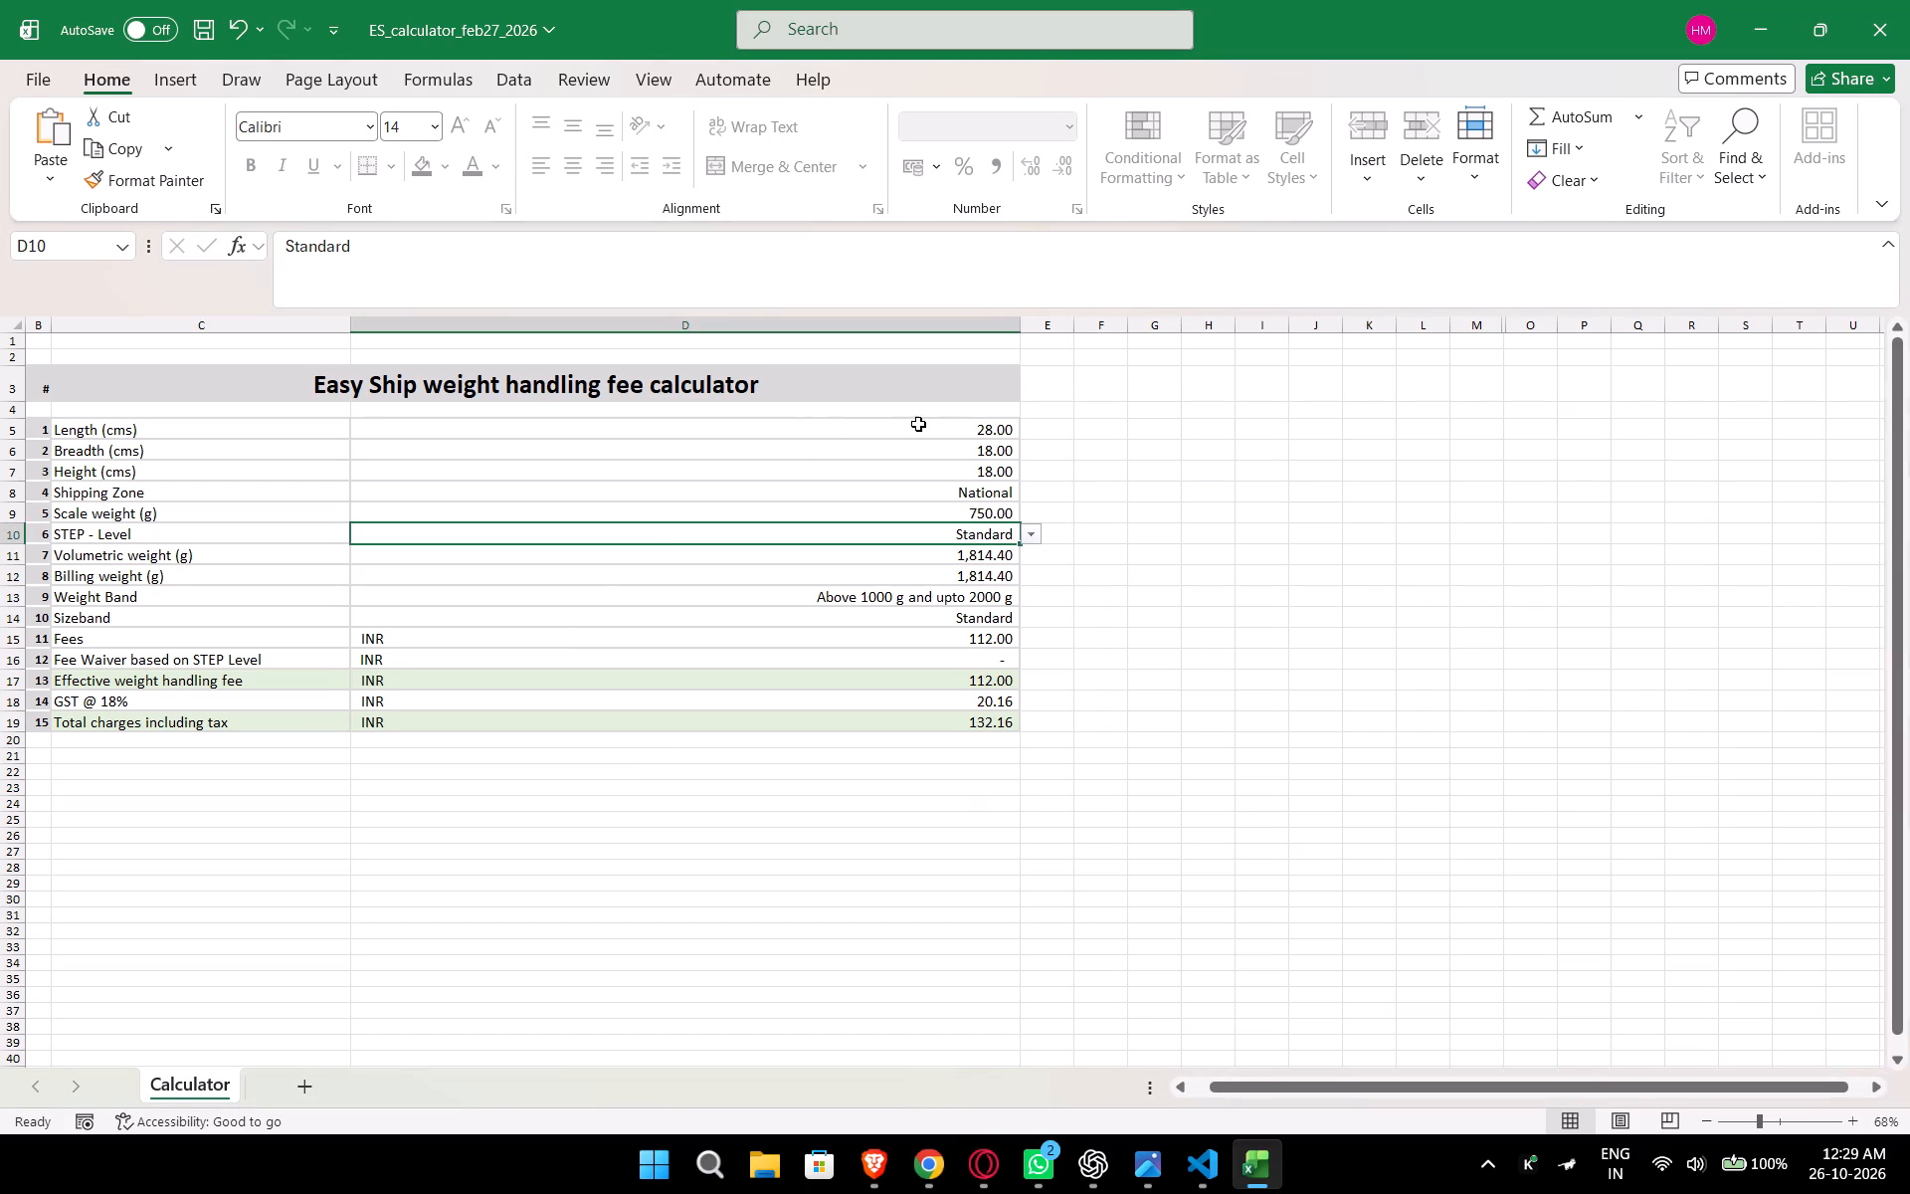
{"action": "left_click", "coordinate": [918, 424]}
{"action": "key", "text": "4"}
{"action": "key", "text": "0"}
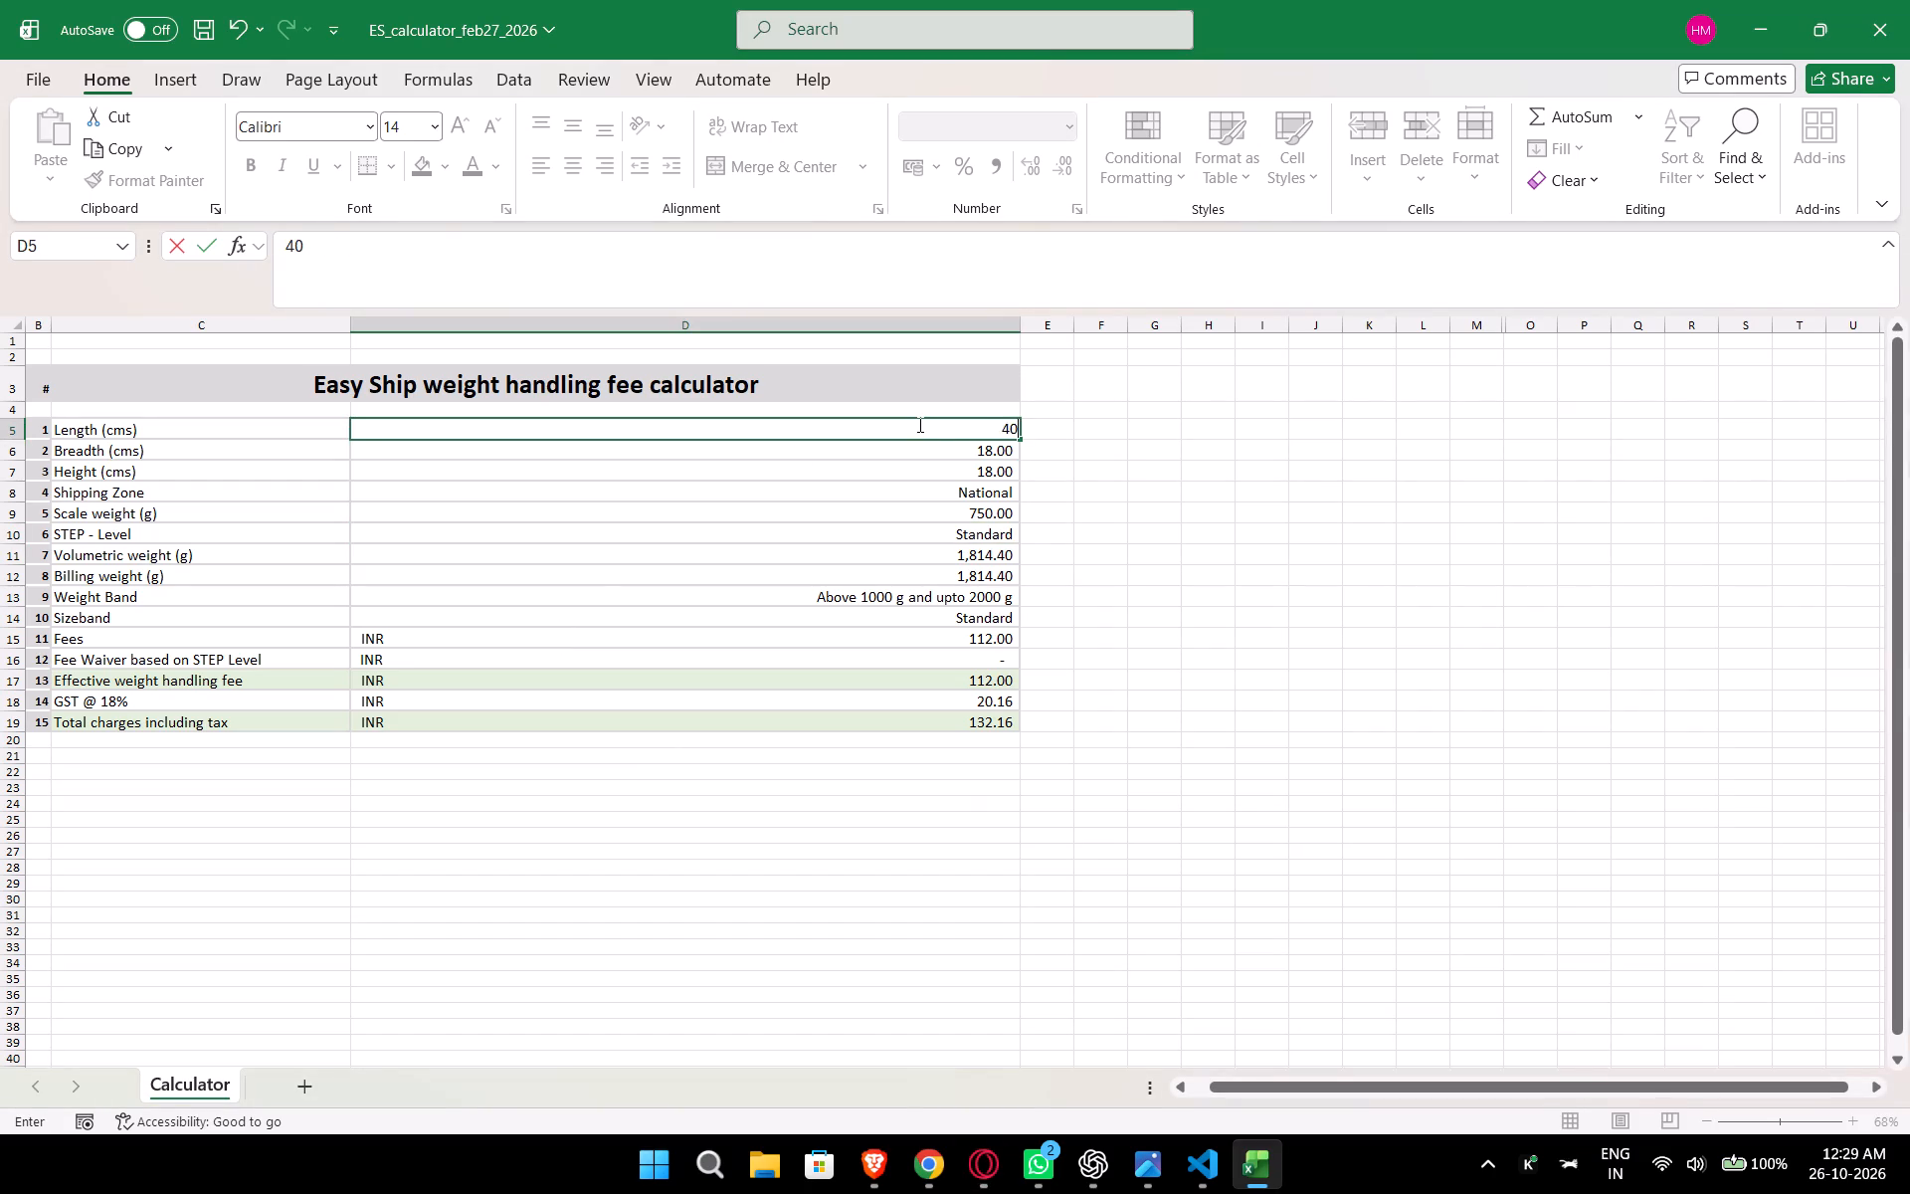
{"action": "key", "text": "Return"}
{"action": "key", "text": "0"}
{"action": "key", "text": "BackSpace"}
{"action": "type", "text": "30"}
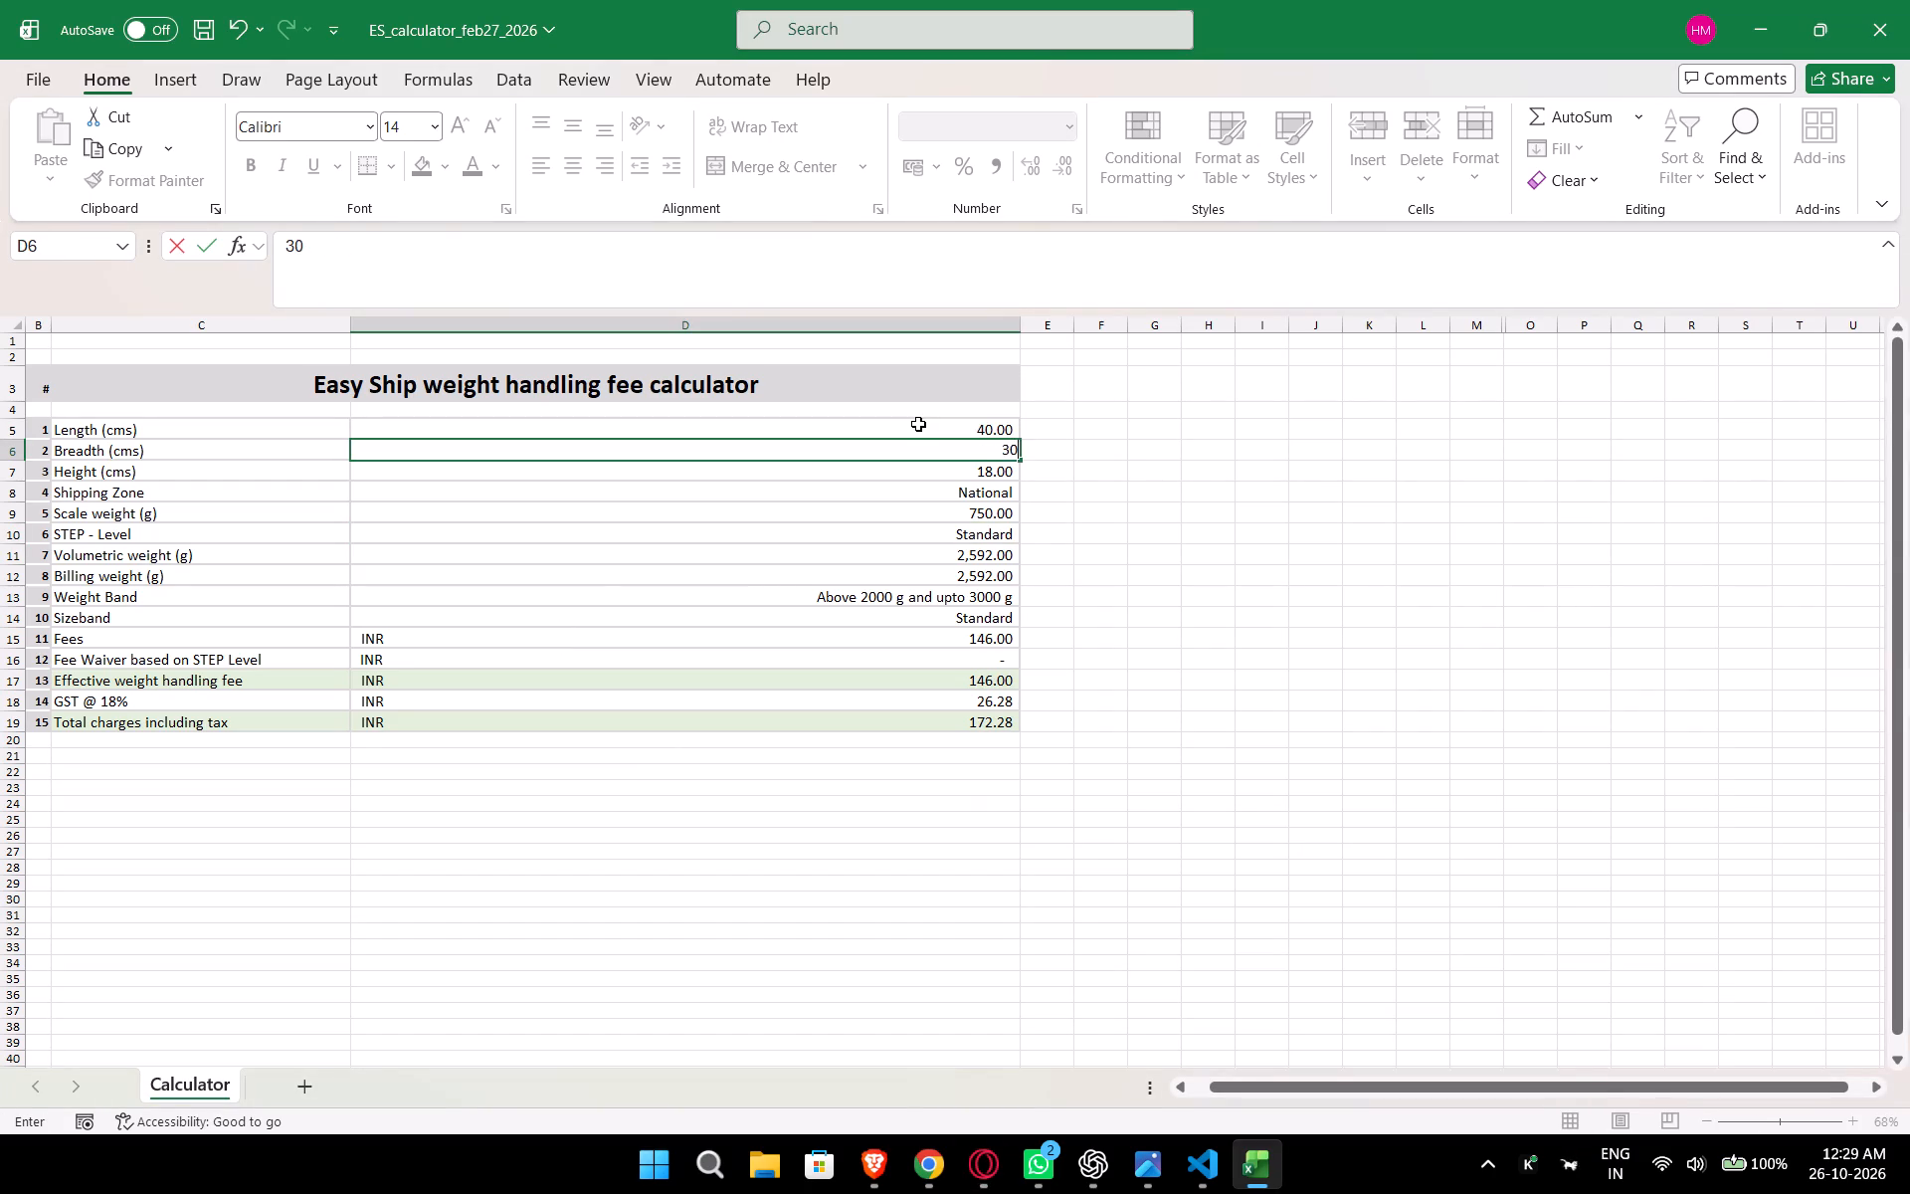
{"action": "key", "text": "Return"}
{"action": "key", "text": "6"}
{"action": "key", "text": "Return"}
{"action": "key", "text": "Return"}
Recheck the package weight in the listing and set the Easy Ship calculator's scale weight to 735 g.
{"action": "key", "text": "alt+Tab"}
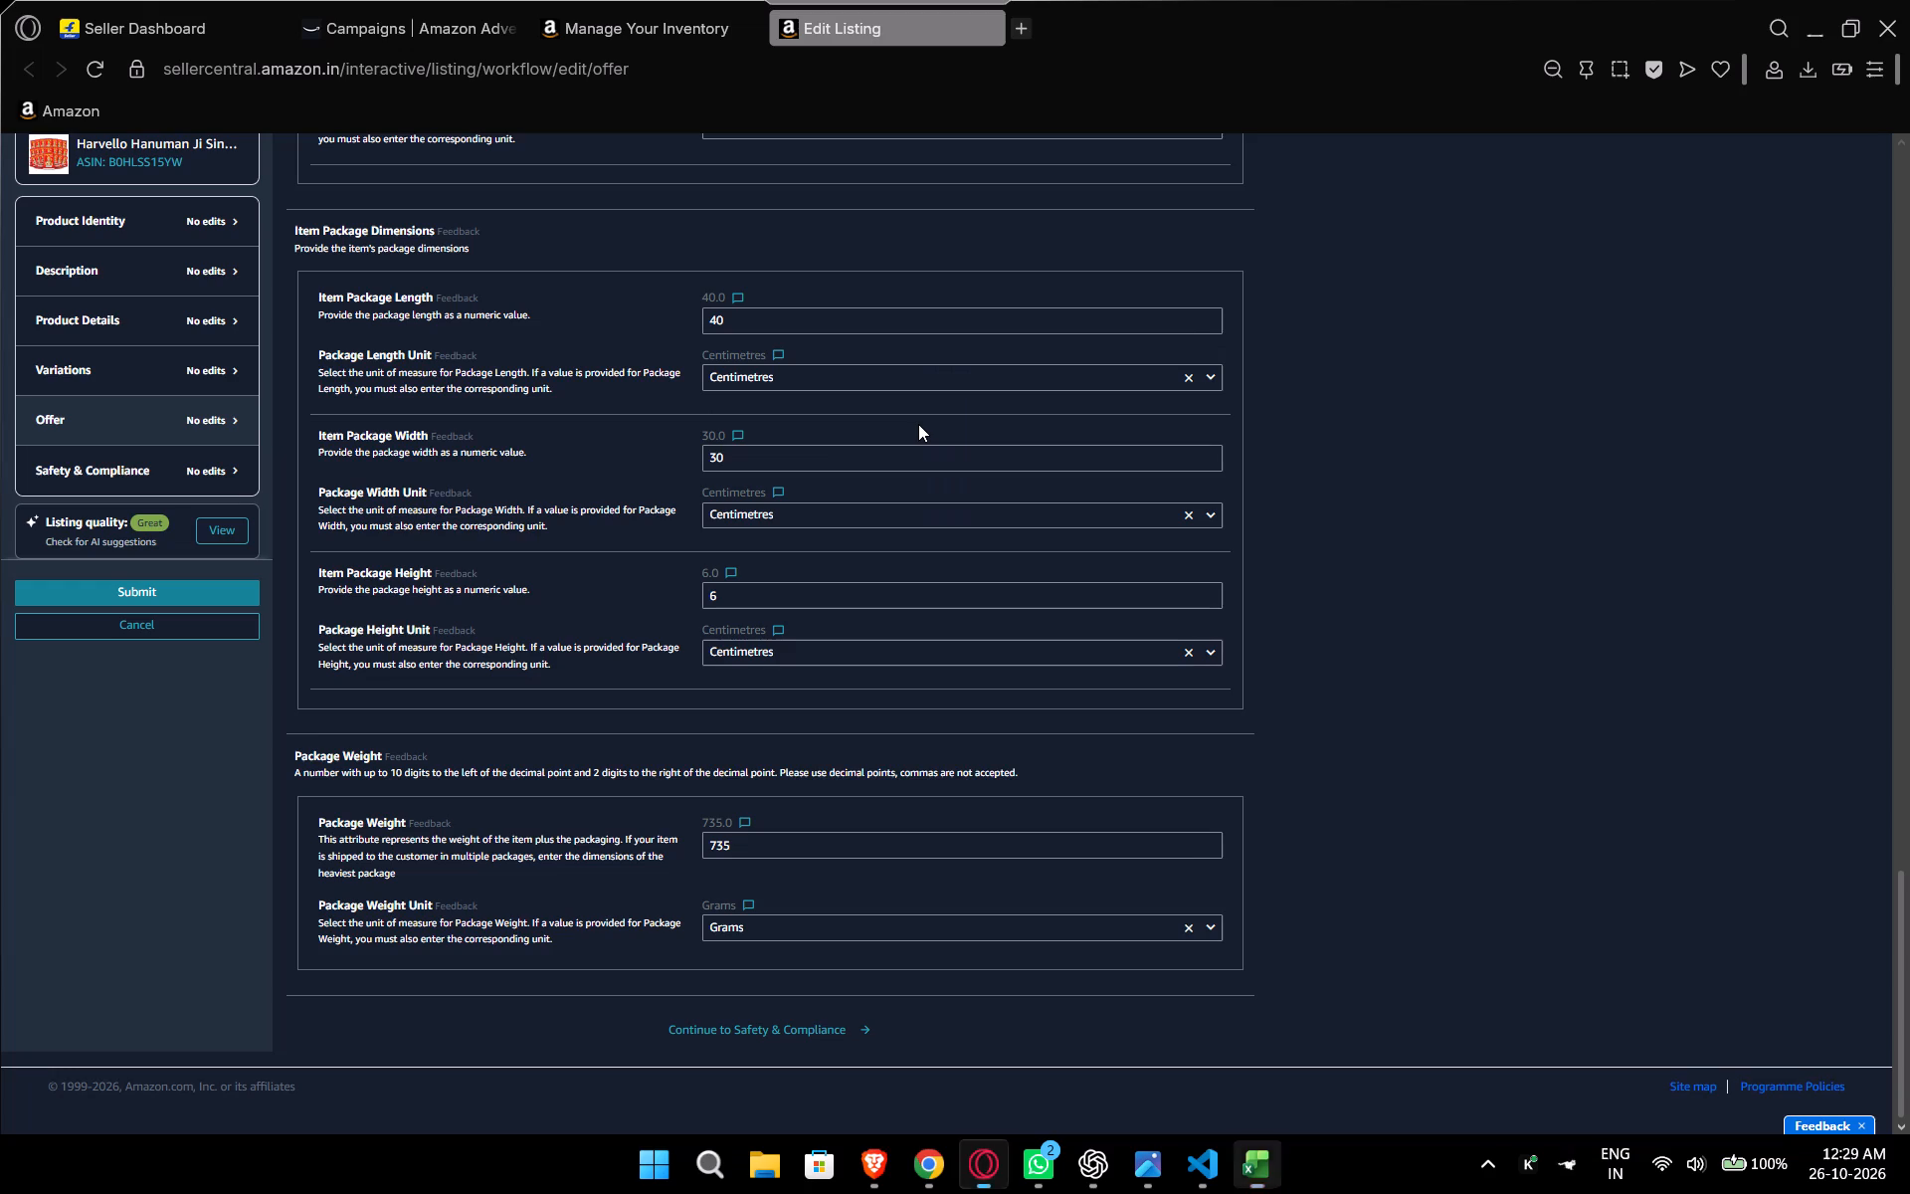
{"action": "key", "text": "alt+Tab"}
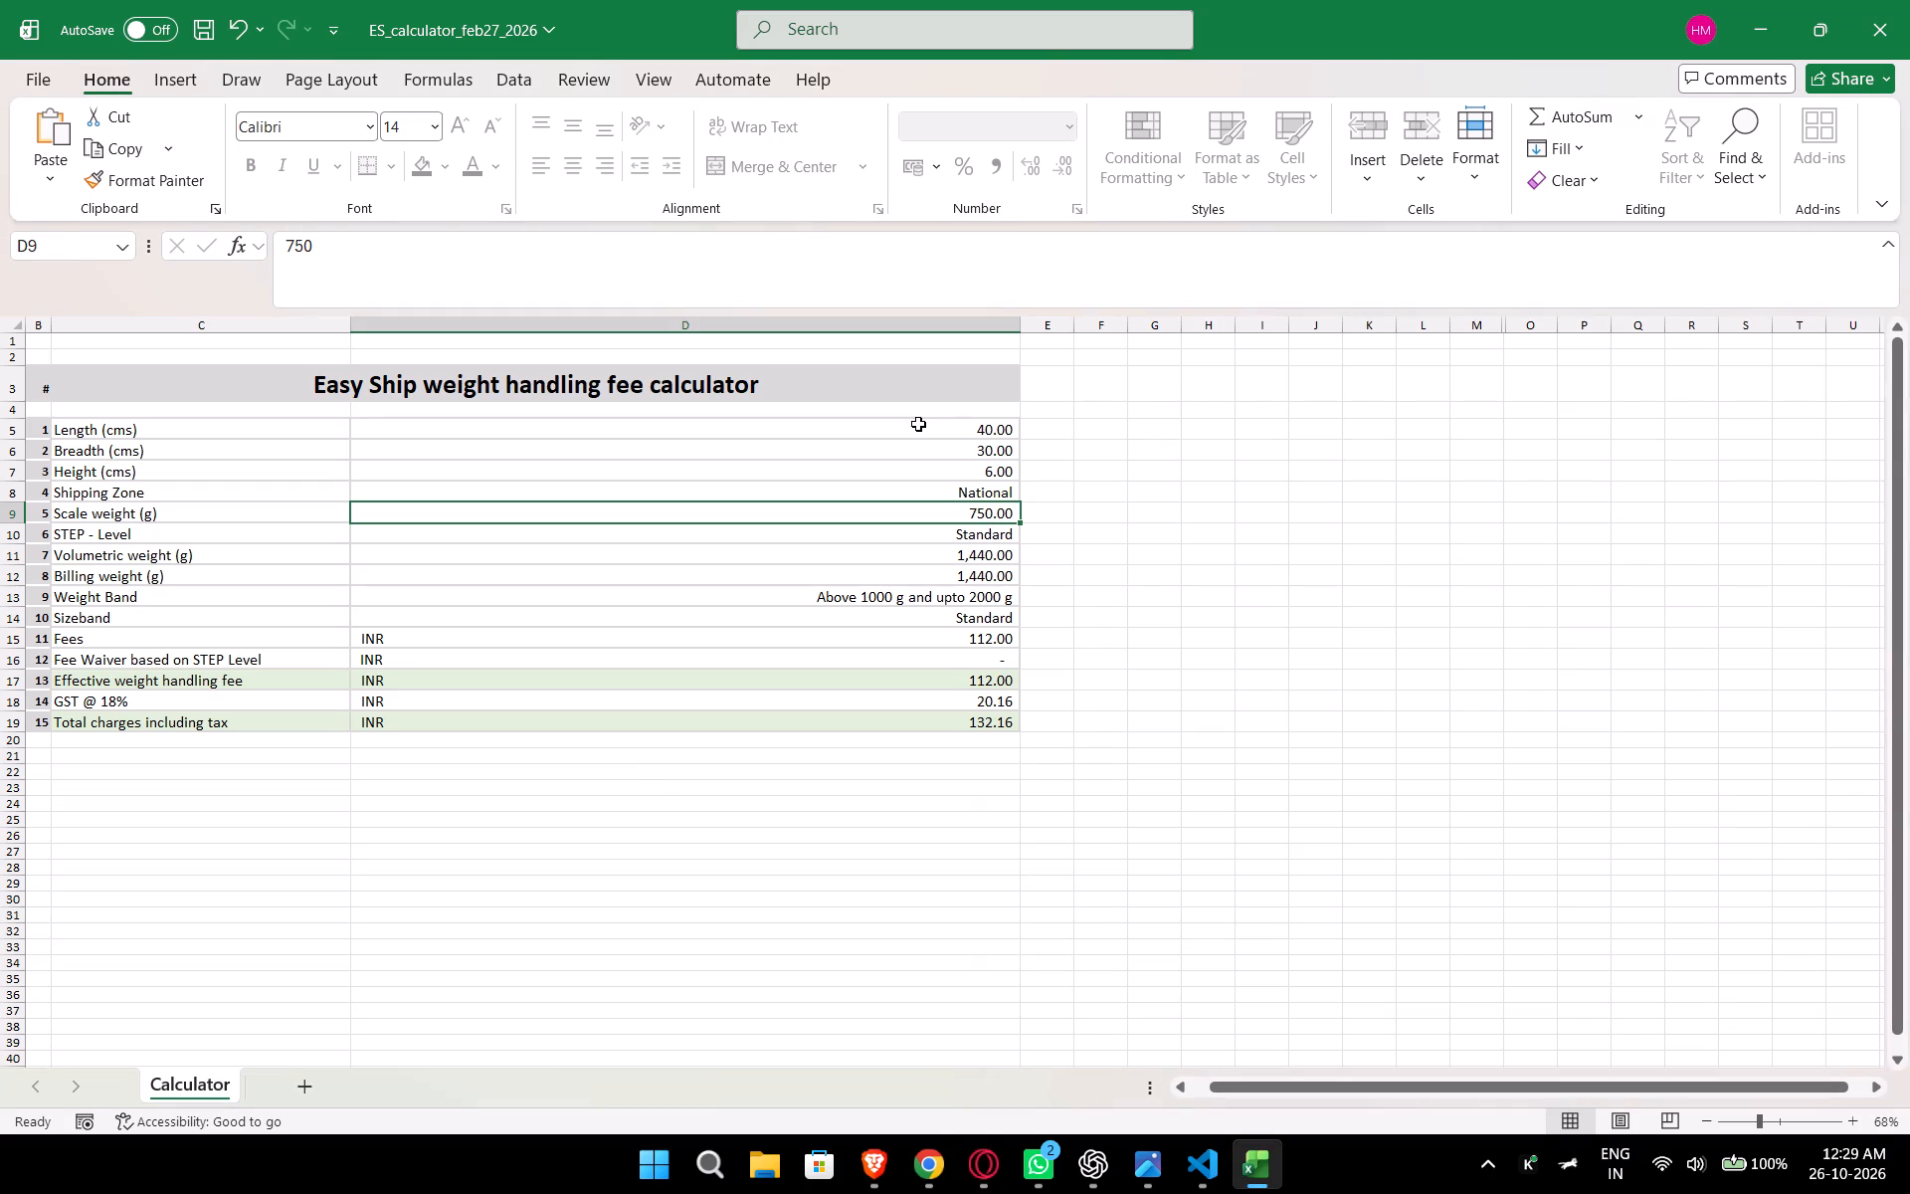
{"action": "type", "text": "735"}
{"action": "key", "text": "Return"}
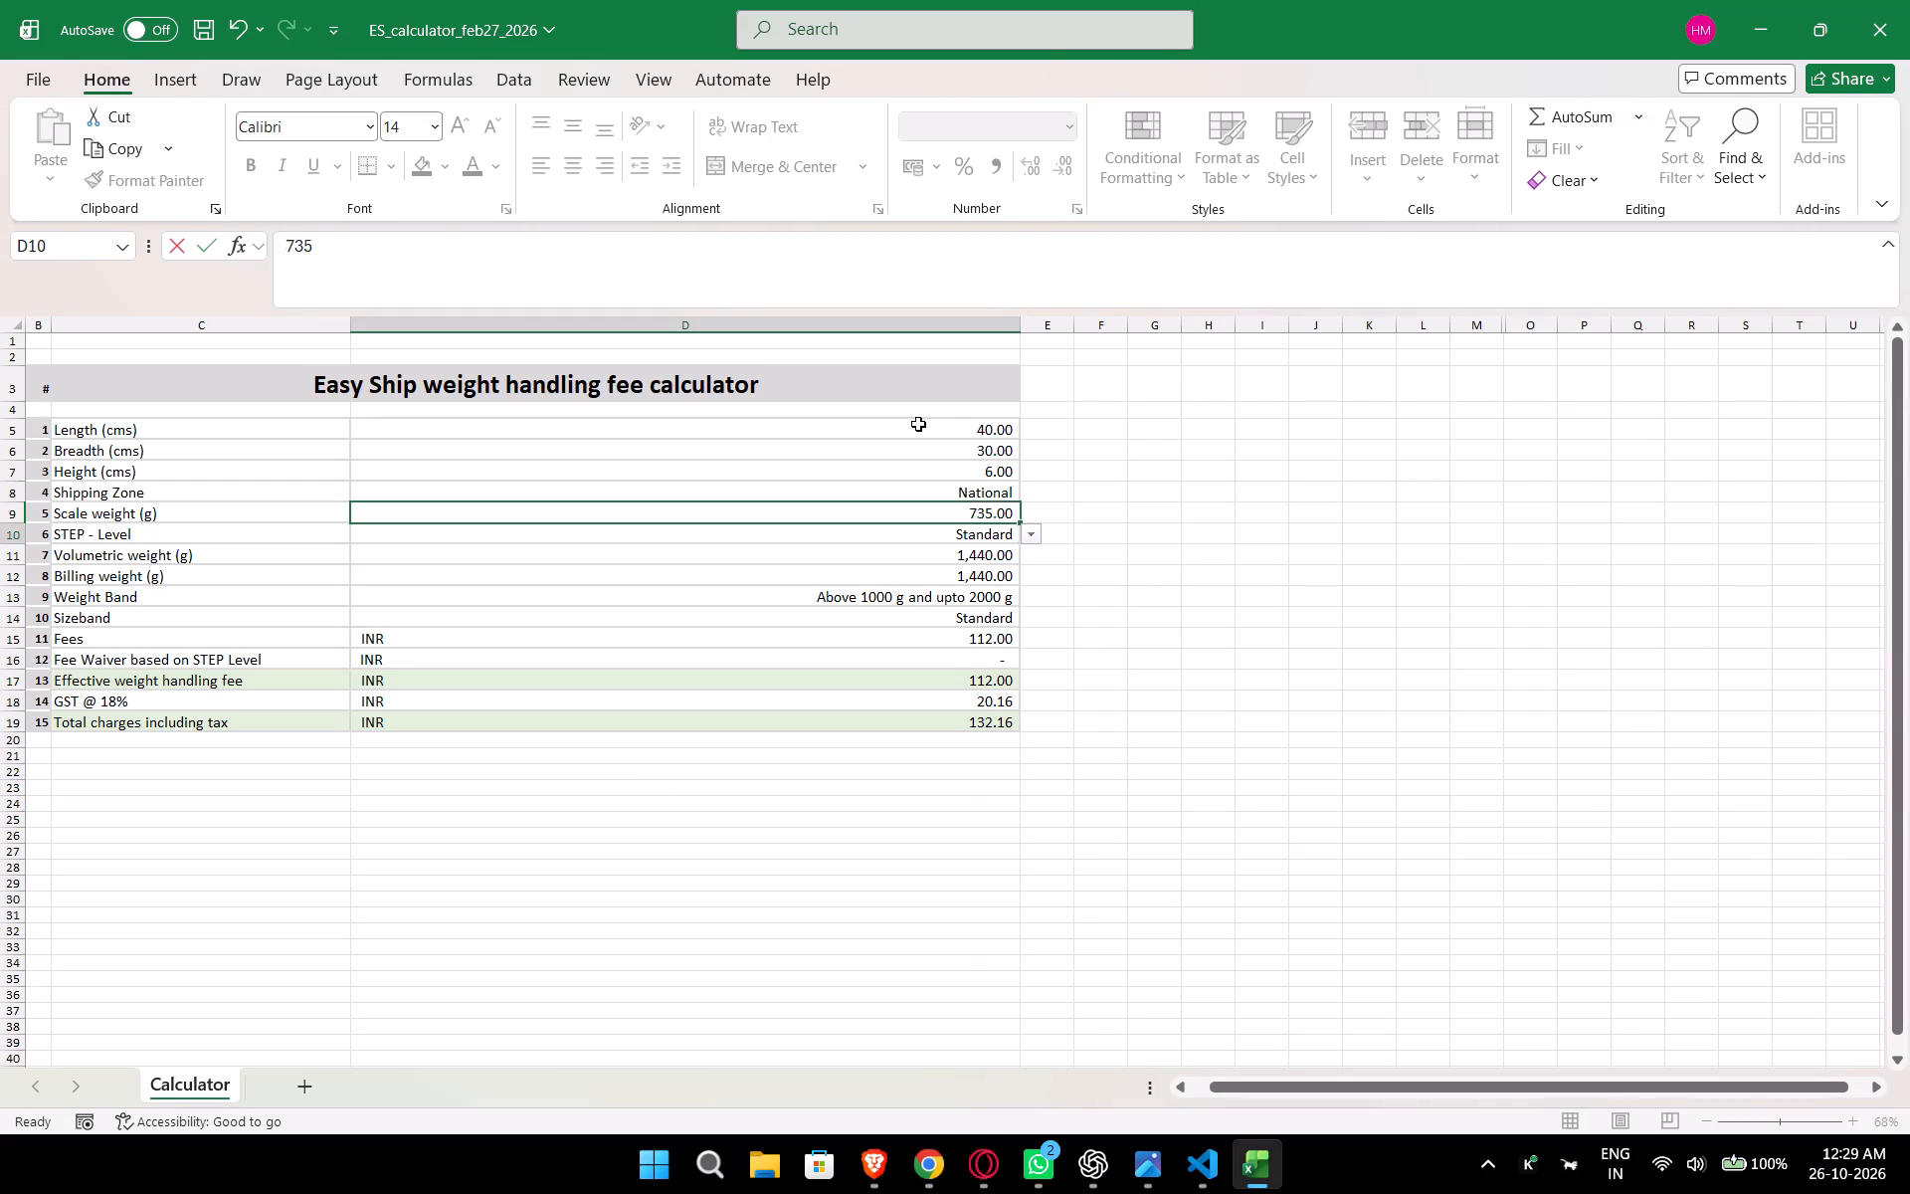
Back in the Opera inventory page, open the Sindoor Pack of 24 Revenue Calculator and set its fulfilment cost to ₹132.16.
{"action": "key", "text": "alt+Tab"}
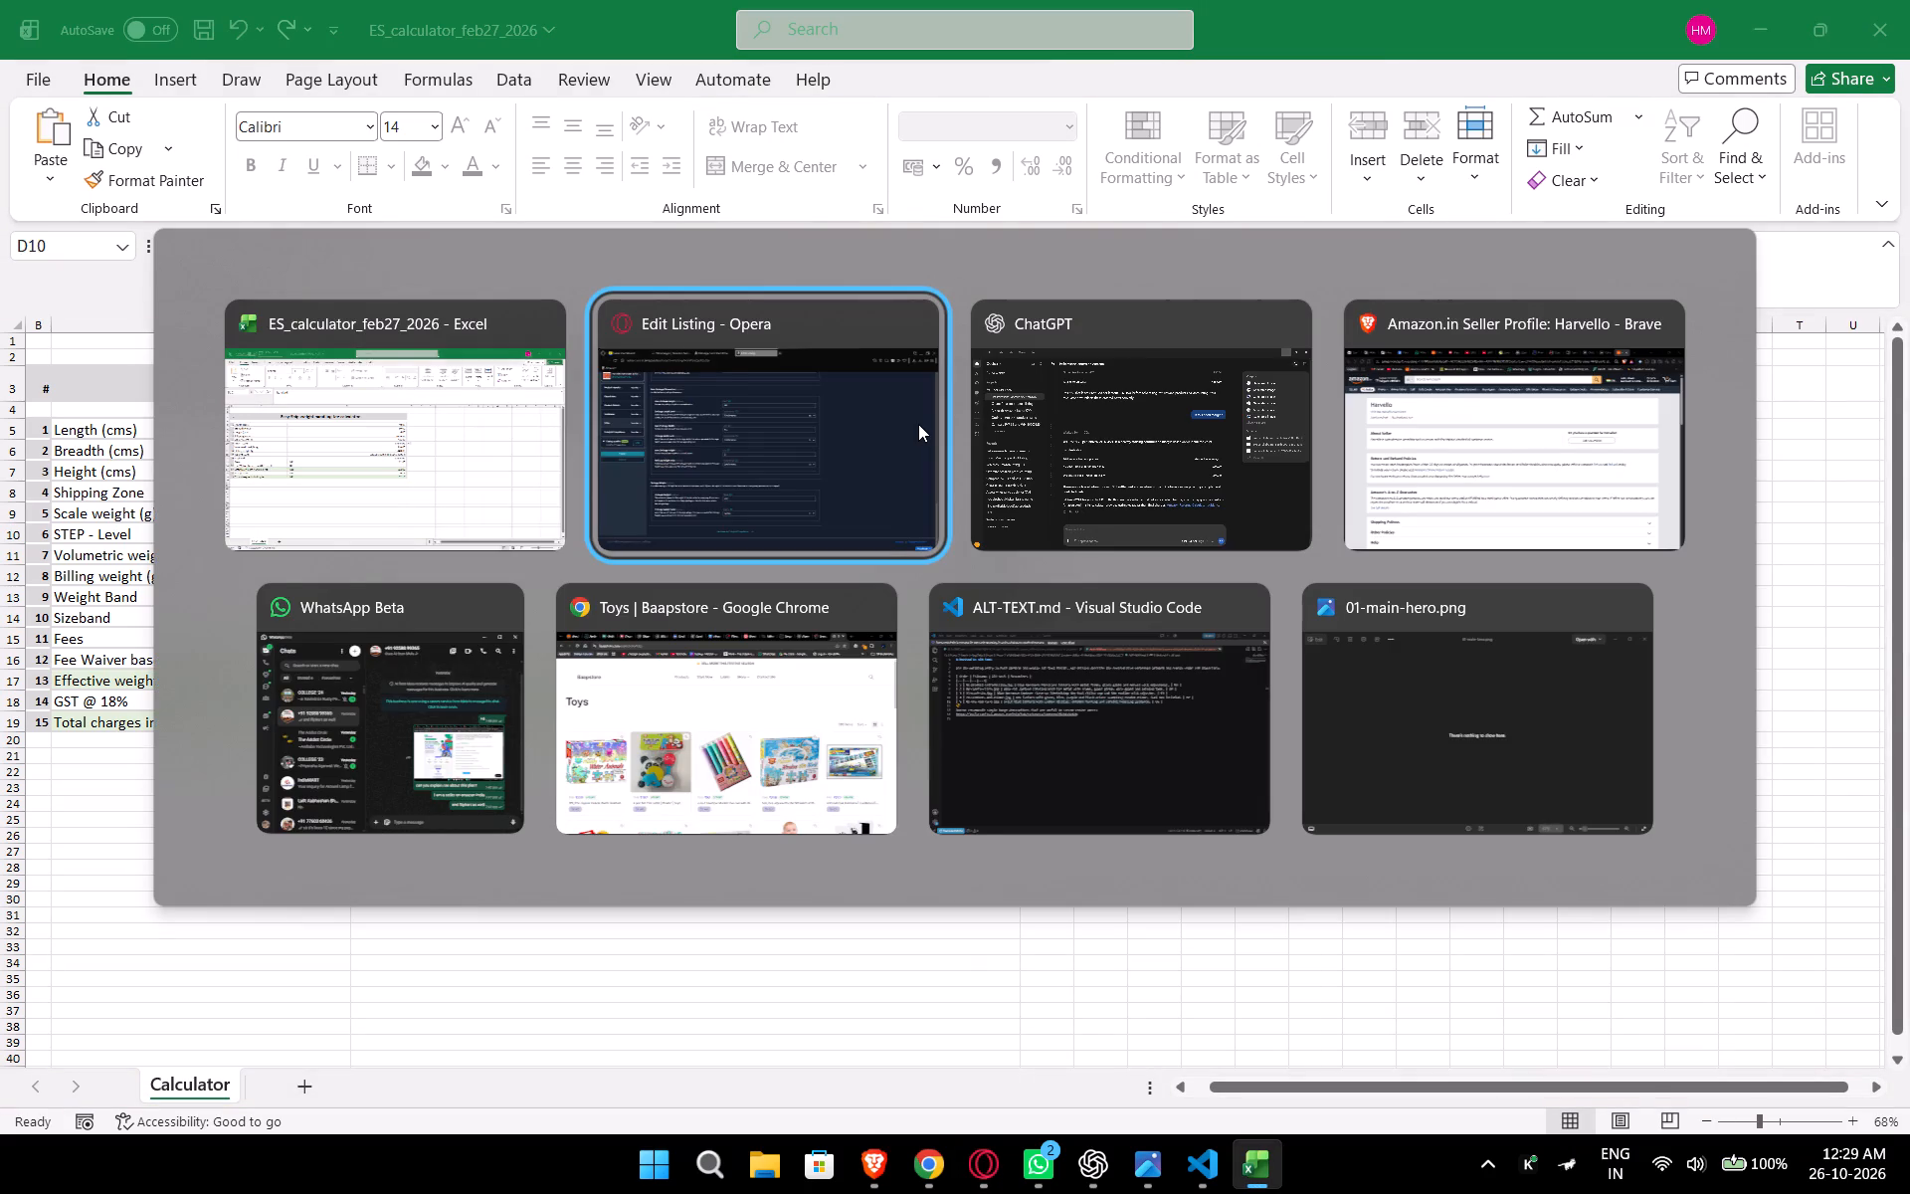
{"action": "left_click", "coordinate": [719, 0]}
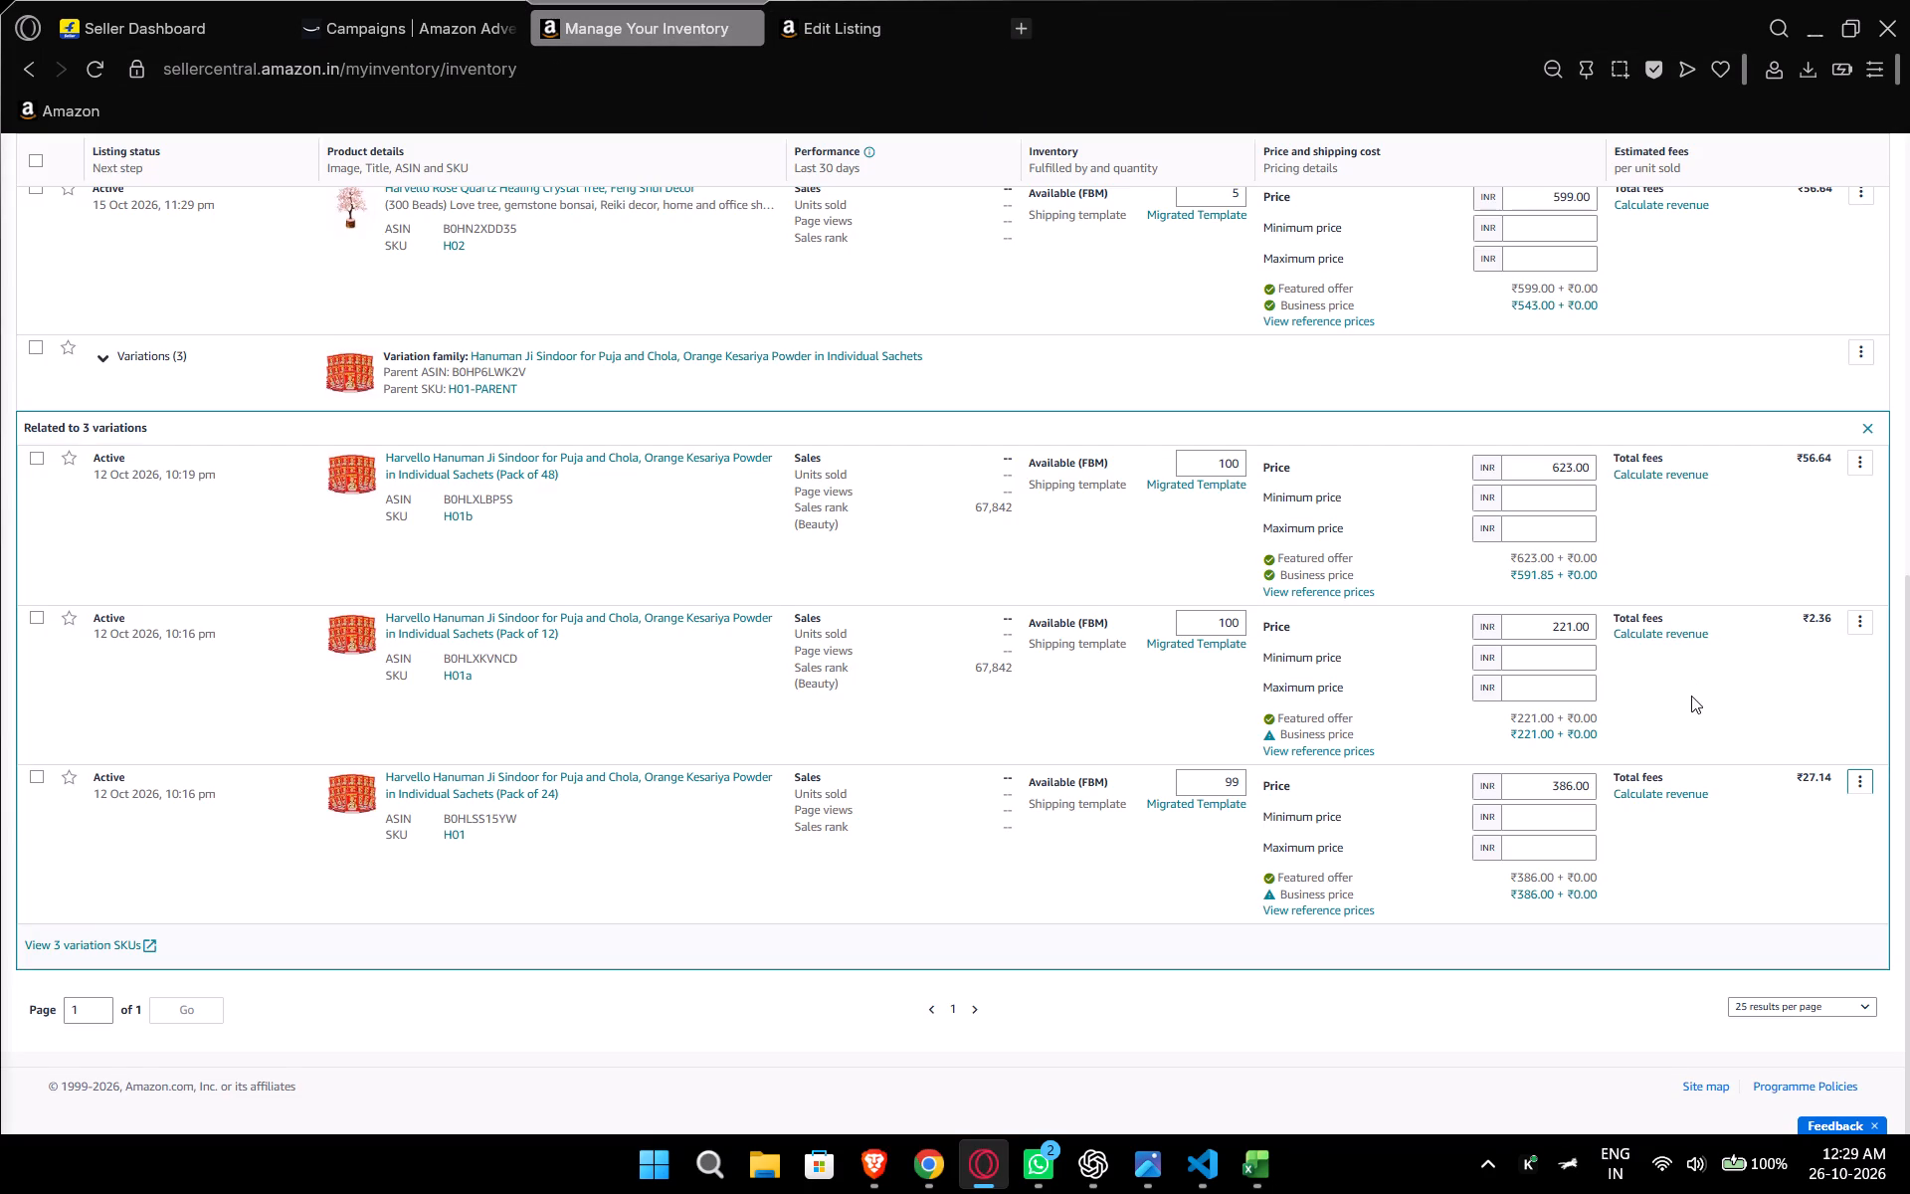
{"action": "left_click", "coordinate": [1690, 795]}
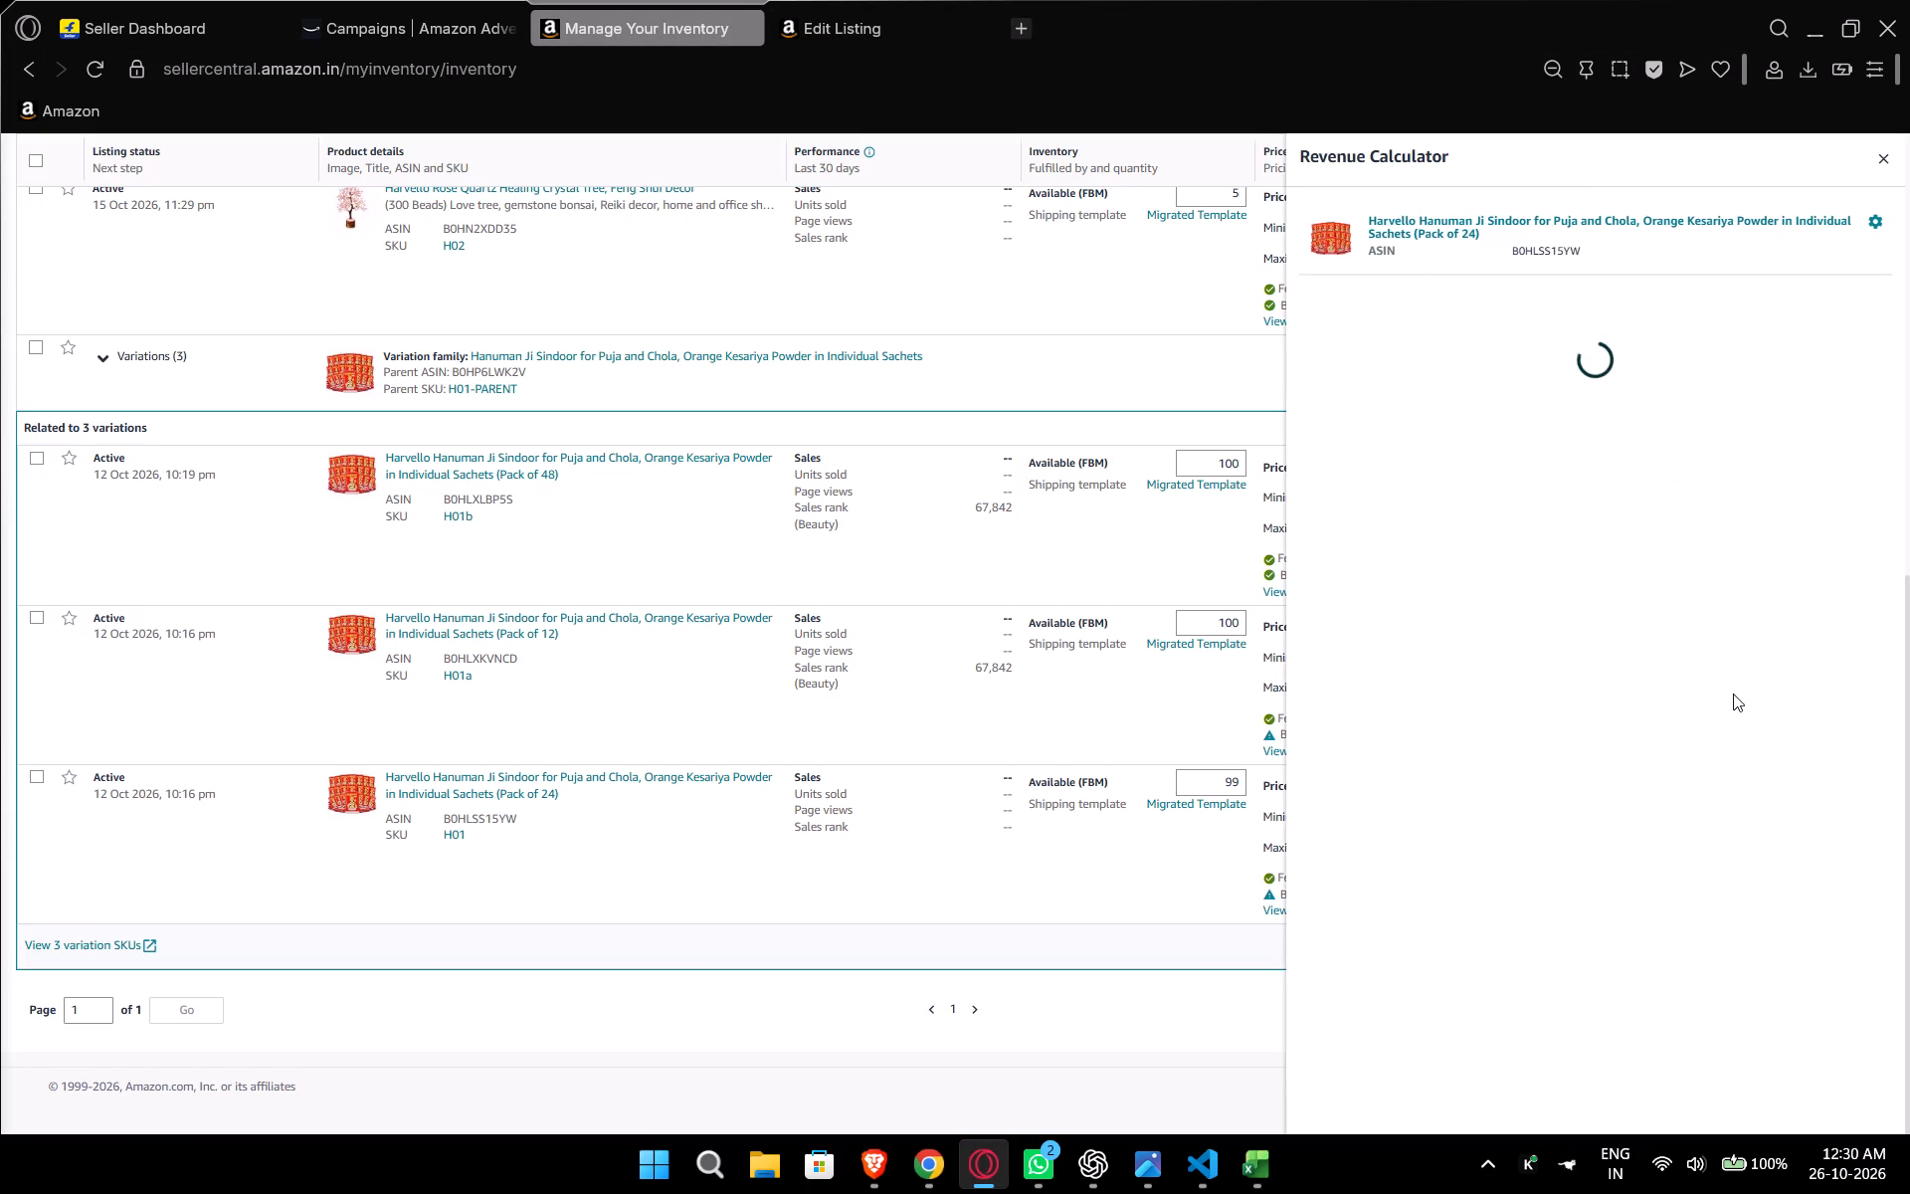
{"action": "left_click", "coordinate": [1843, 526]}
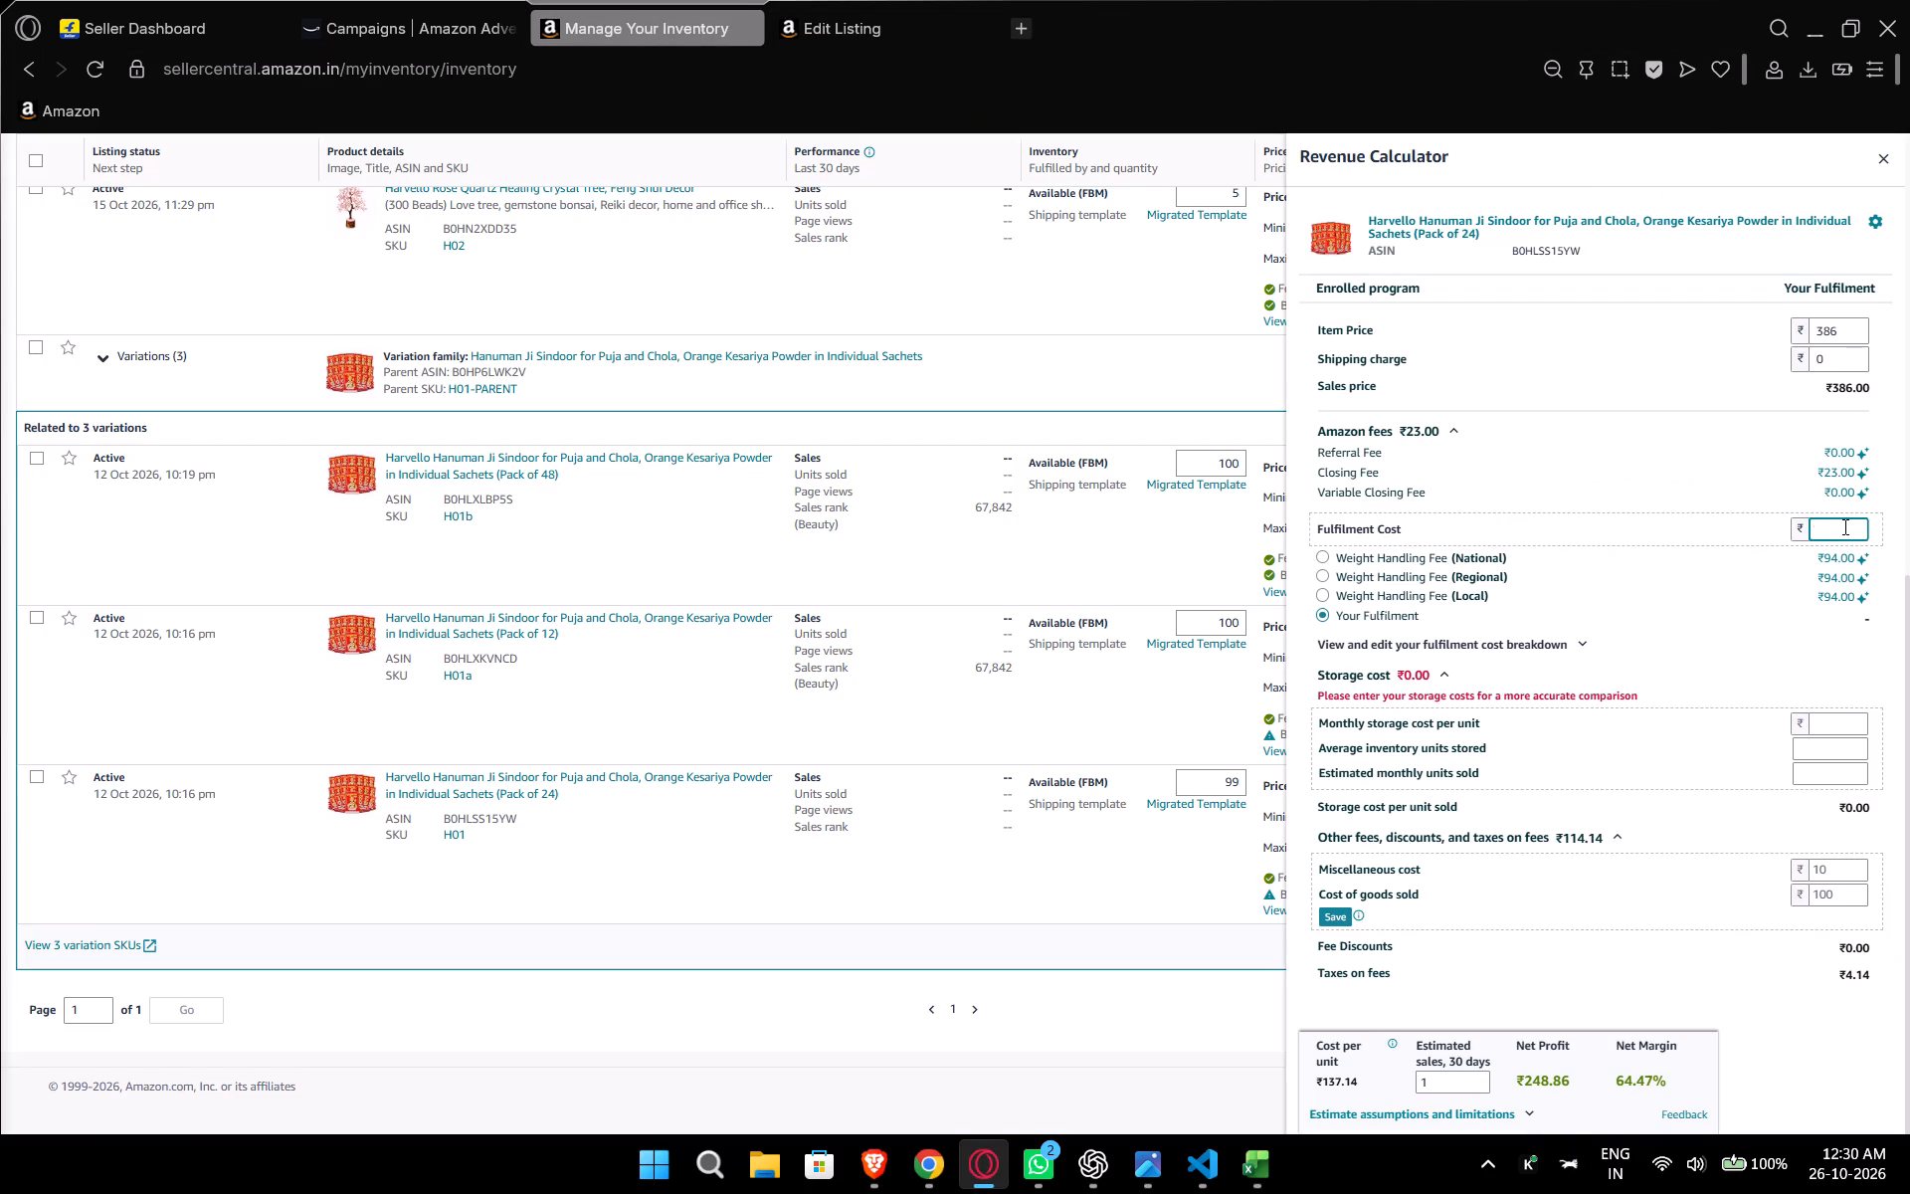
{"action": "type", "text": "132.16"}
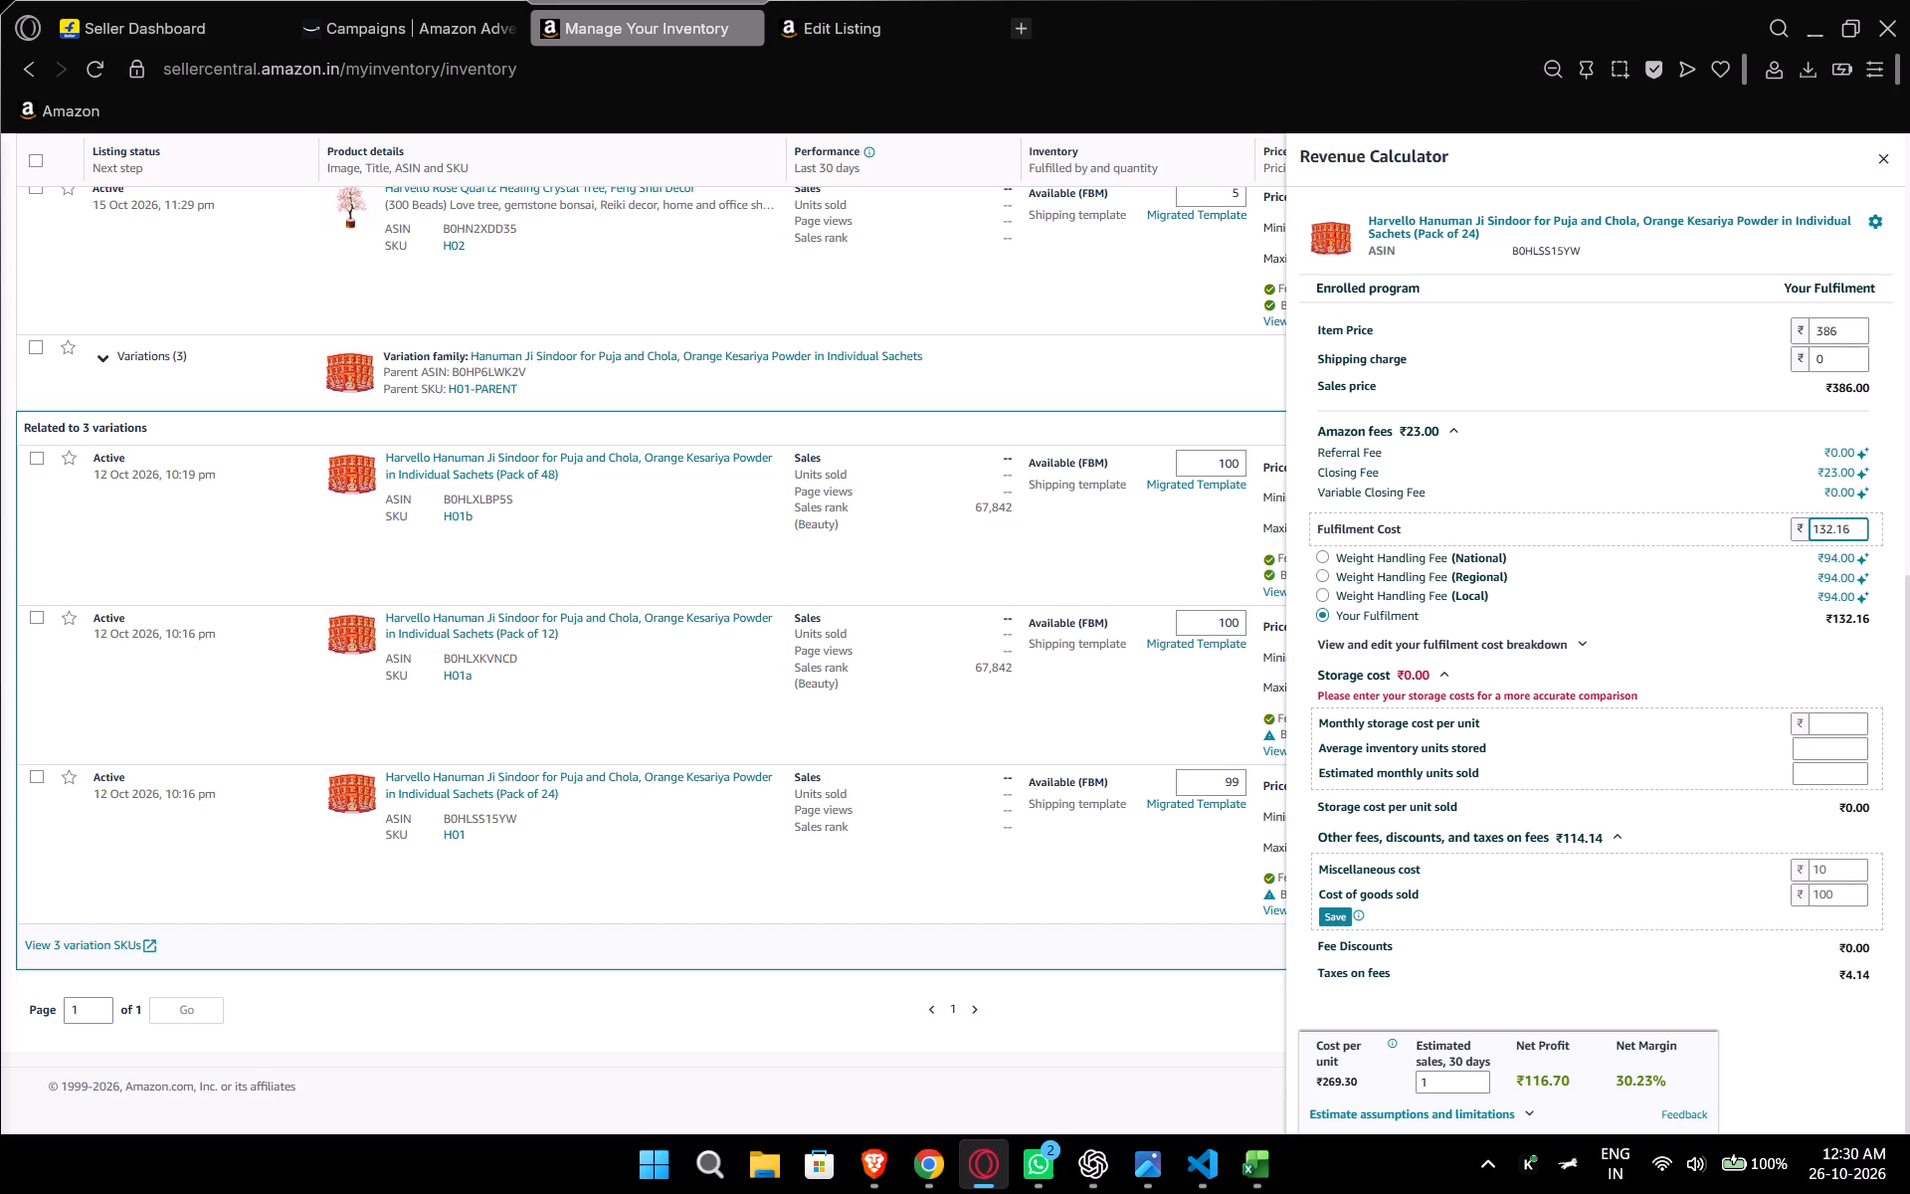
{"action": "left_click", "coordinate": [1637, 538]}
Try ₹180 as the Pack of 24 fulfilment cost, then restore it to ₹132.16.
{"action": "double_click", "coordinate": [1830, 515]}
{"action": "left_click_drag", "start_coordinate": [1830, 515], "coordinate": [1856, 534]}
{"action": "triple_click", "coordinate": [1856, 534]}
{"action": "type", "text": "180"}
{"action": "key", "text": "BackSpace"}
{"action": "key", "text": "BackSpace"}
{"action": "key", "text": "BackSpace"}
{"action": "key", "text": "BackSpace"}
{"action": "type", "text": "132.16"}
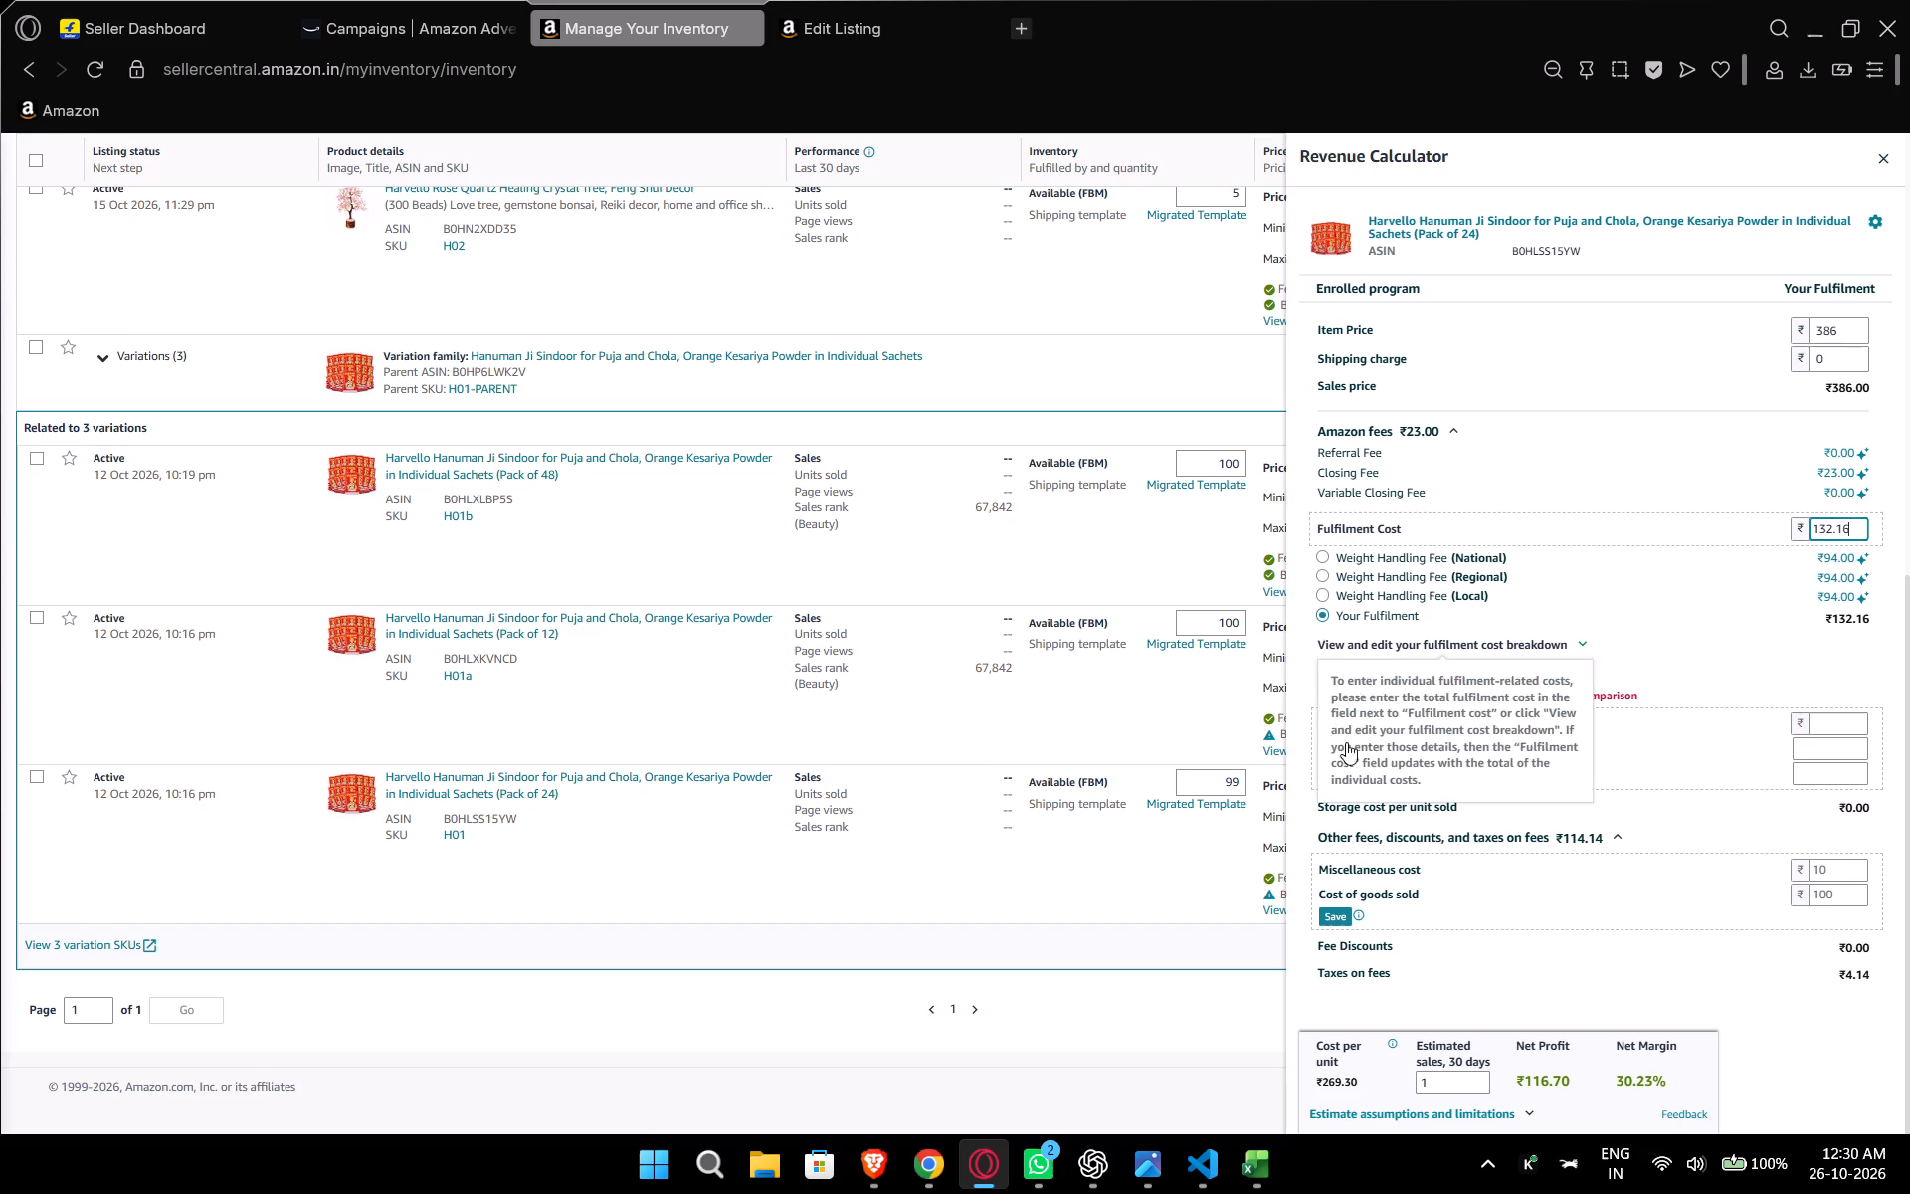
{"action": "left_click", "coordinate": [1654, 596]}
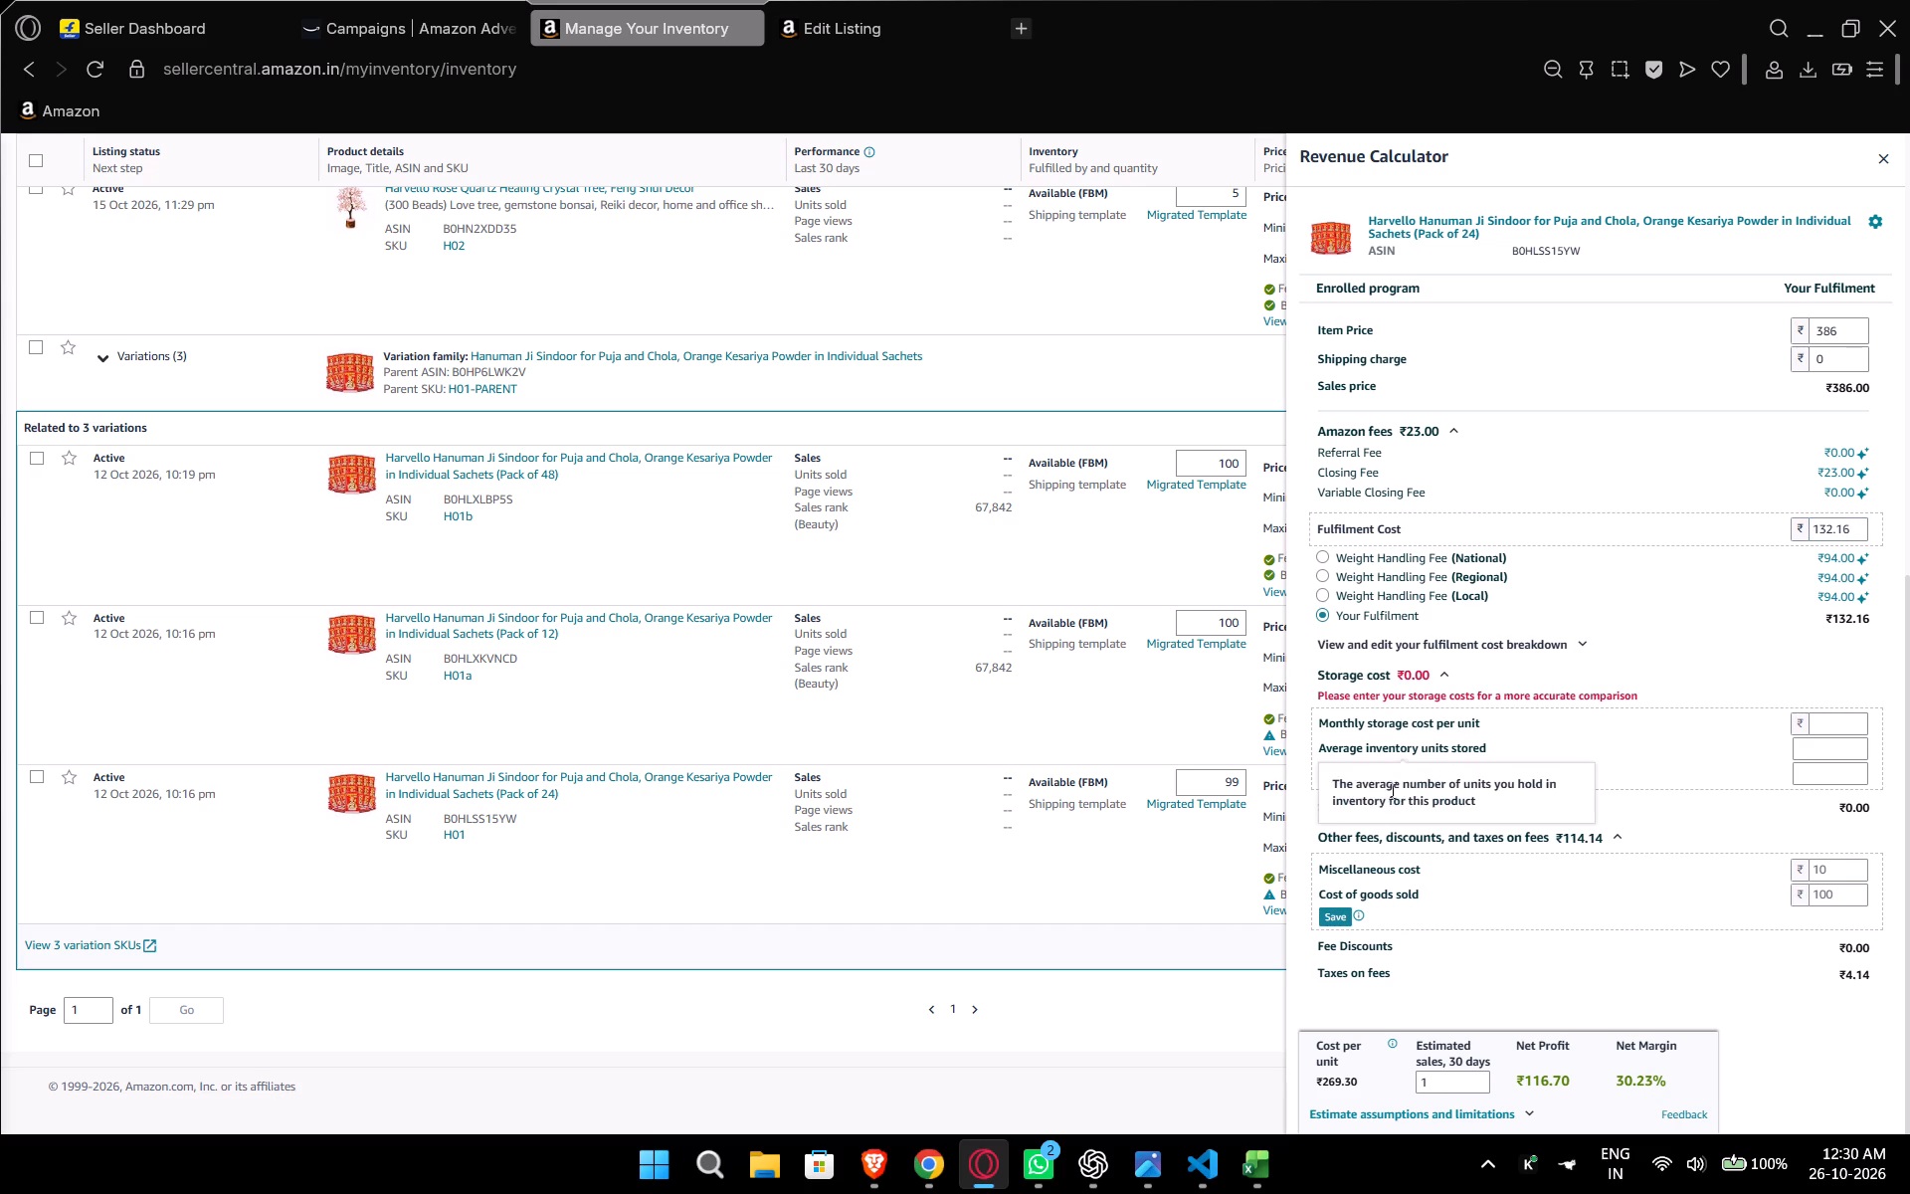
Save the cost inputs in the Pack of 24 Revenue Calculator, view the save option's explanation, and close the calculator.
{"action": "left_click", "coordinate": [1328, 914]}
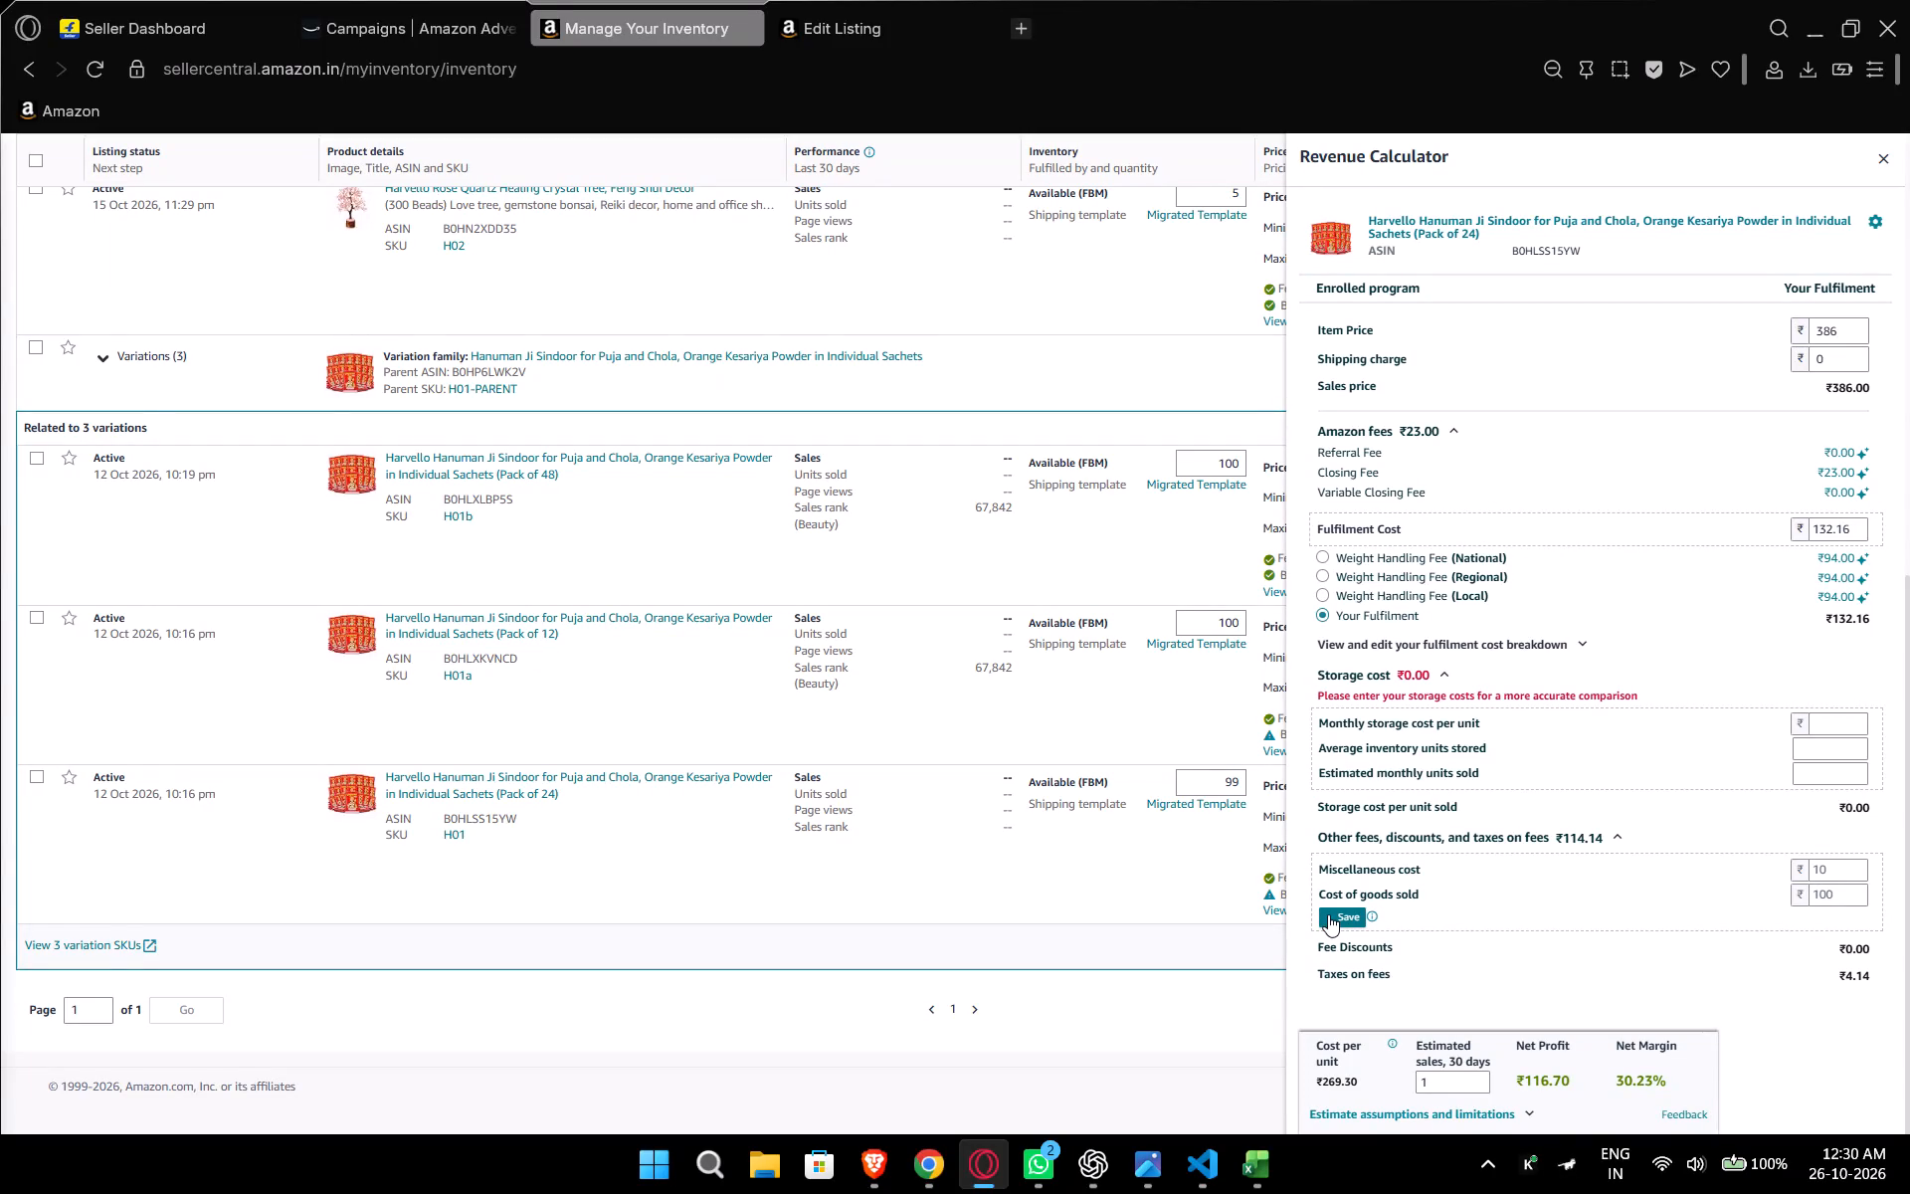
{"action": "left_click", "coordinate": [1330, 915]}
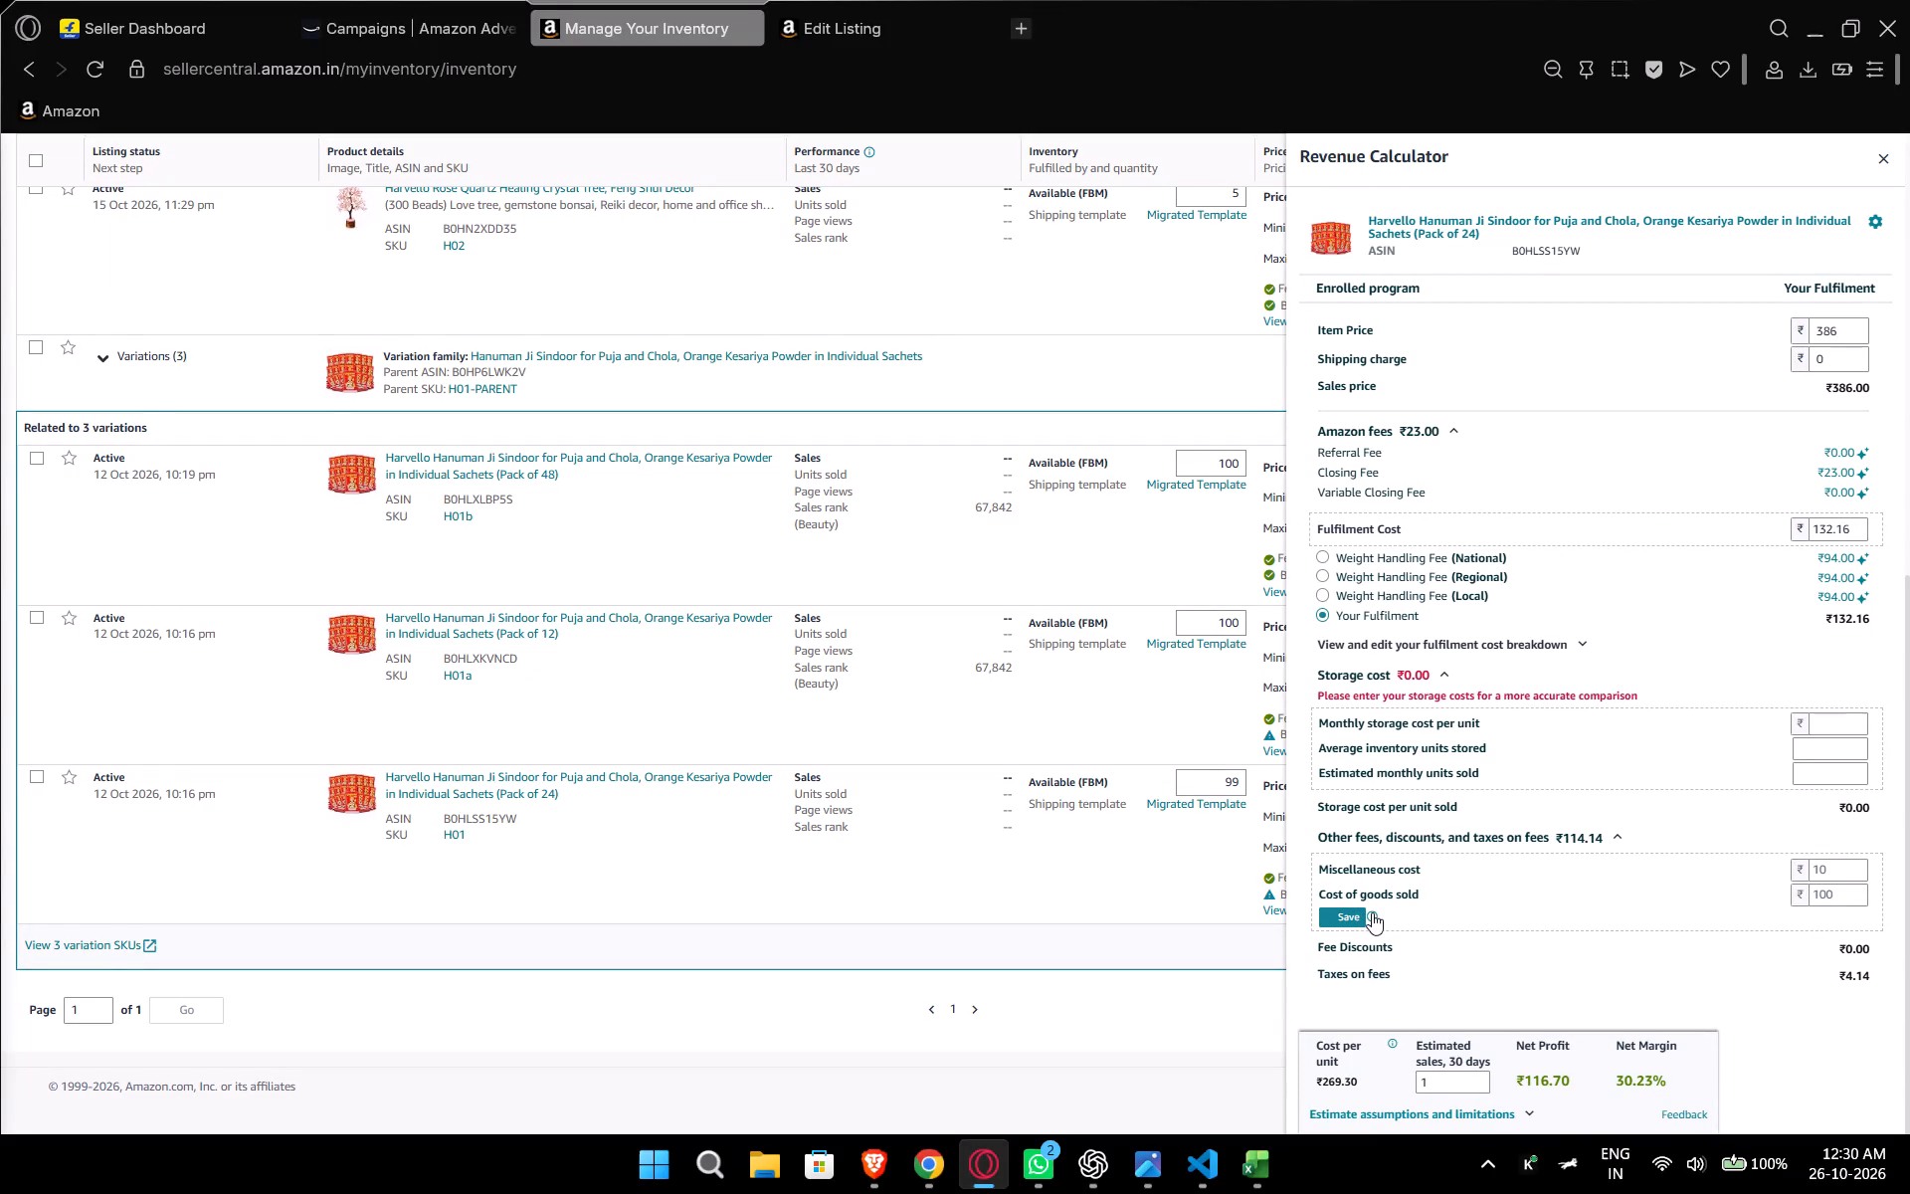
{"action": "left_click", "coordinate": [1372, 913]}
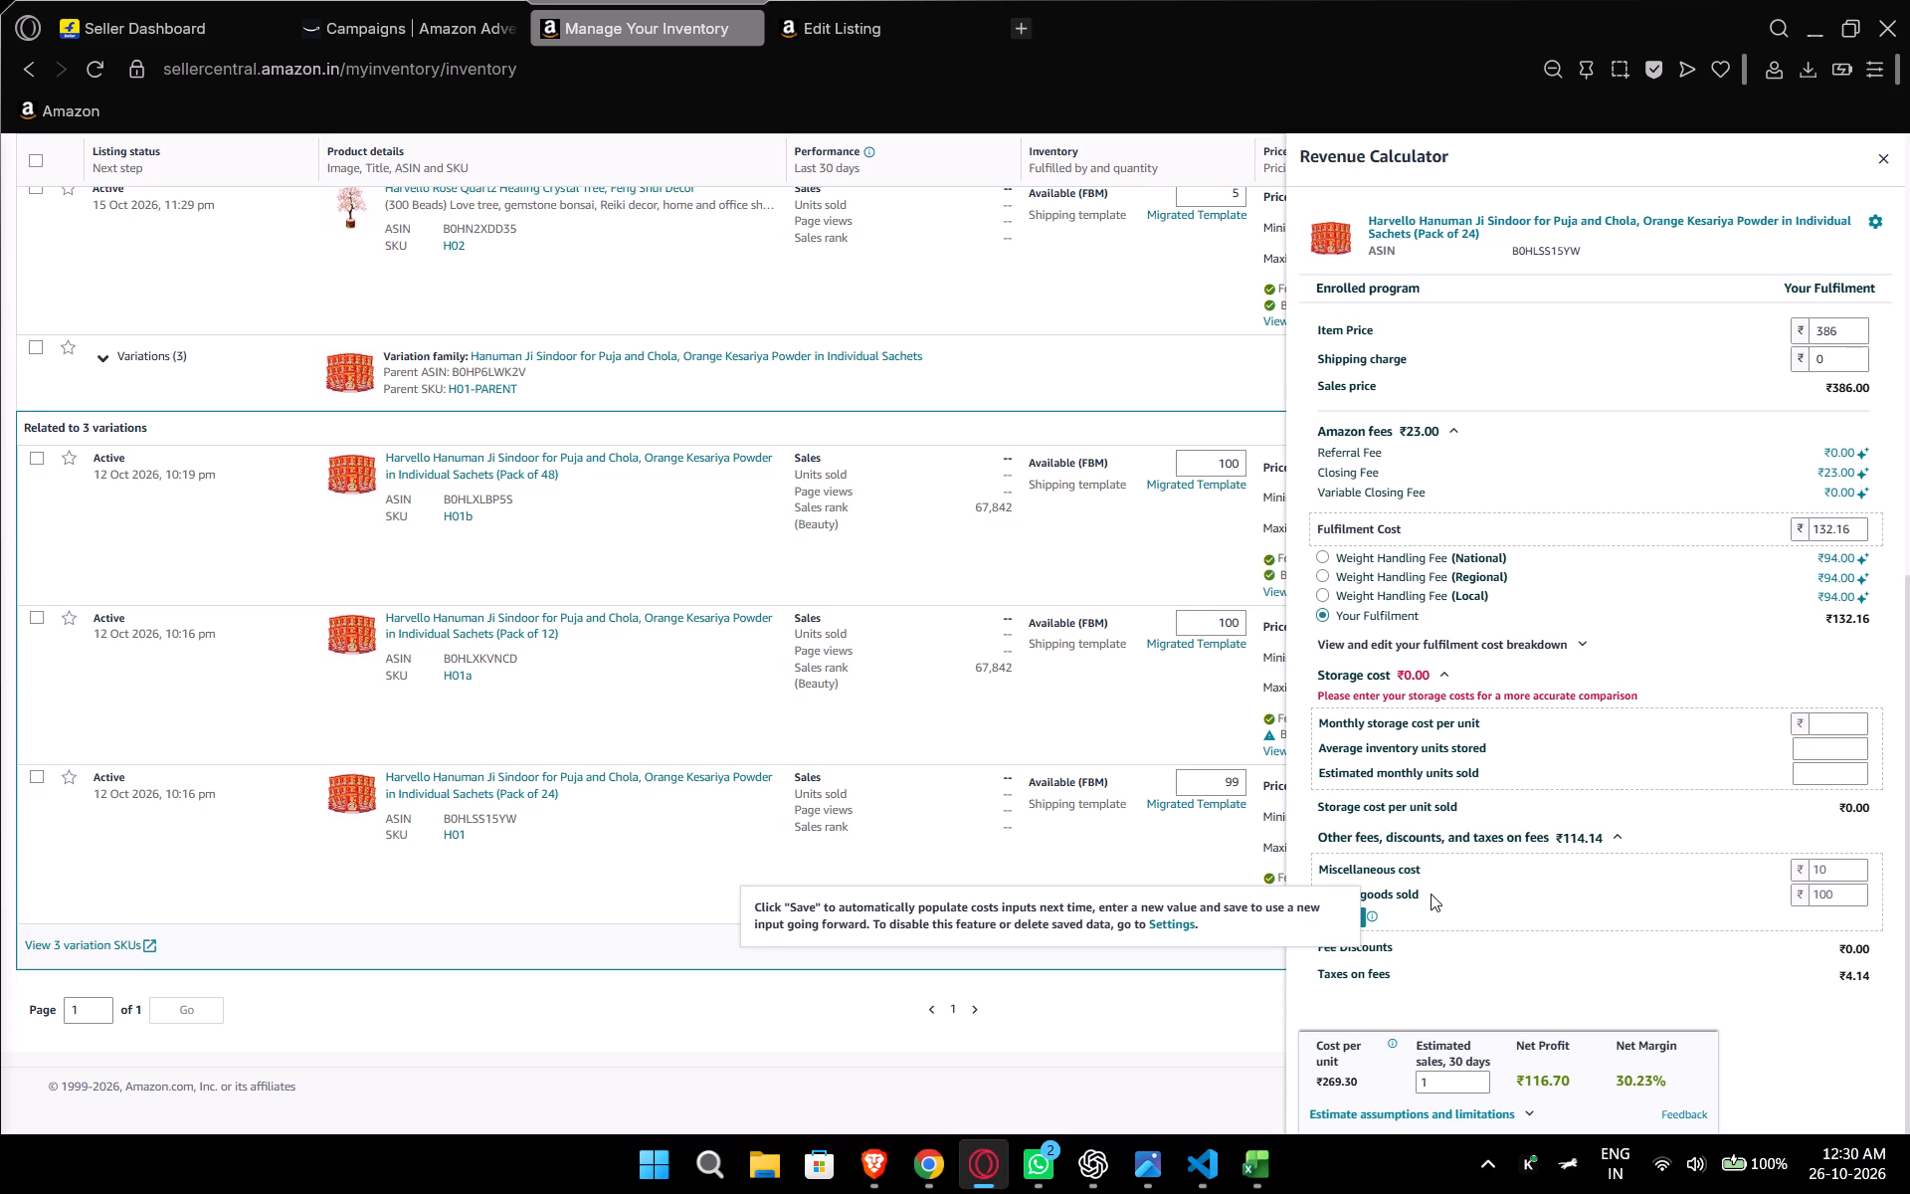
{"action": "left_click", "coordinate": [1474, 851]}
{"action": "left_click", "coordinate": [1338, 913]}
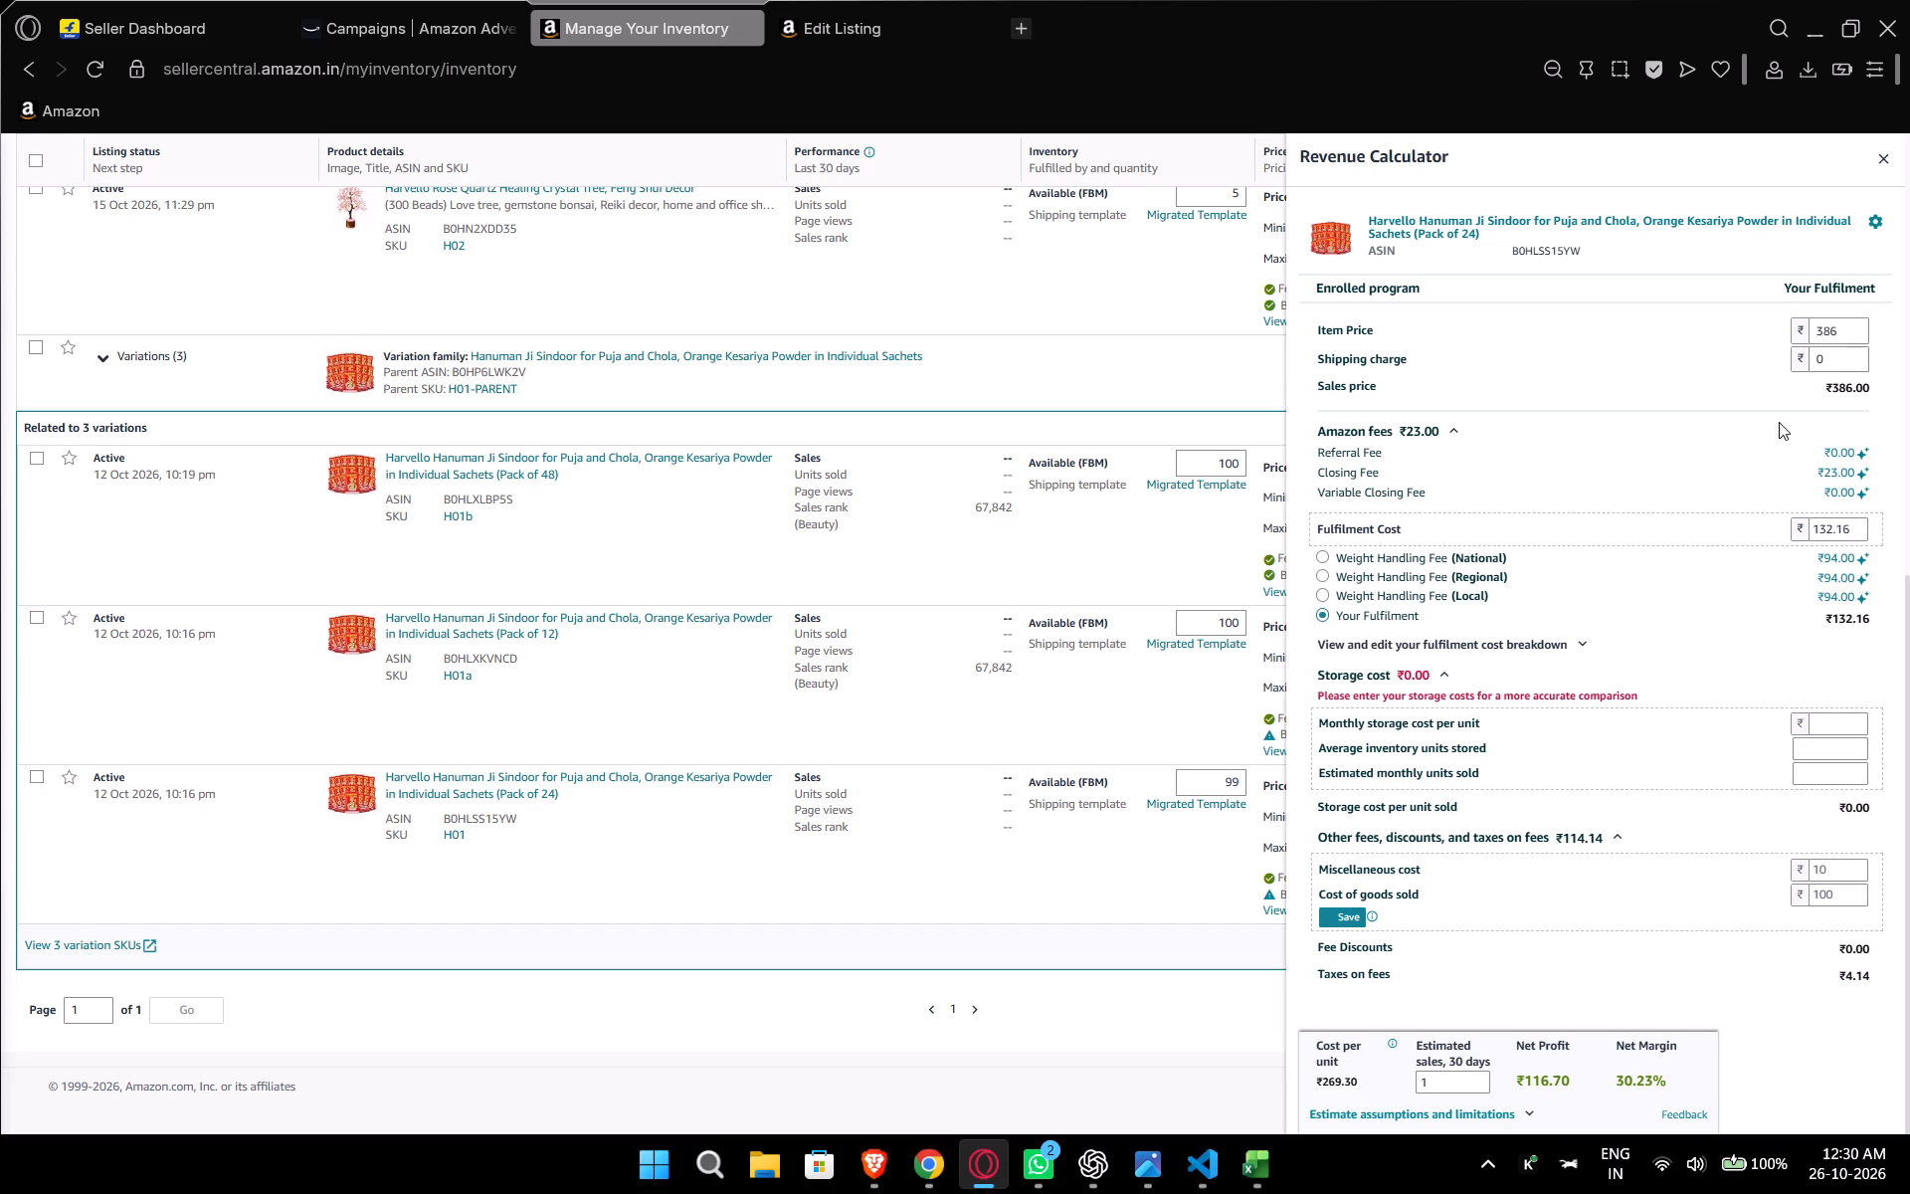
{"action": "left_click", "coordinate": [1883, 151]}
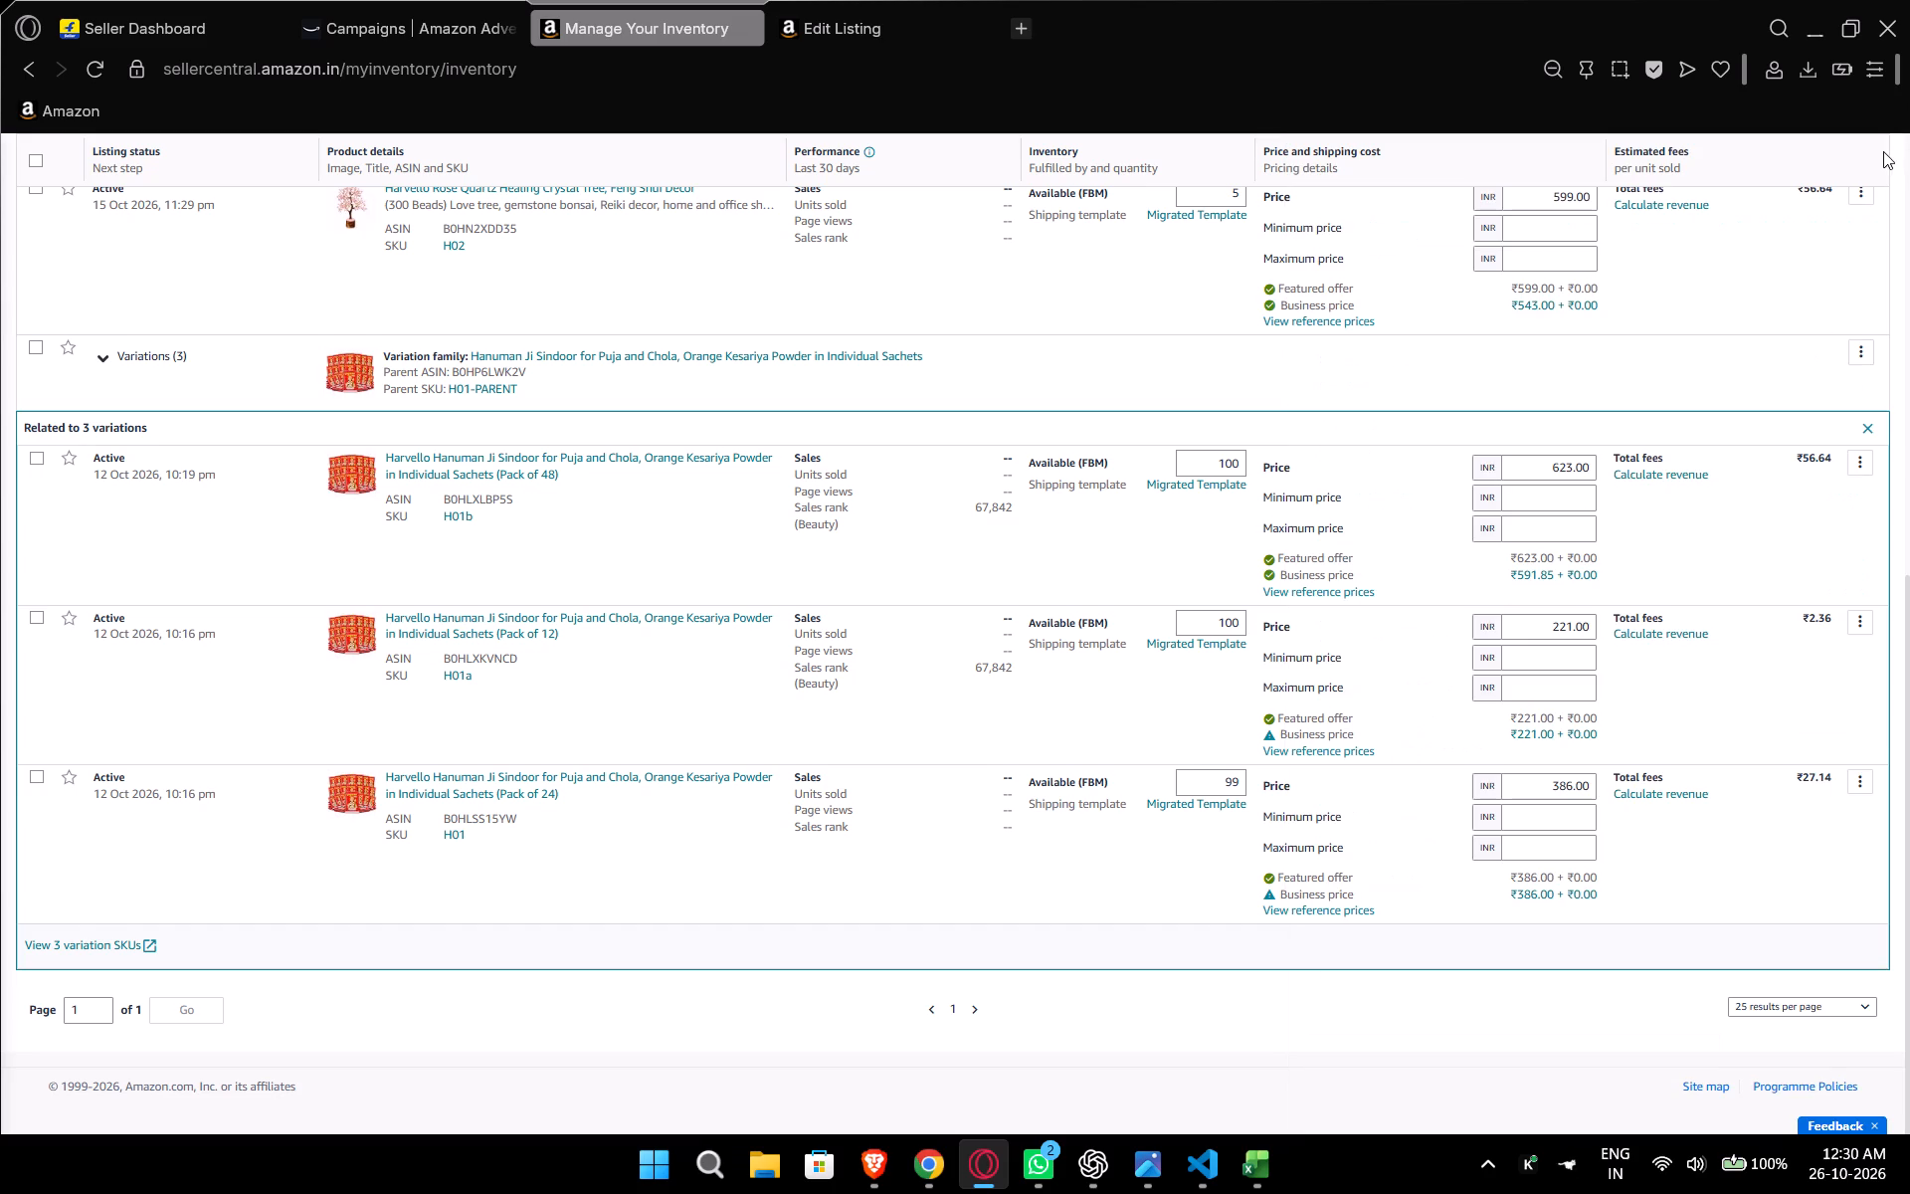
Open the Sindoor Pack of 12 listing (SKU H01a) for editing and close the Pack of 24 edit tab.
{"action": "left_click", "coordinate": [1637, 631]}
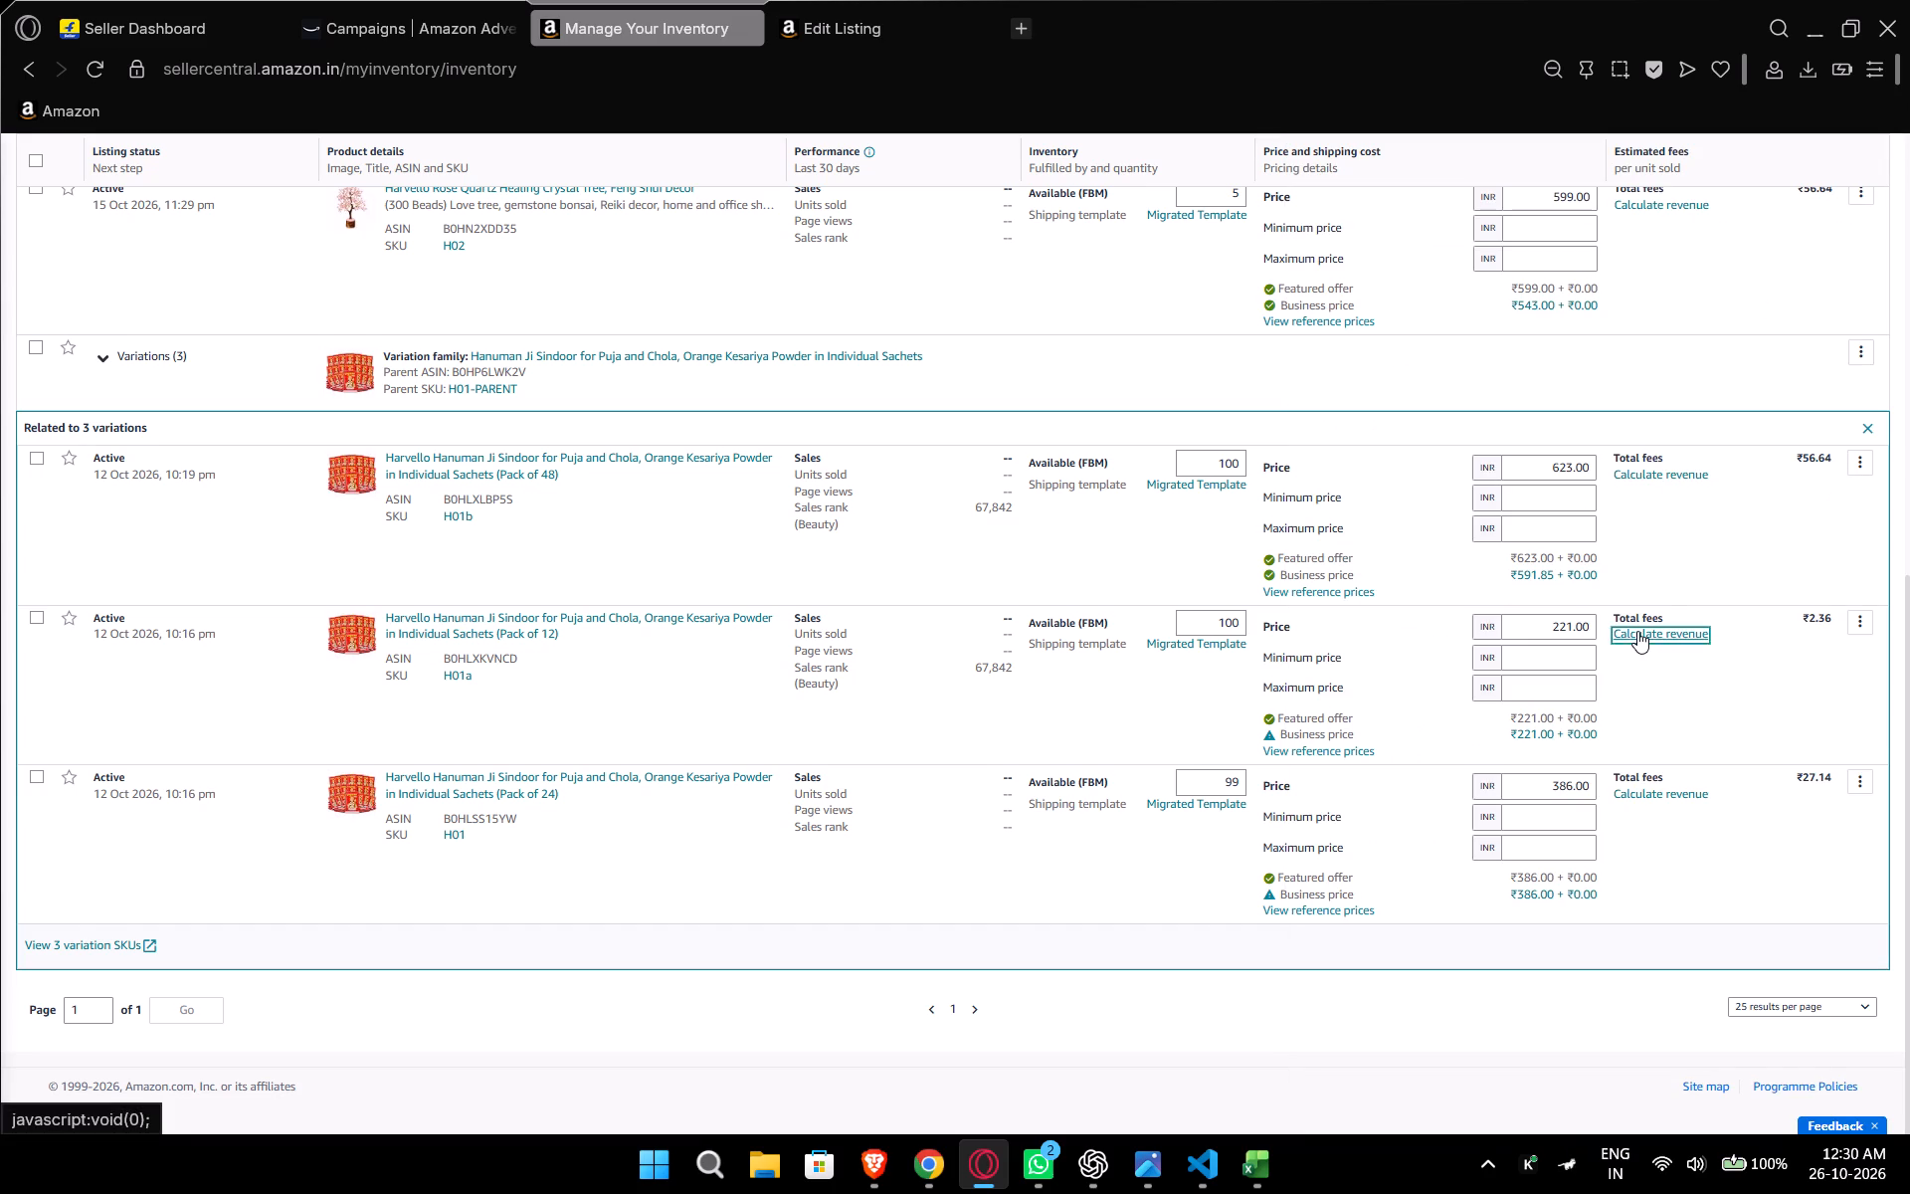
{"action": "left_click", "coordinate": [1880, 156]}
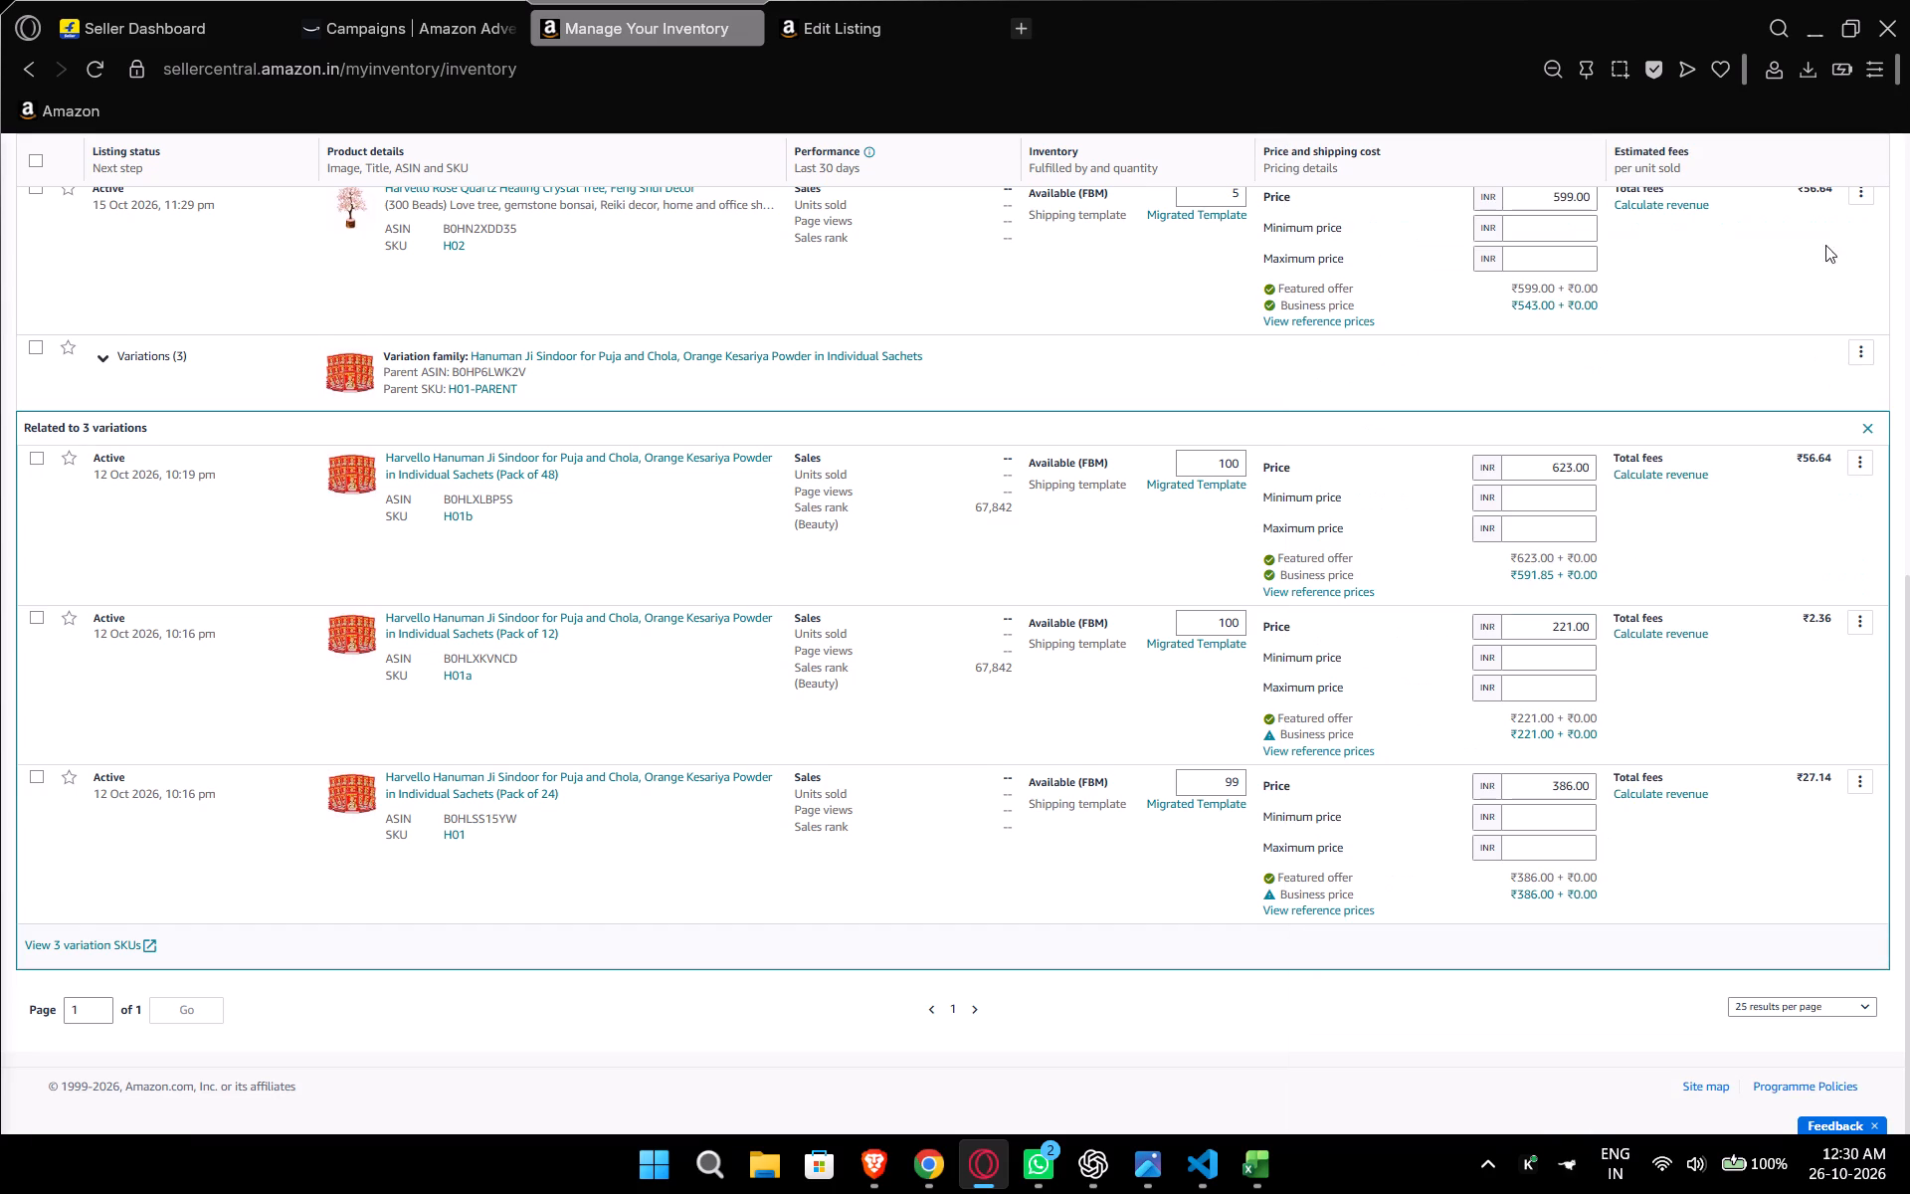
{"action": "left_click", "coordinate": [1859, 621]}
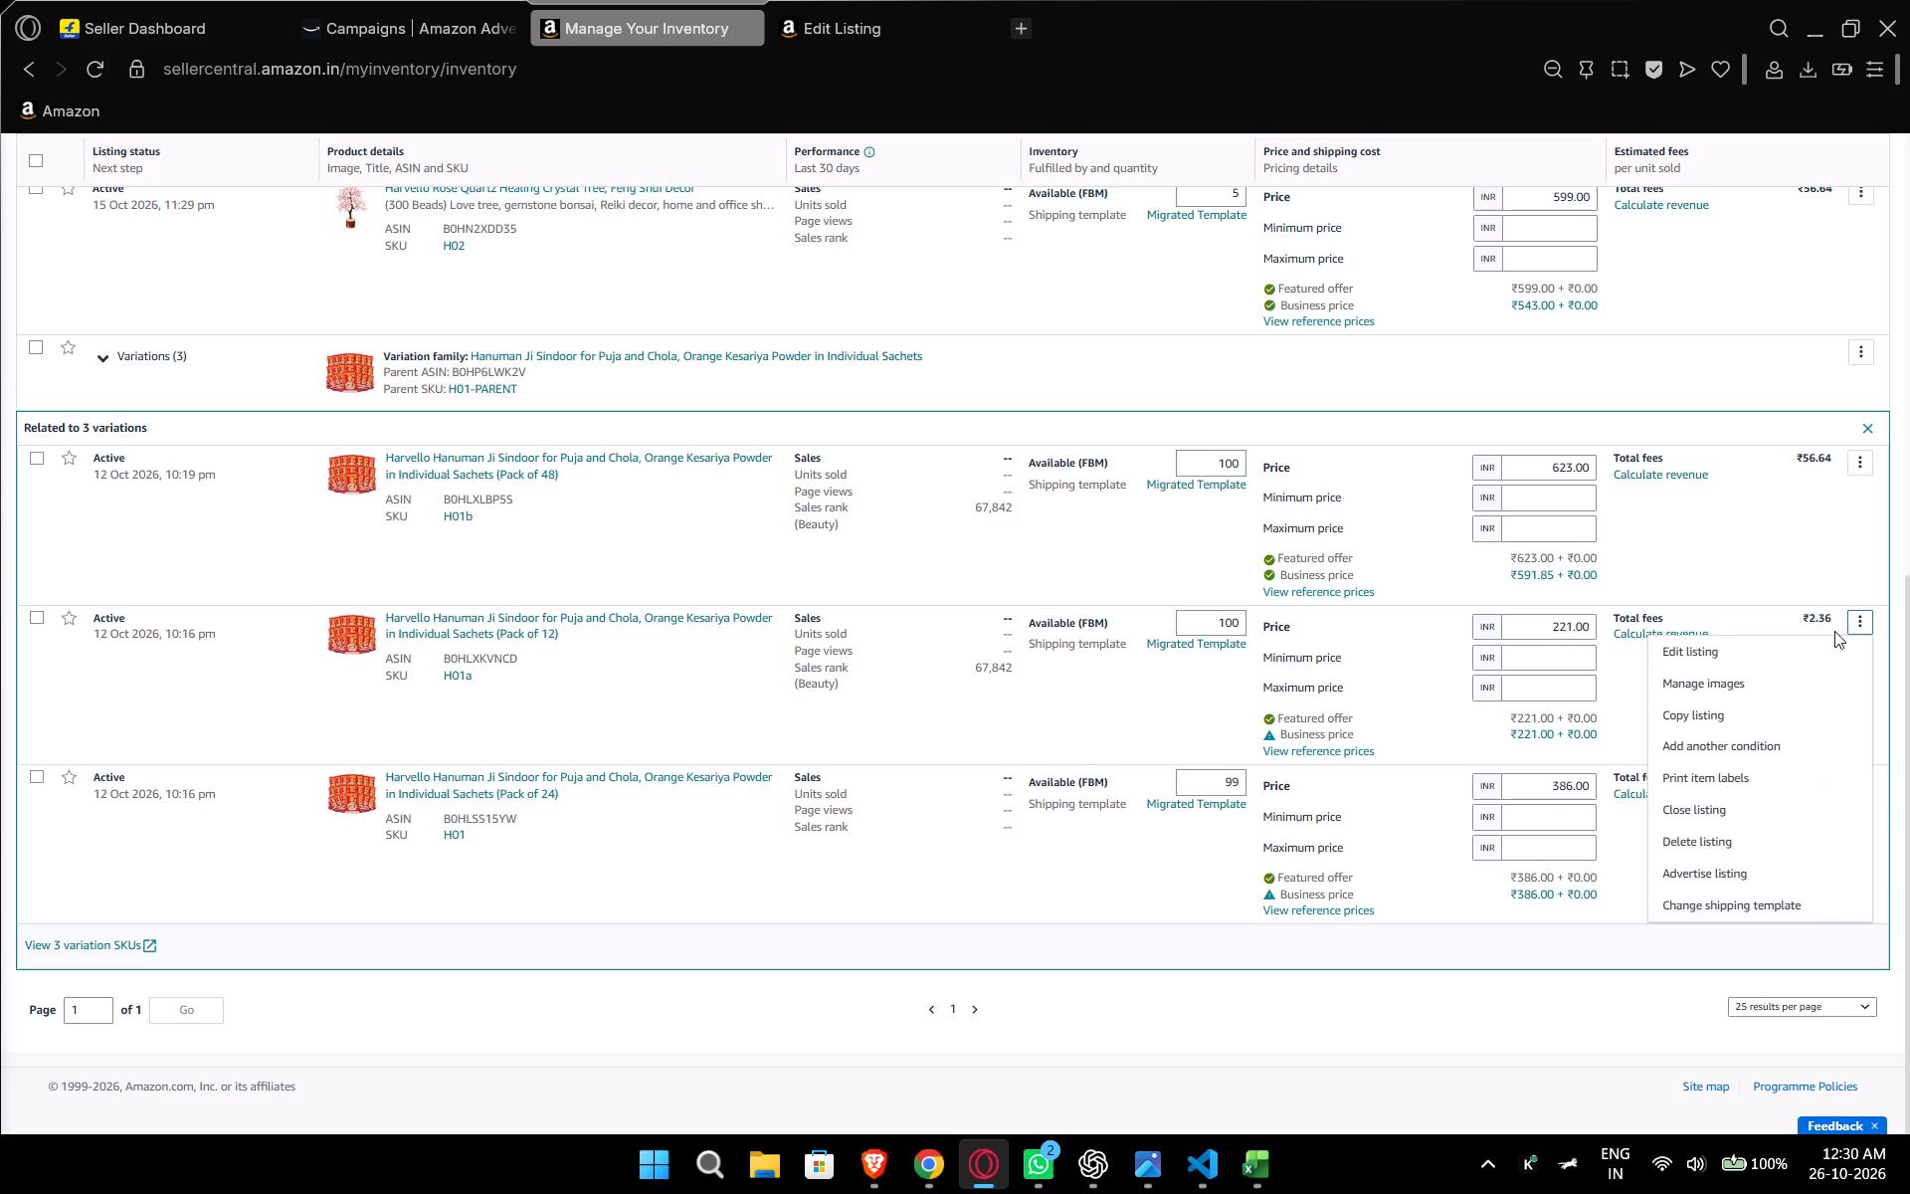
{"action": "left_click", "coordinate": [1764, 666]}
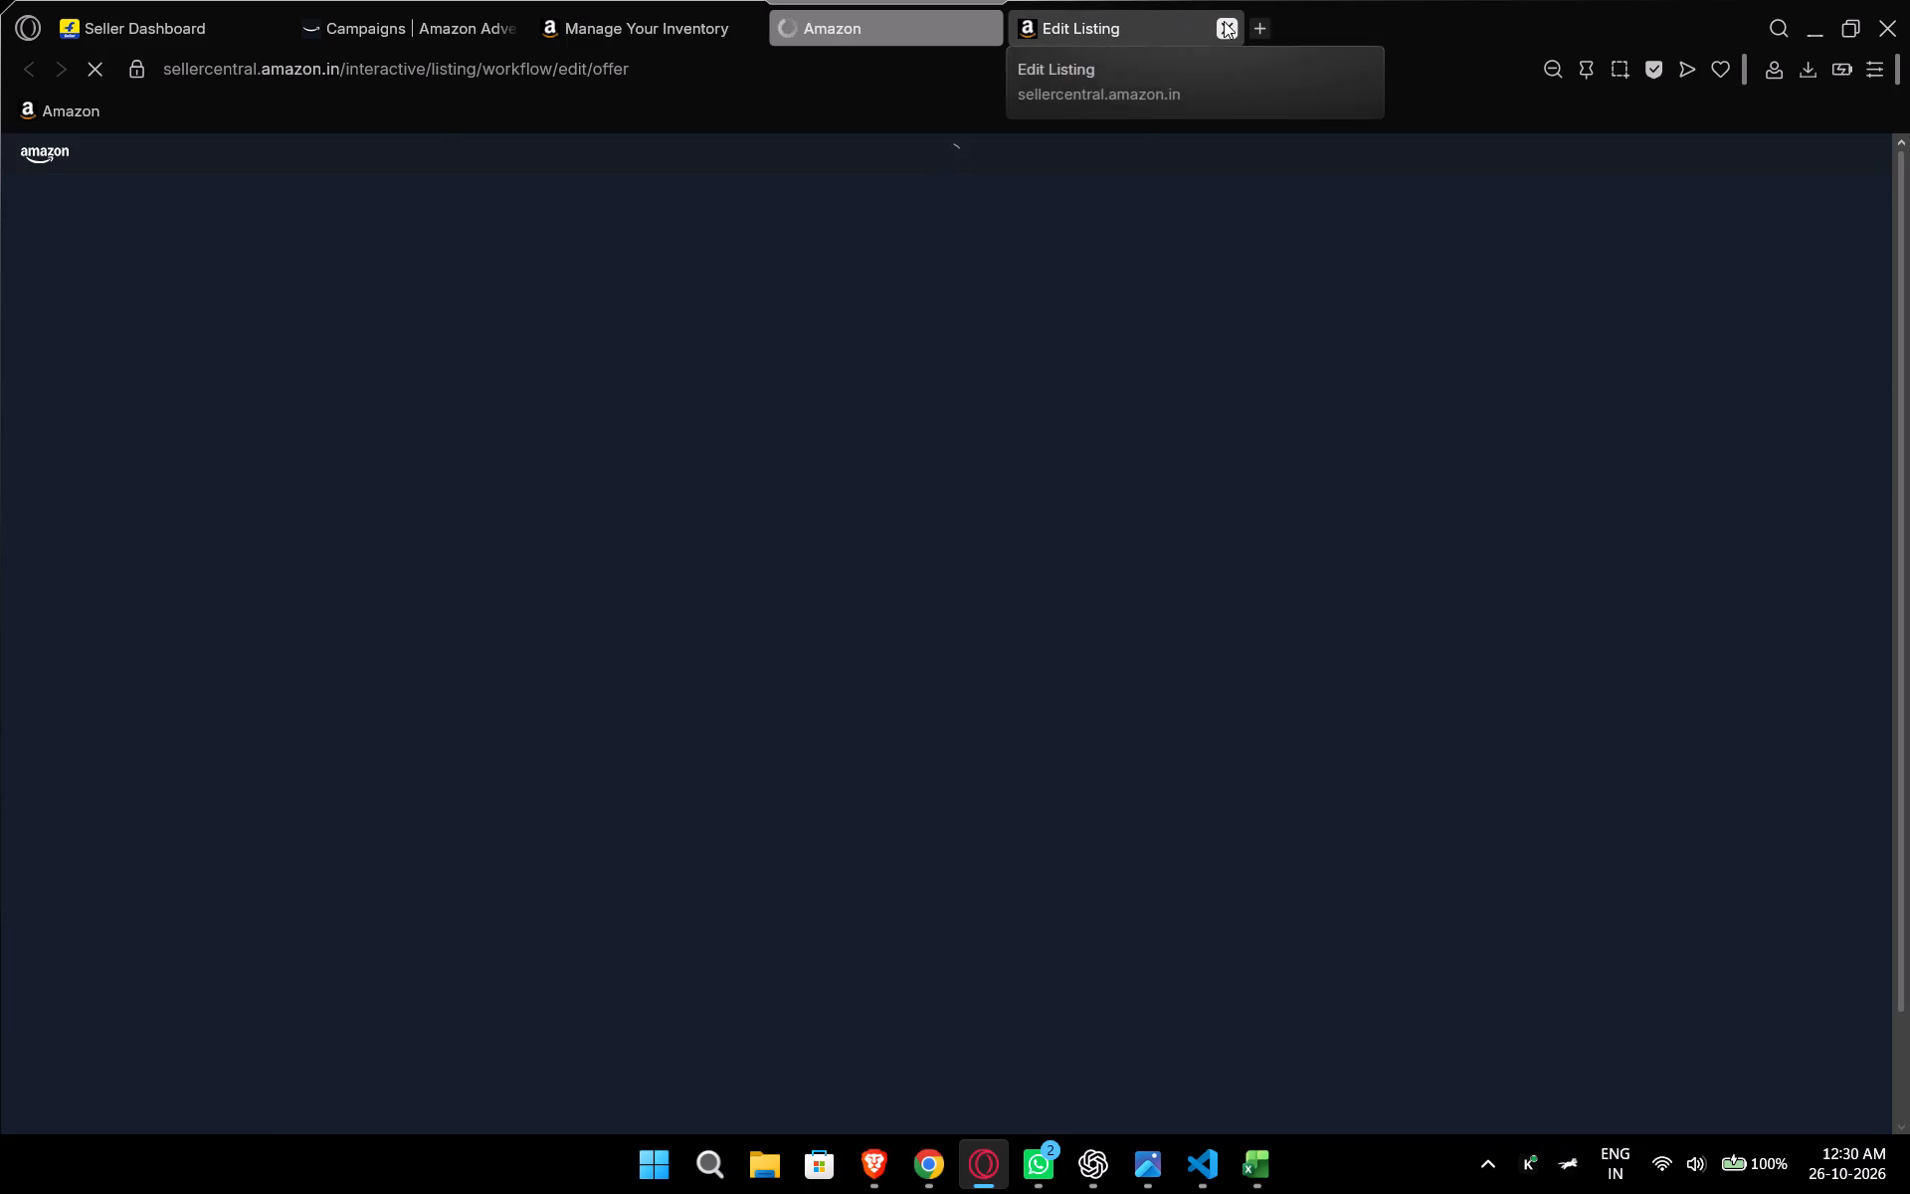
{"action": "left_click", "coordinate": [1224, 21]}
Switch to the Easy Ship calculator in Excel and set the package height to 4 cm.
{"action": "key", "text": "alt+Tab"}
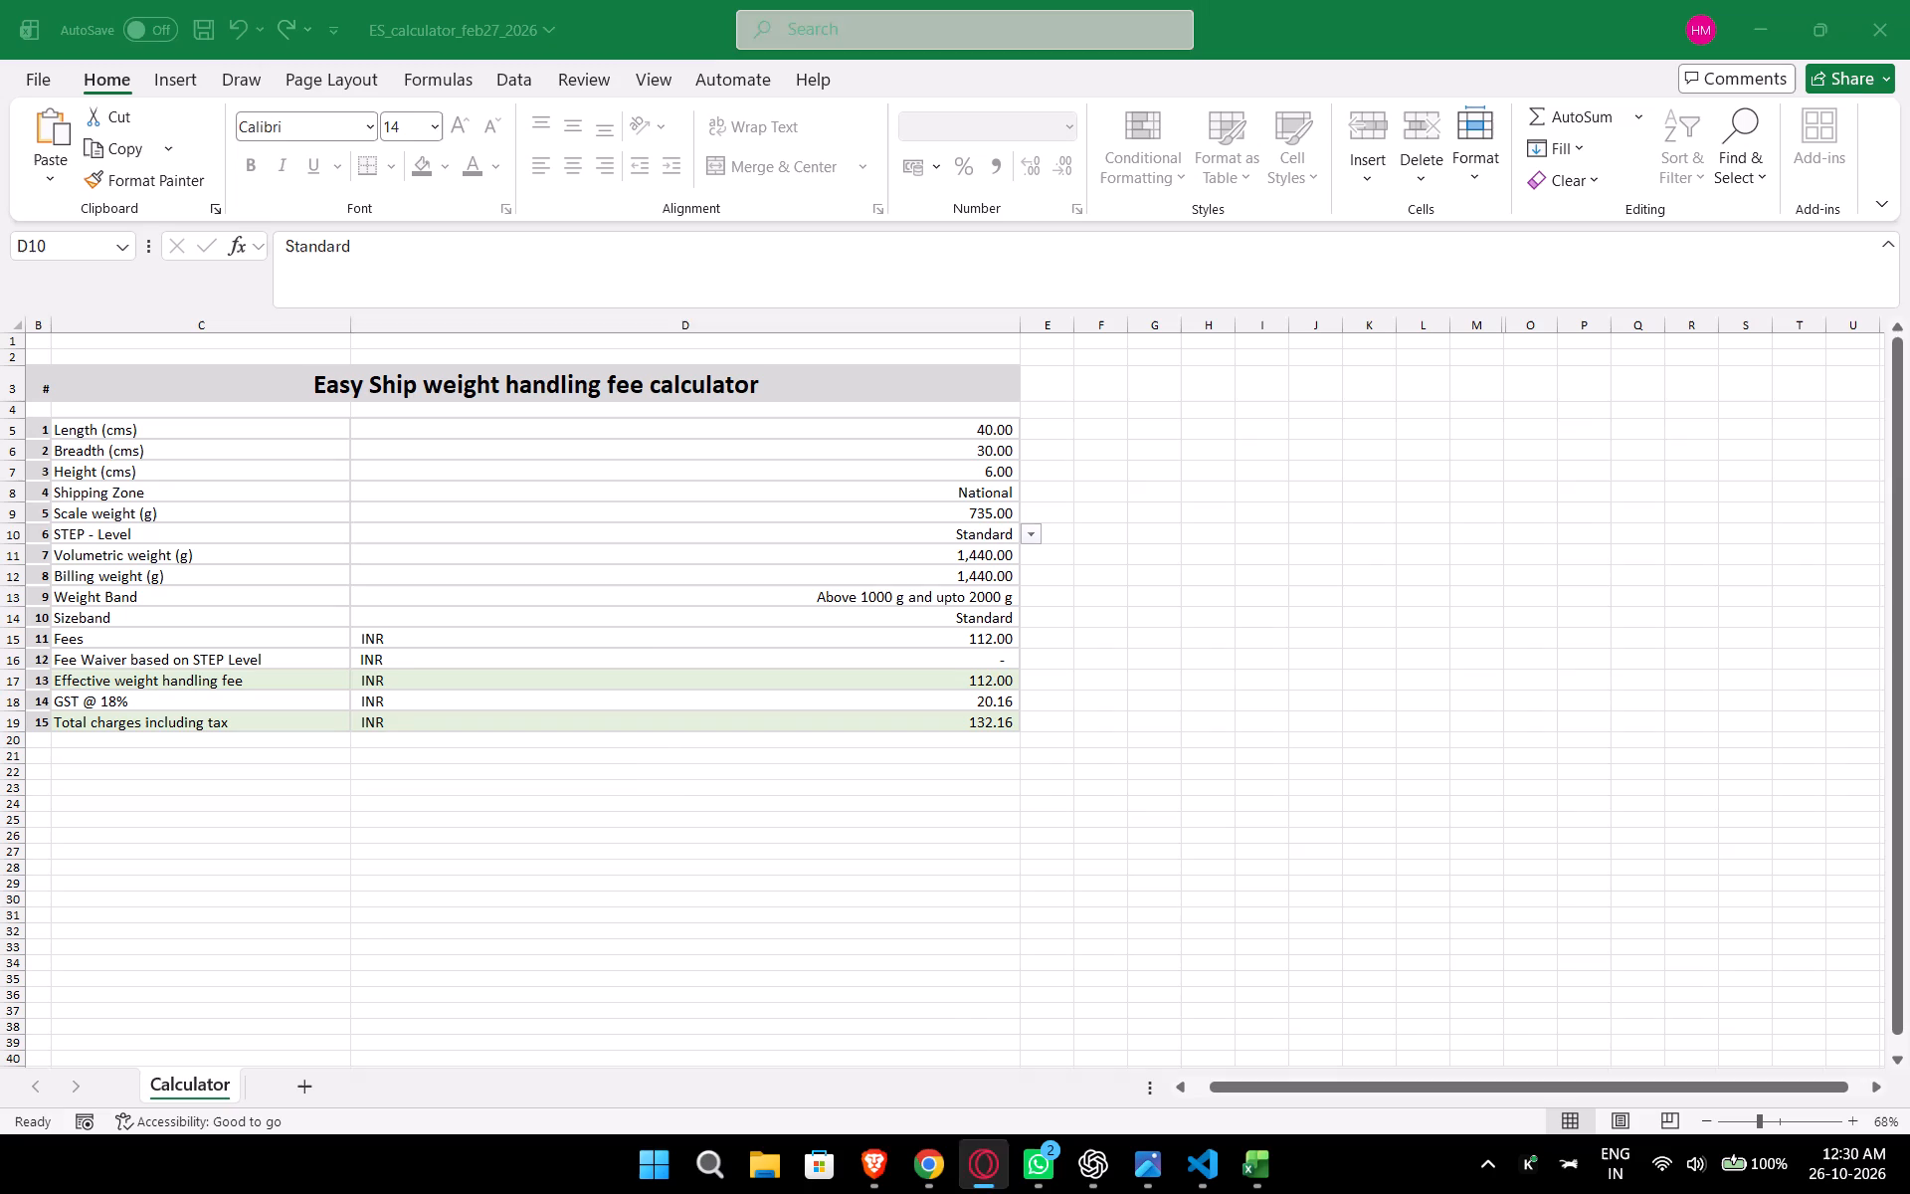
{"action": "key", "text": "Up"}
{"action": "key", "text": "Up"}
{"action": "key", "text": "Up"}
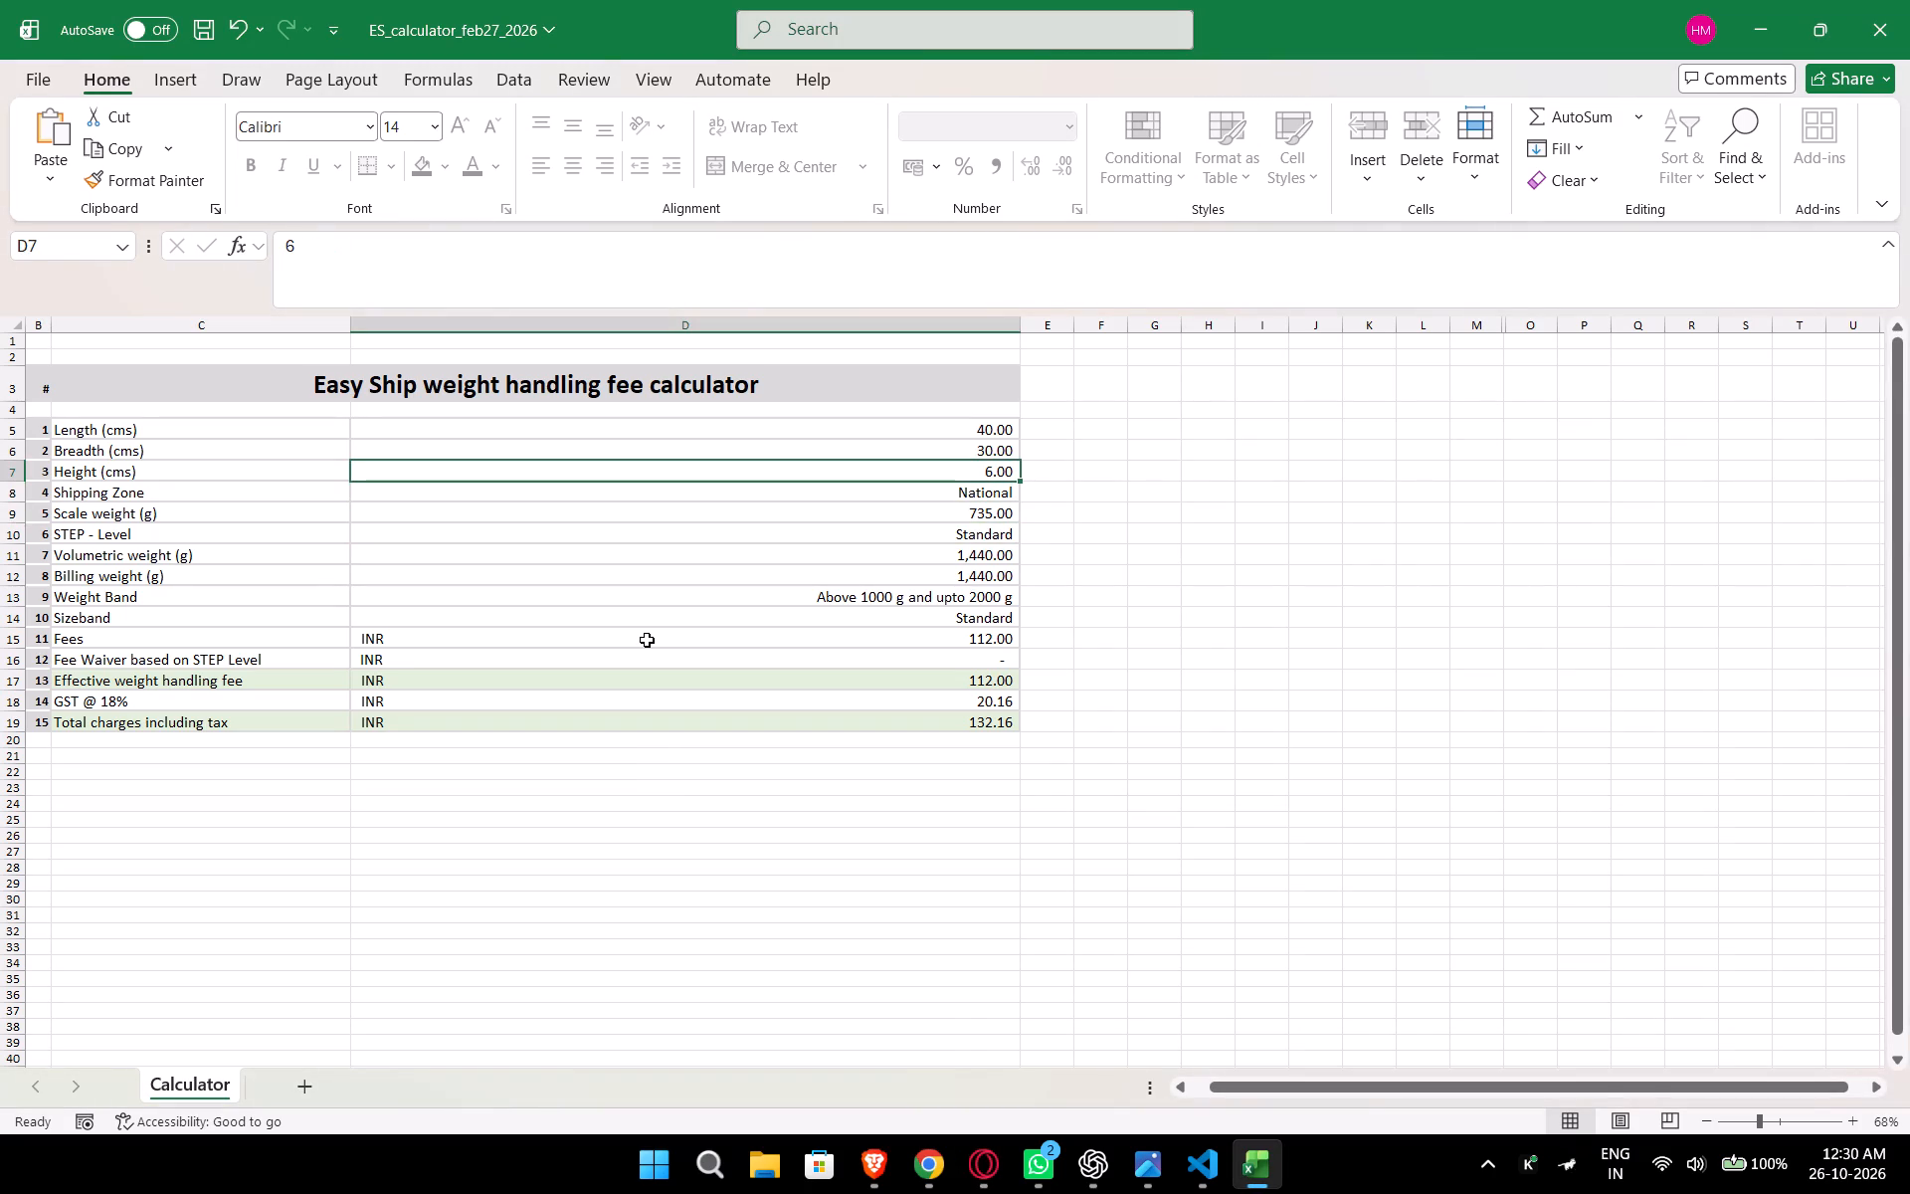
{"action": "key", "text": "4"}
{"action": "key", "text": "Return"}
{"action": "key", "text": "Return"}
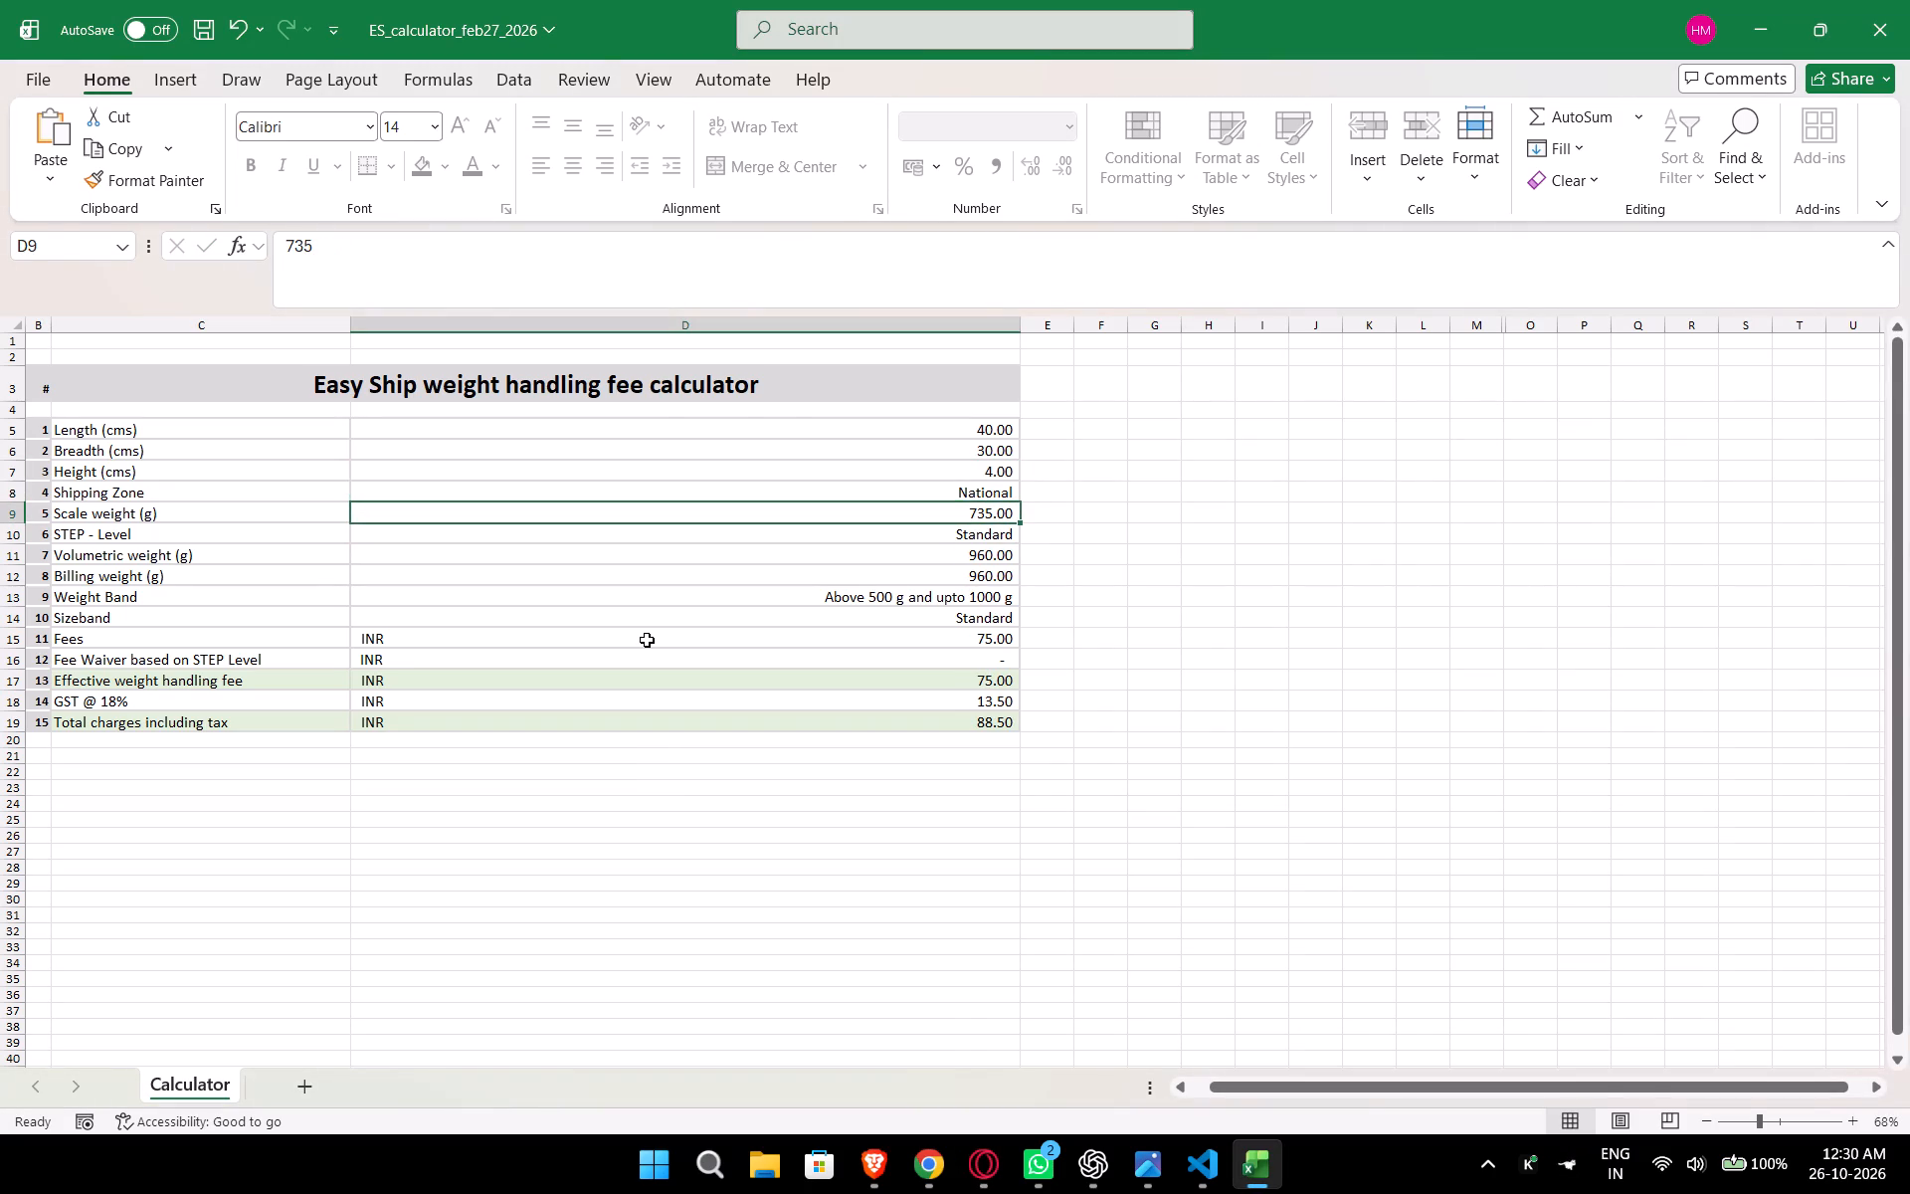
Check the Pack of 12 listing's package weight and set the Easy Ship calculator's scale weight to 375 g in Excel.
{"action": "key", "text": "alt+Tab"}
{"action": "scroll", "coordinate": [803, 639], "scroll_direction": "down", "scroll_amount": 18}
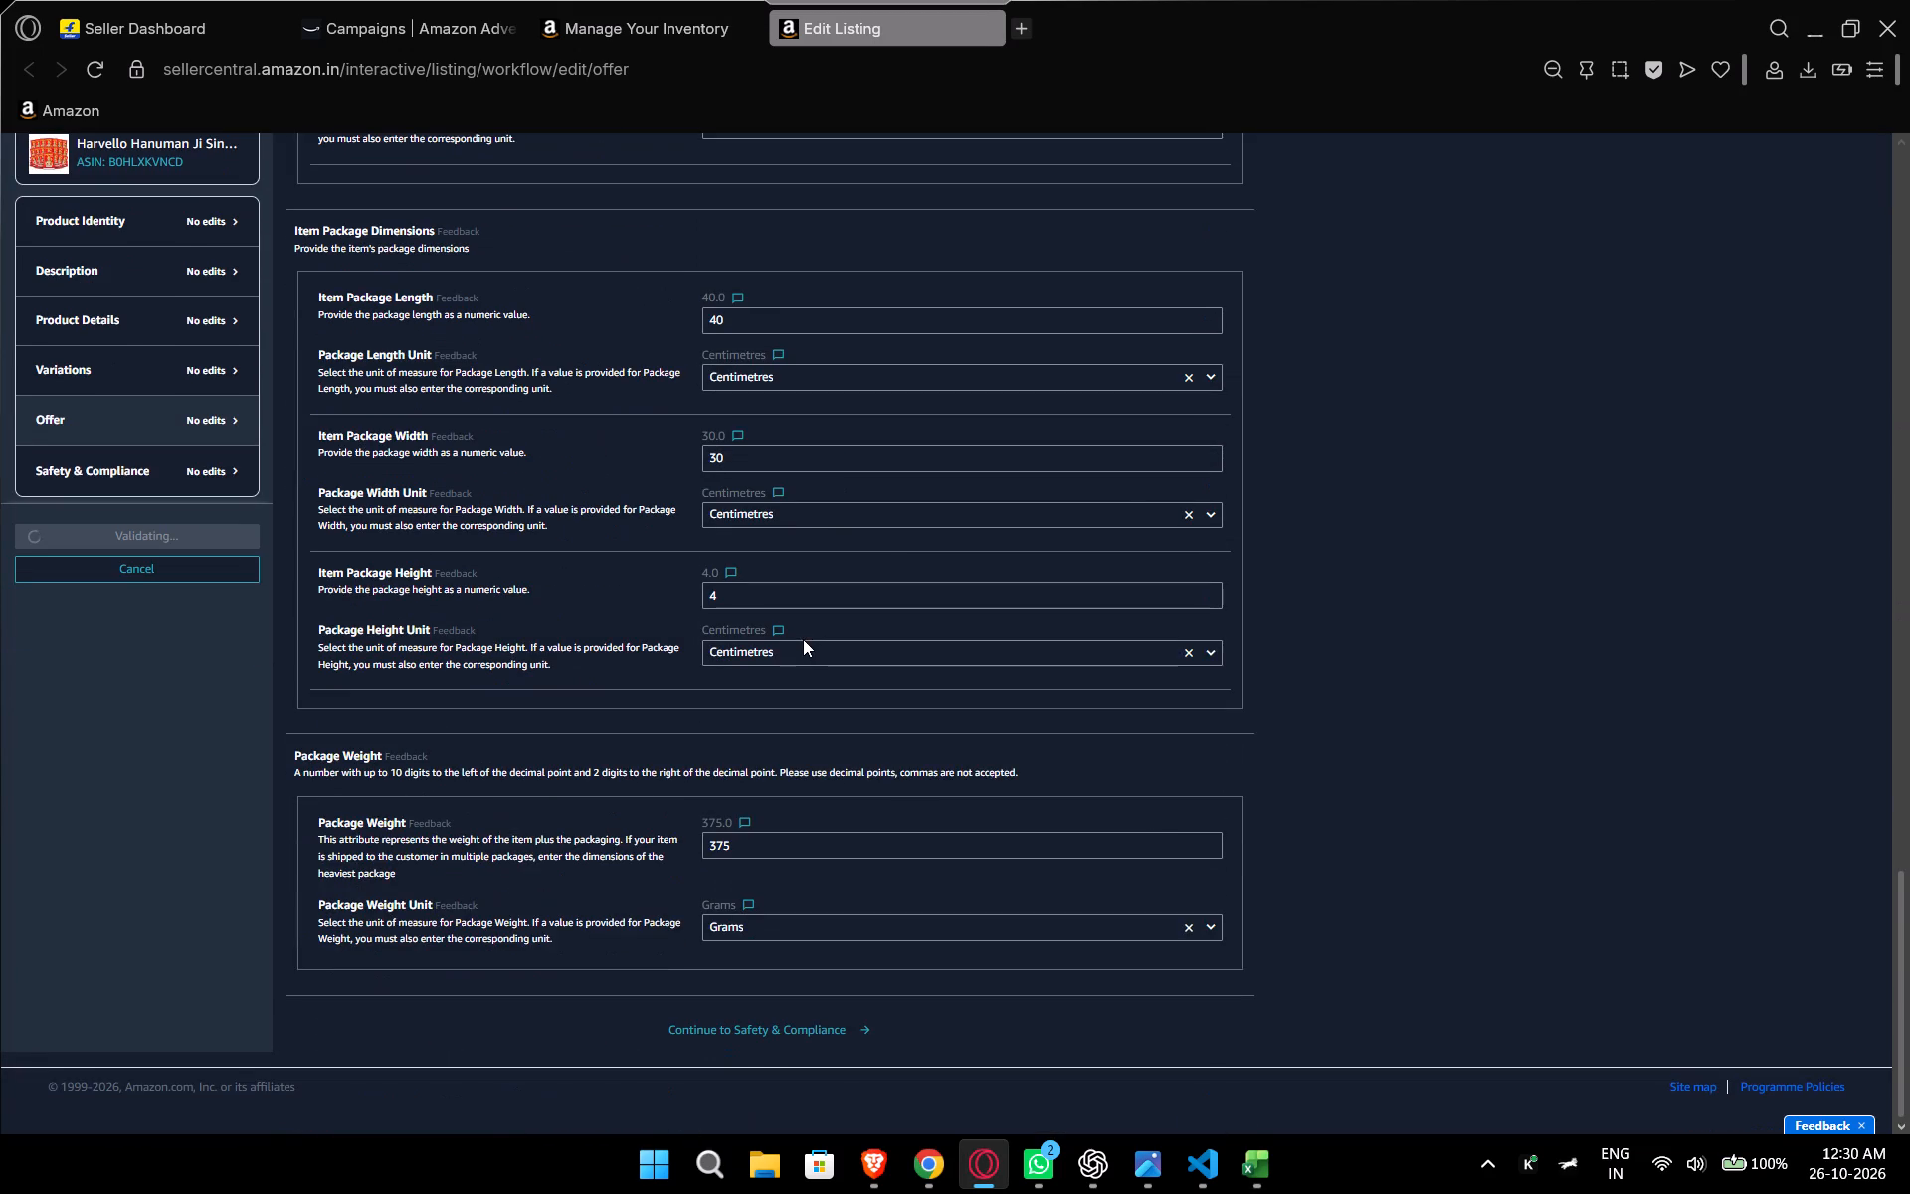
{"action": "key", "text": "alt+Tab"}
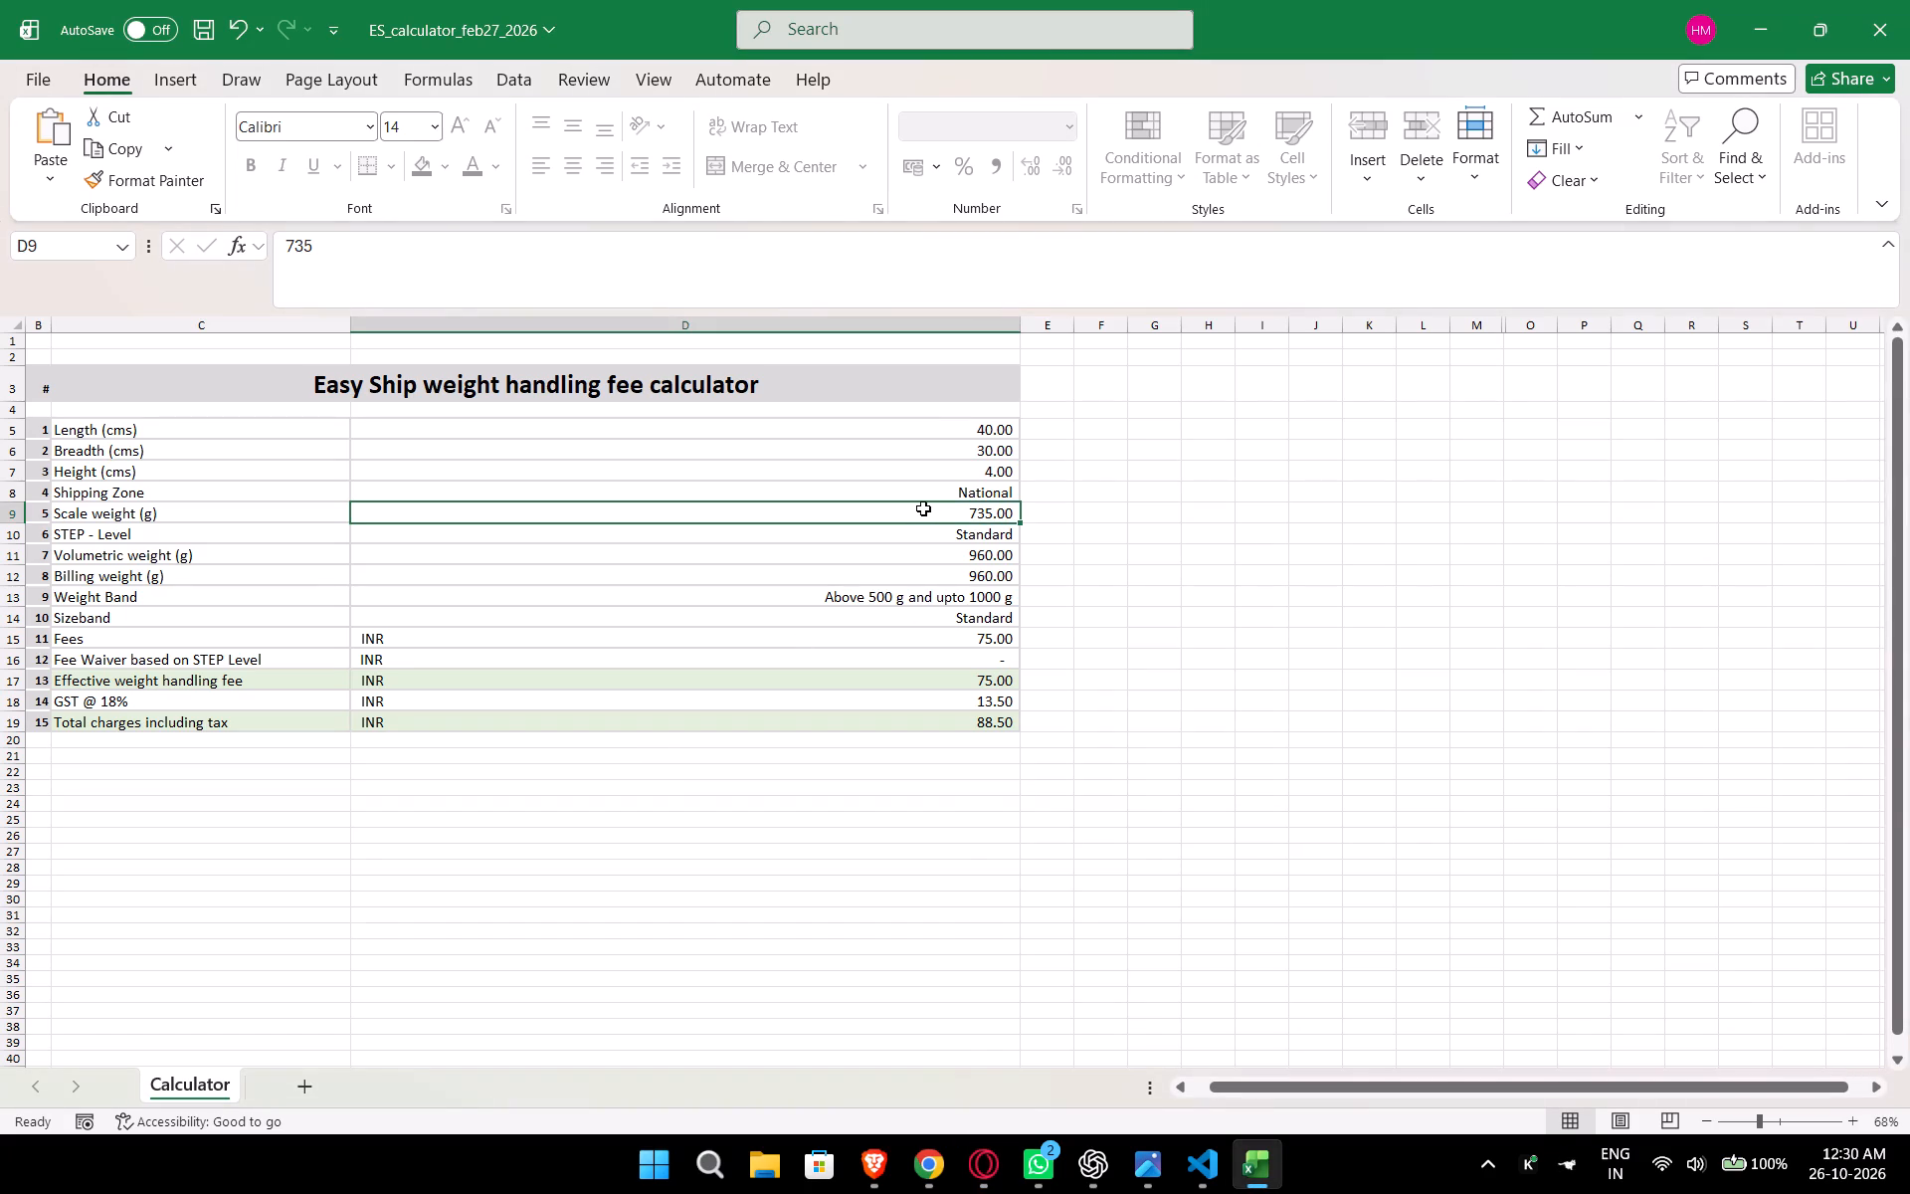
{"action": "type", "text": "375"}
{"action": "key", "text": "Return"}
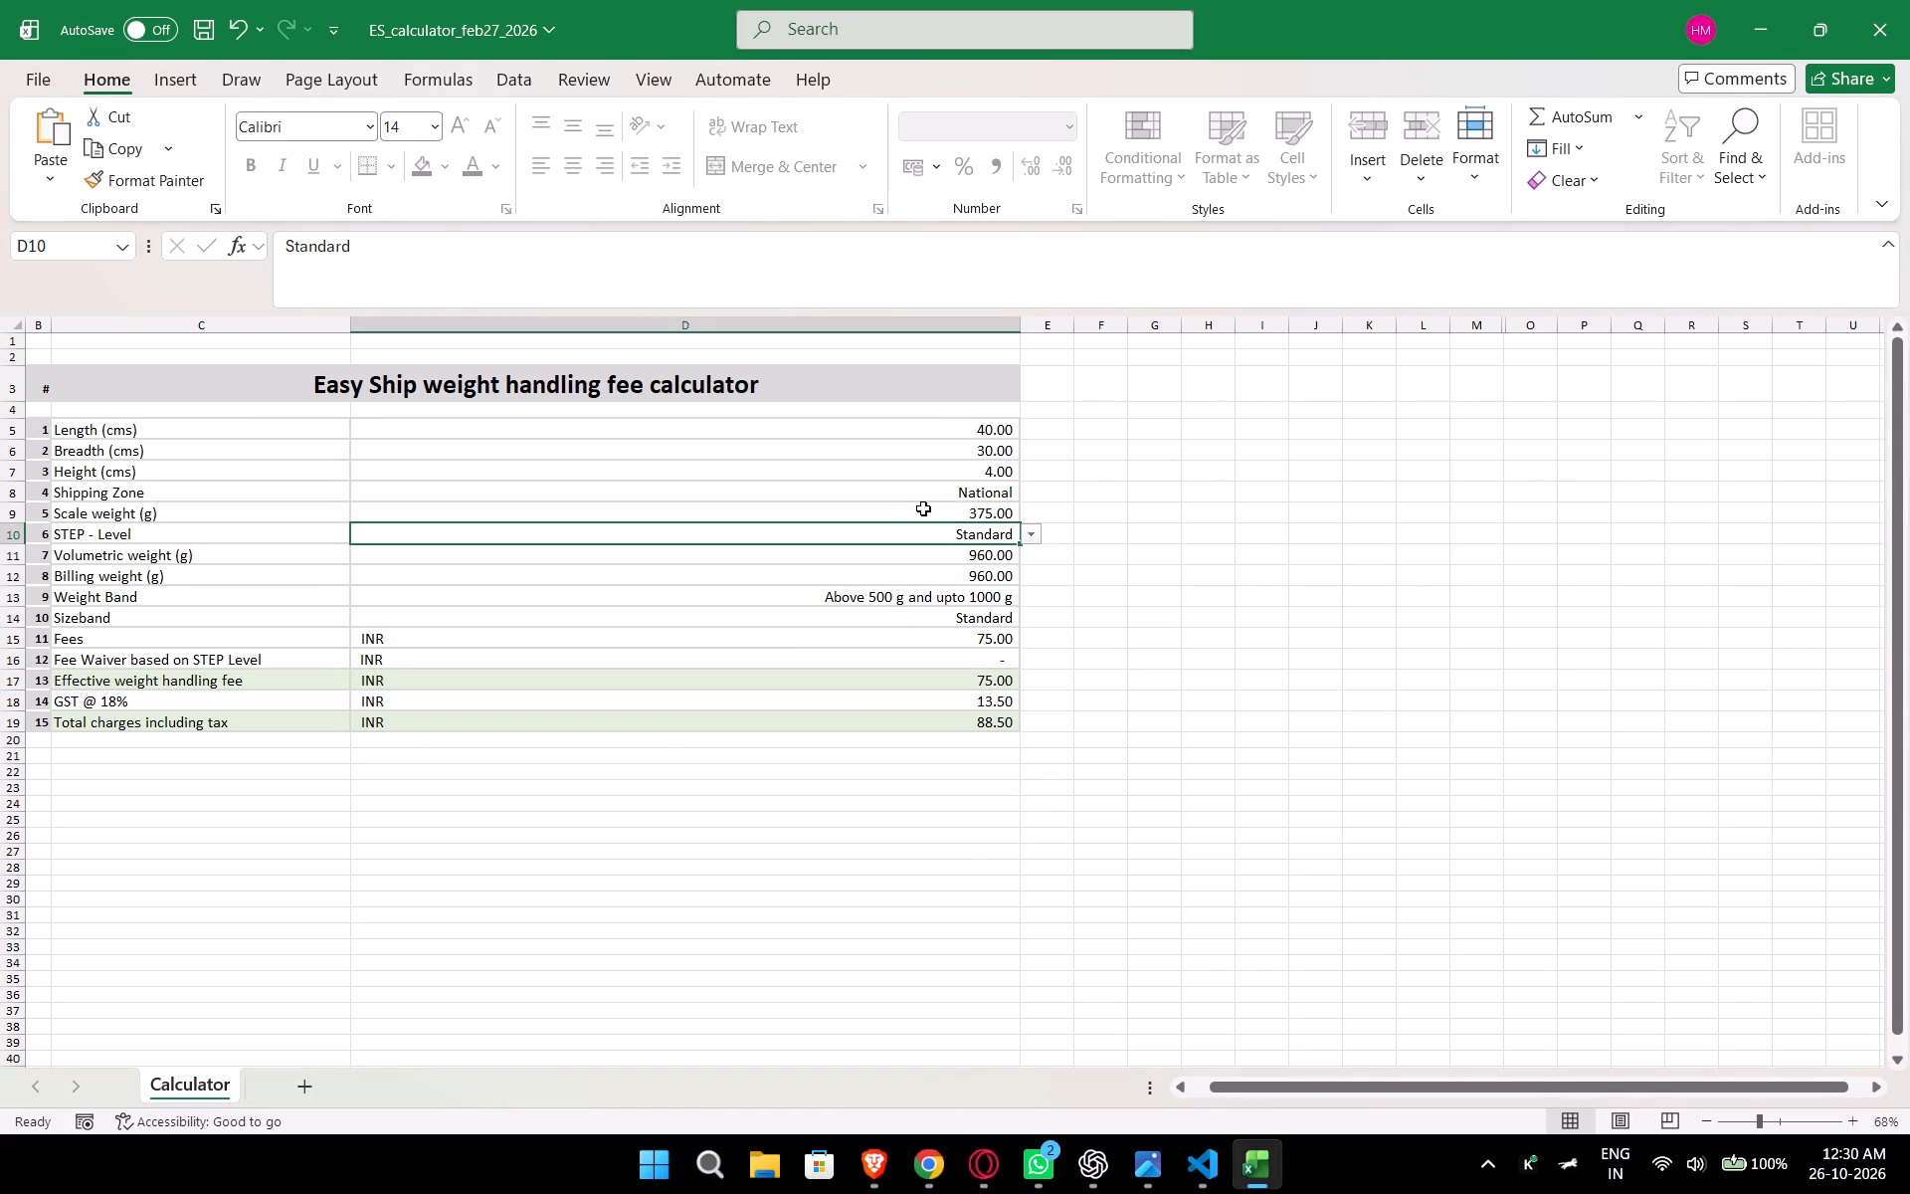
{"action": "key", "text": "alt+Tab"}
{"action": "key", "text": "alt+Tab"}
Switch to the browser inventory, set the Pack of 12 Revenue Calculator's fulfilment cost to ₹88.50, save the cost inputs, and close it.
{"action": "key", "text": "alt+Tab"}
{"action": "left_click", "coordinate": [595, 0]}
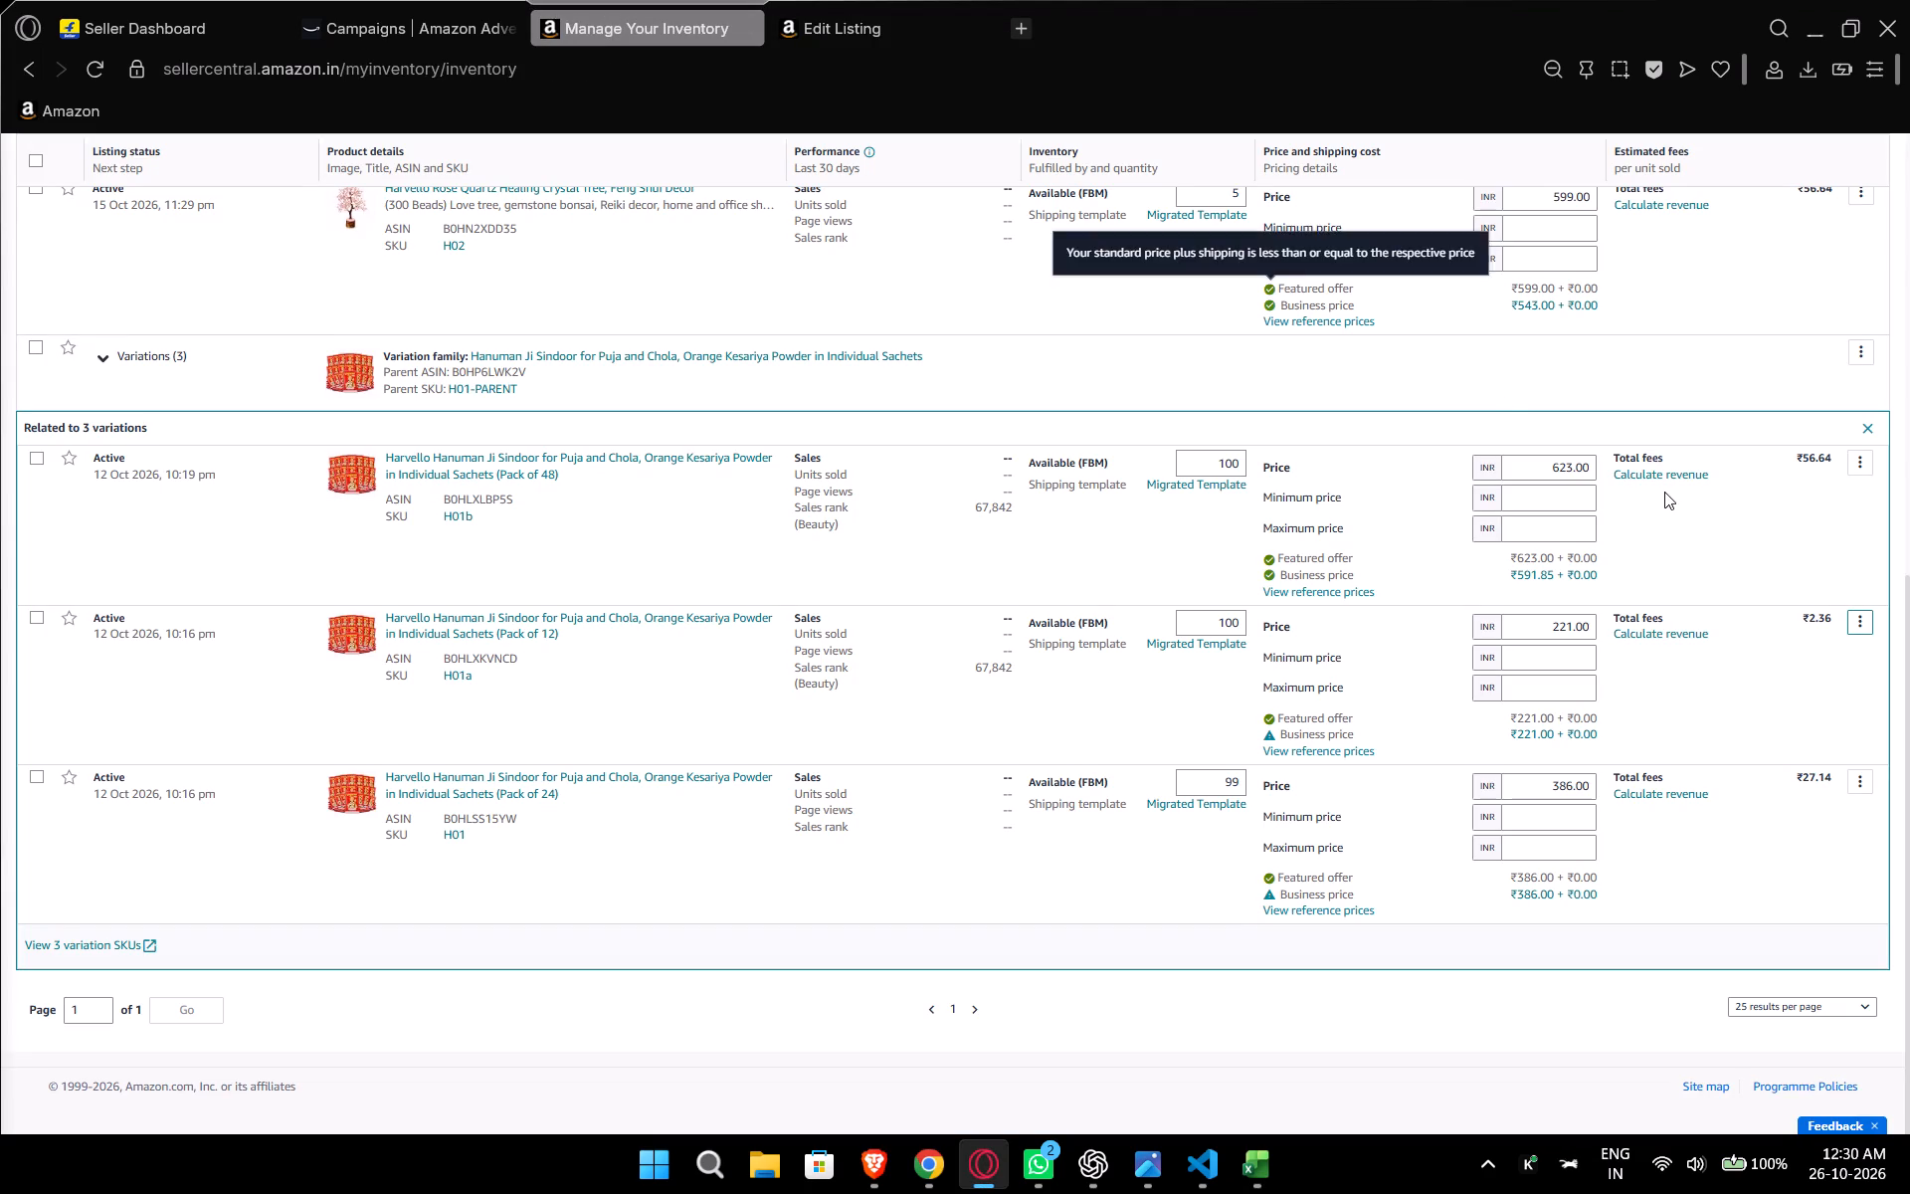
{"action": "left_click", "coordinate": [1659, 644]}
{"action": "left_click", "coordinate": [1645, 634]}
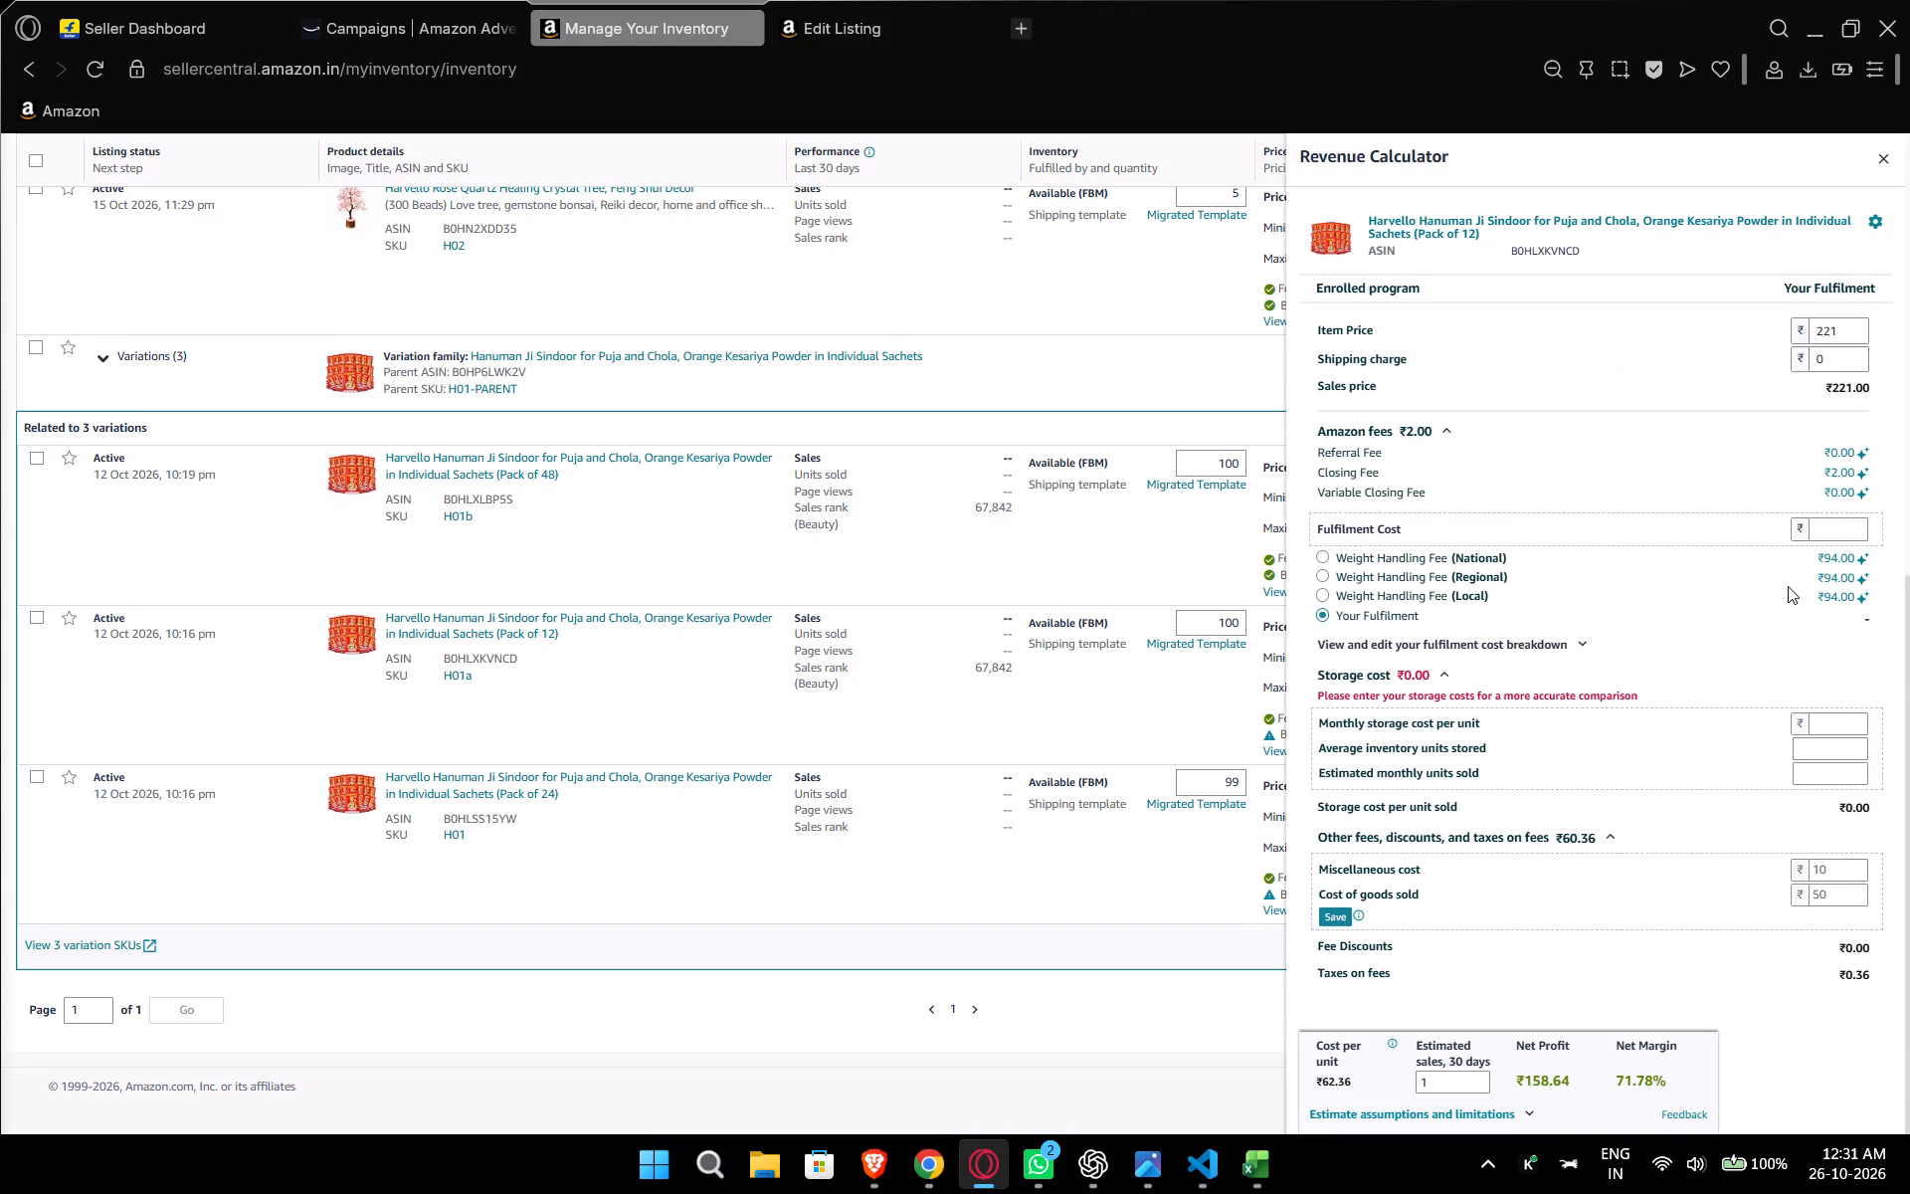
{"action": "left_click", "coordinate": [1835, 534]}
{"action": "type", "text": "88.50"}
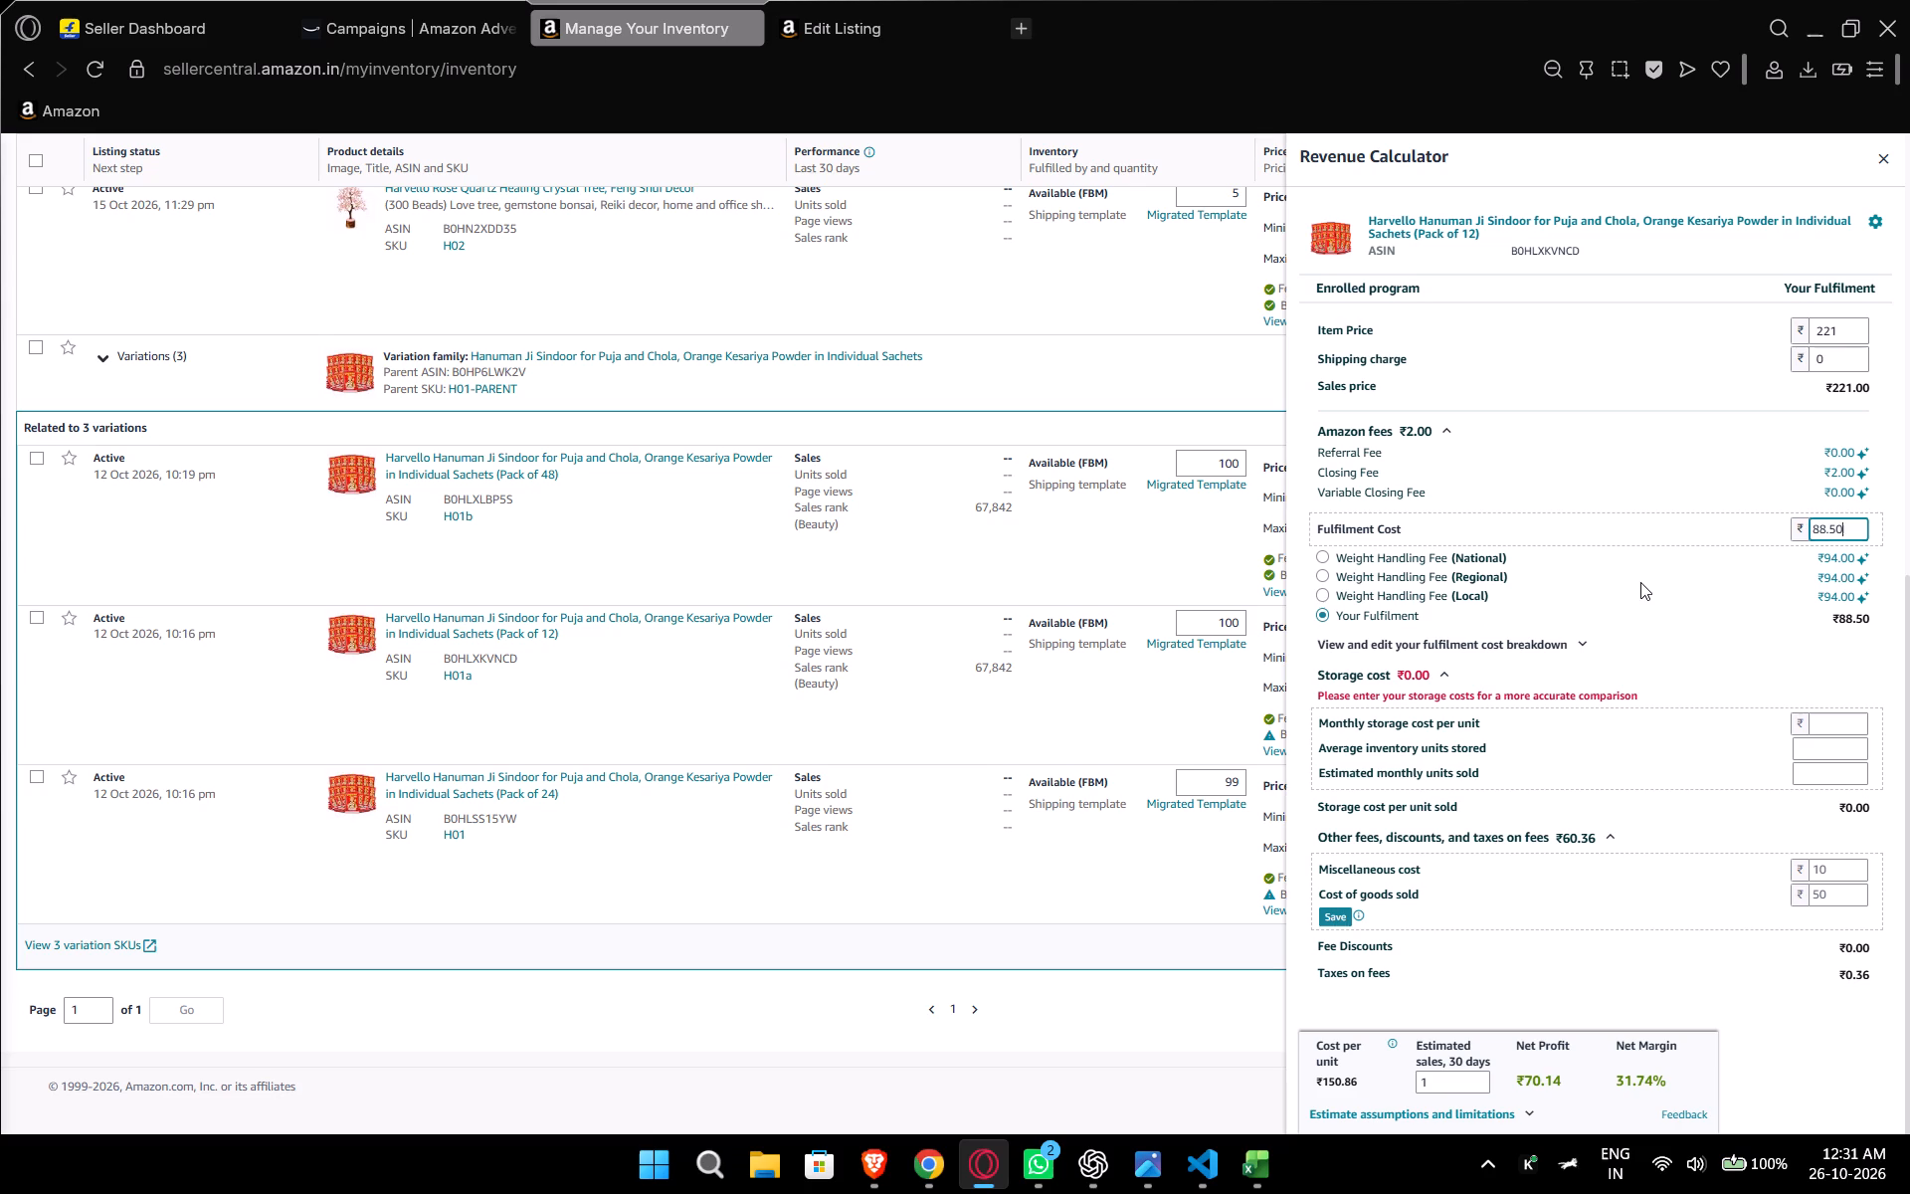
{"action": "left_click", "coordinate": [1640, 582]}
{"action": "left_click", "coordinate": [1331, 915]}
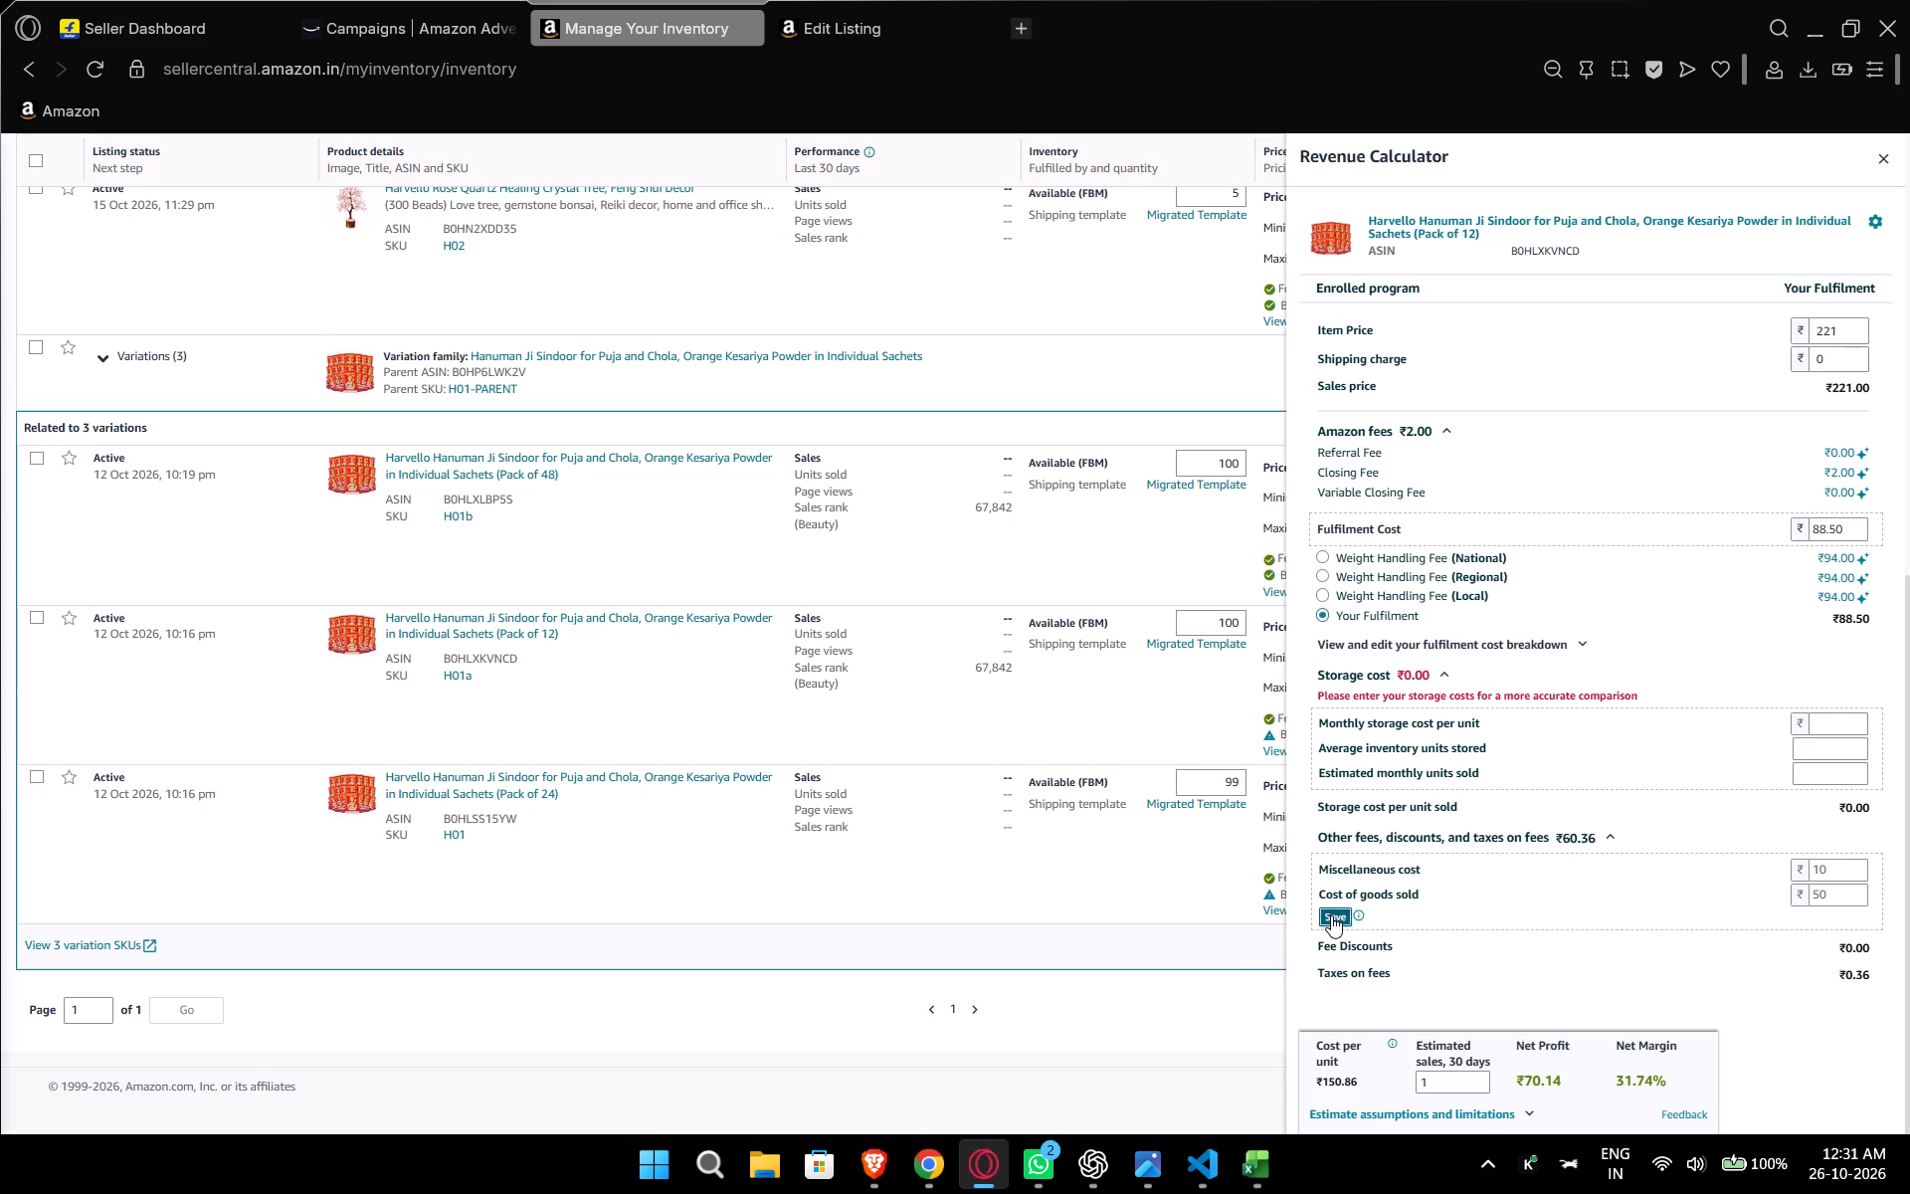
{"action": "left_click", "coordinate": [1331, 915]}
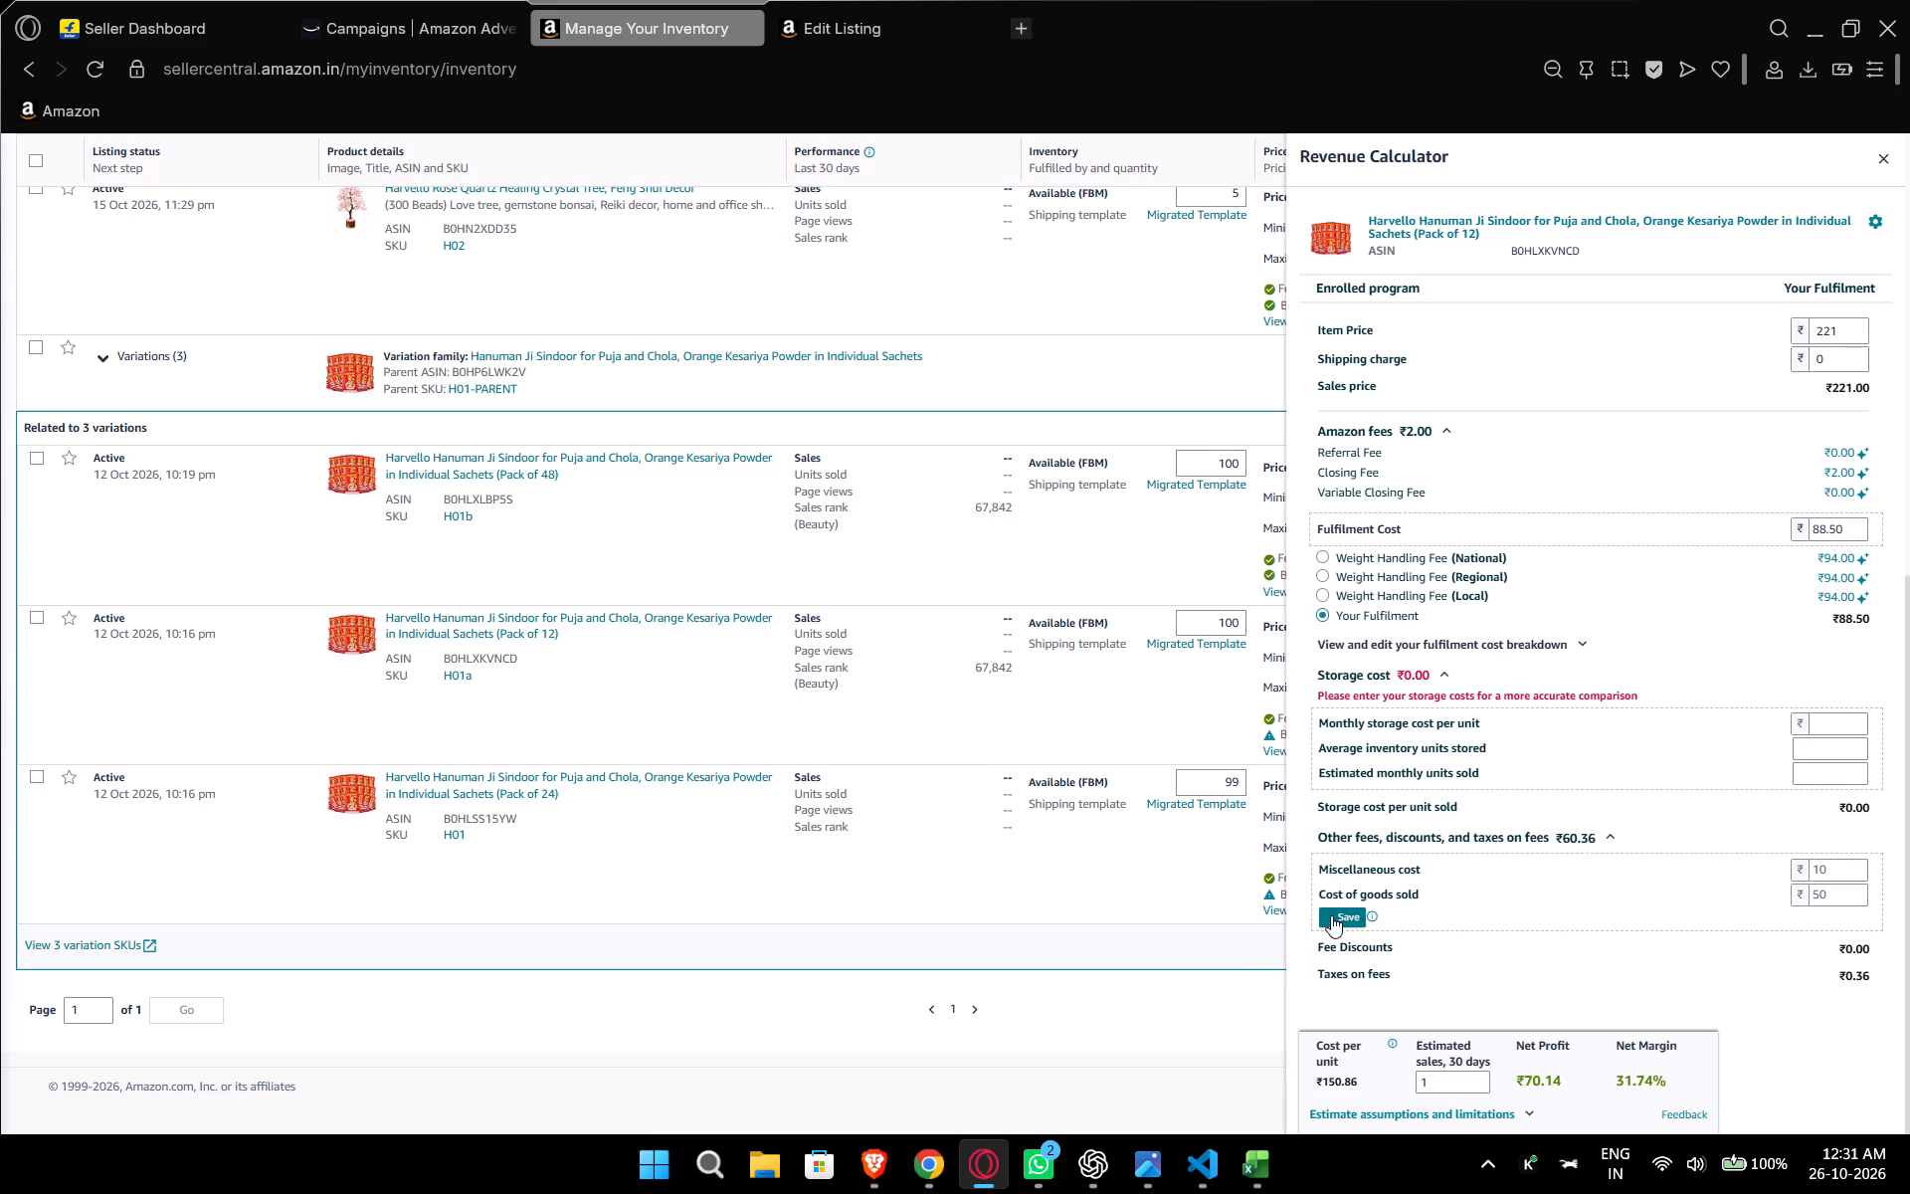
{"action": "left_click", "coordinate": [1882, 158]}
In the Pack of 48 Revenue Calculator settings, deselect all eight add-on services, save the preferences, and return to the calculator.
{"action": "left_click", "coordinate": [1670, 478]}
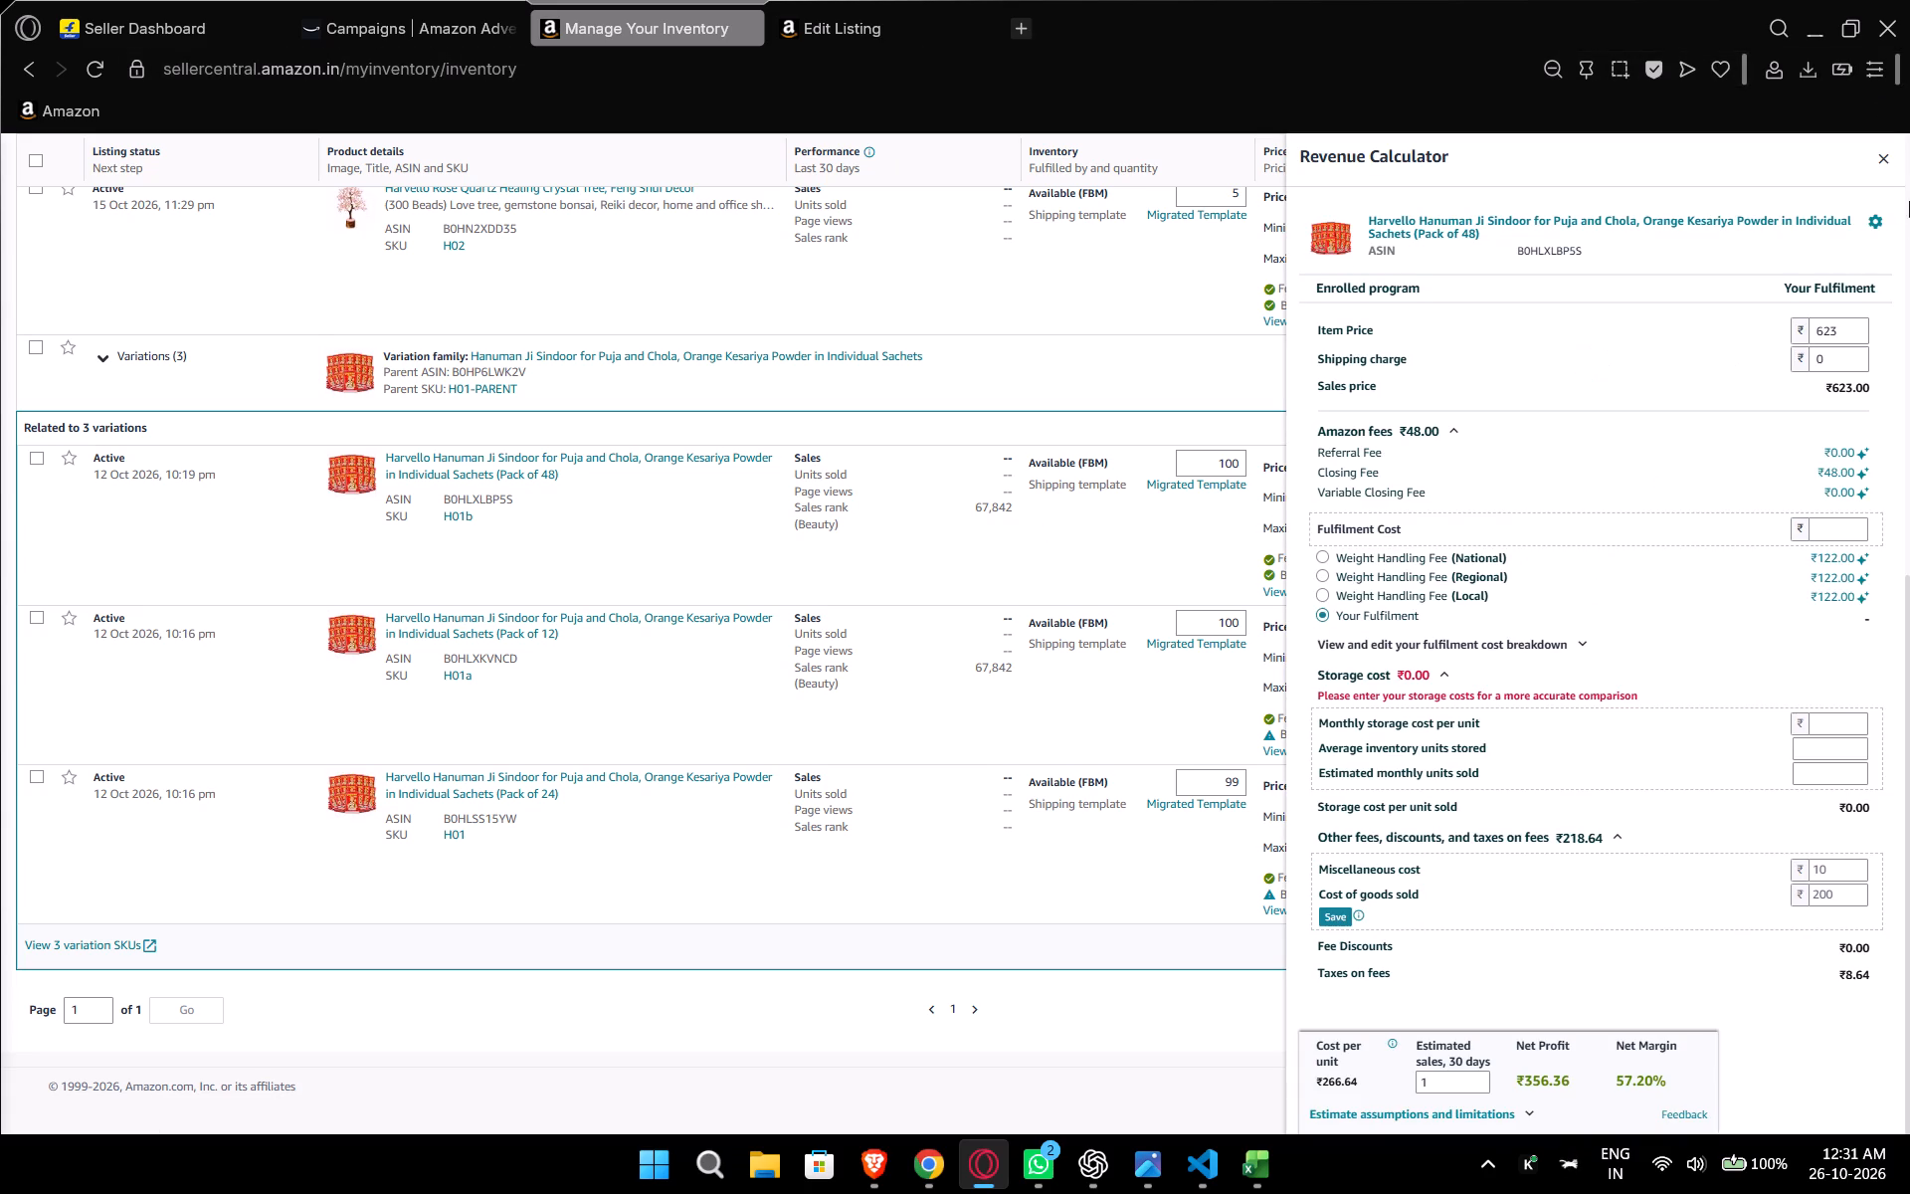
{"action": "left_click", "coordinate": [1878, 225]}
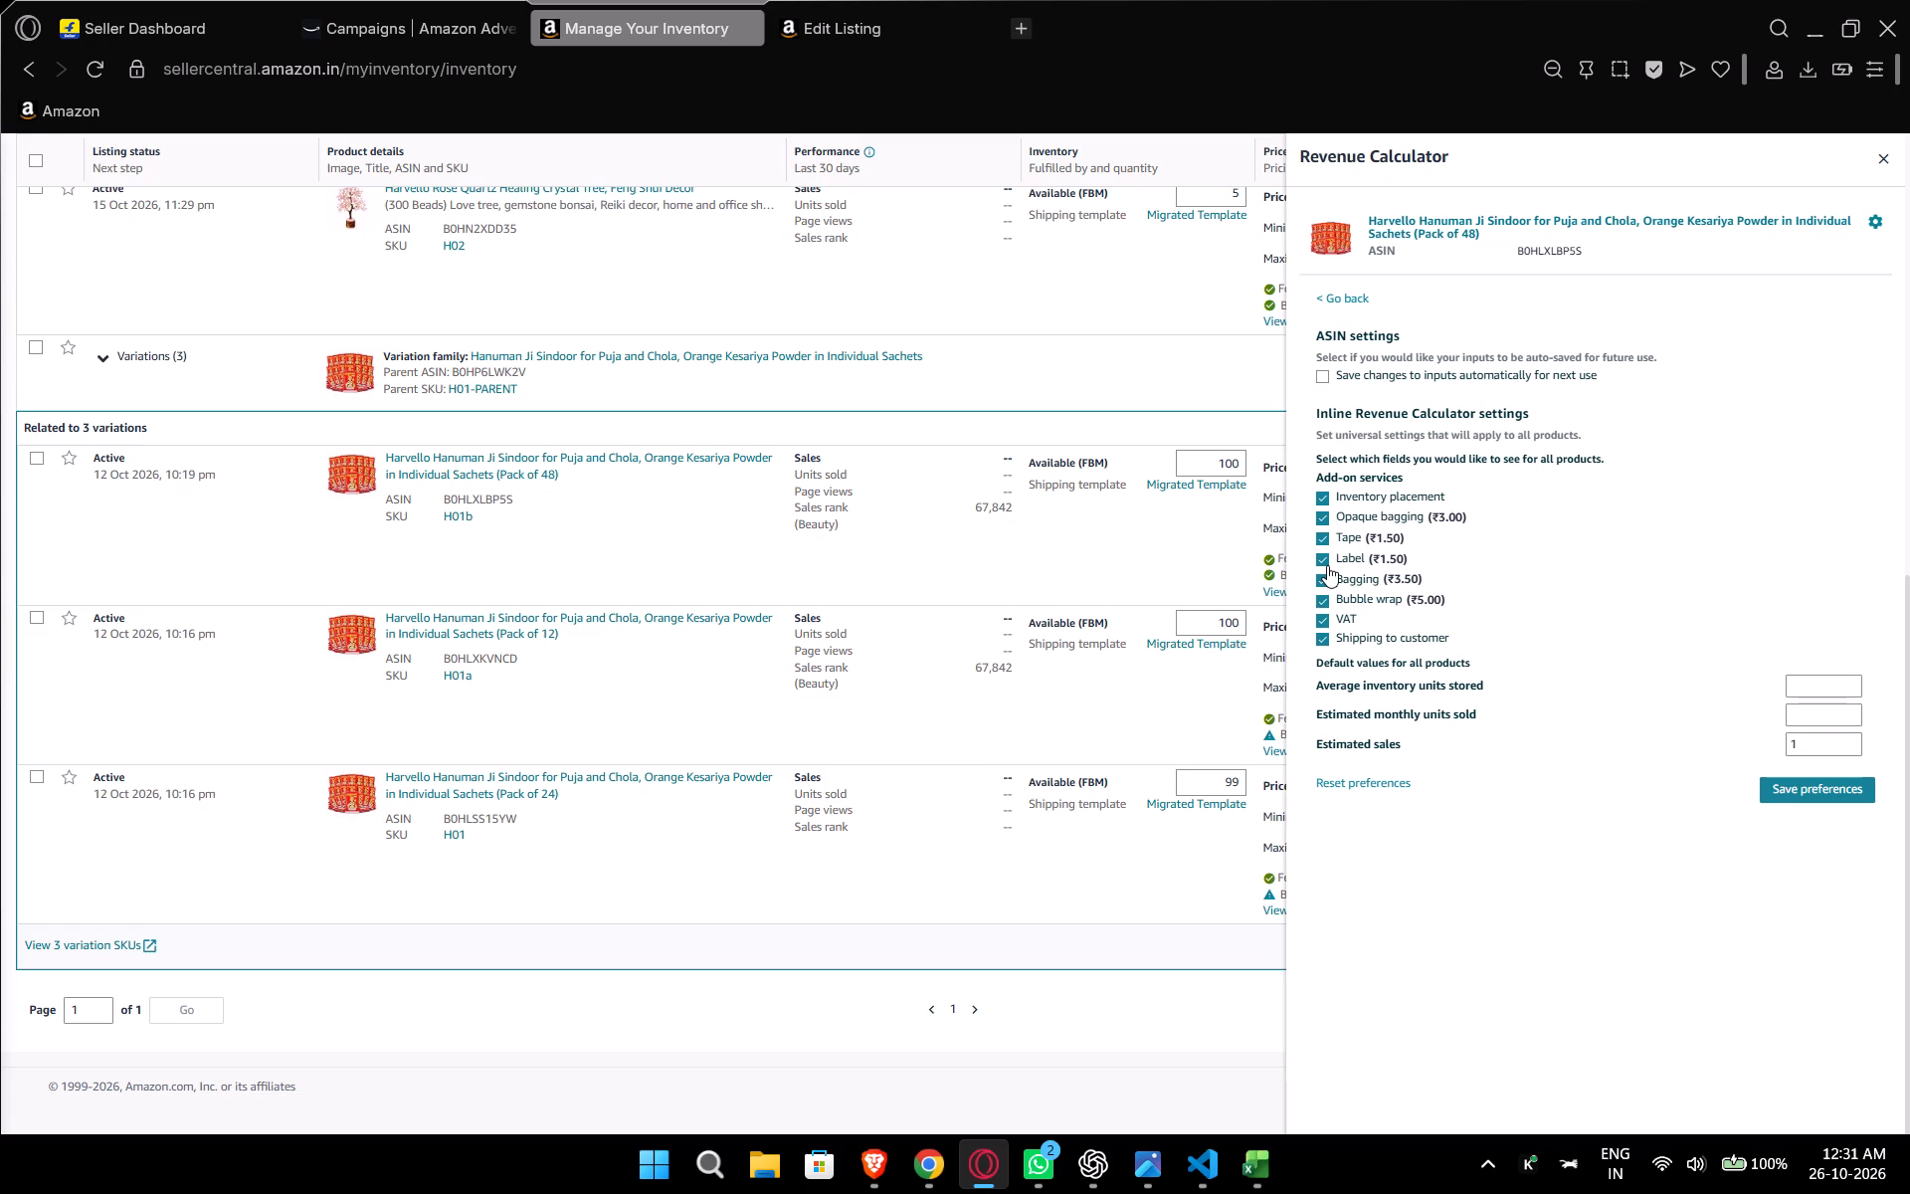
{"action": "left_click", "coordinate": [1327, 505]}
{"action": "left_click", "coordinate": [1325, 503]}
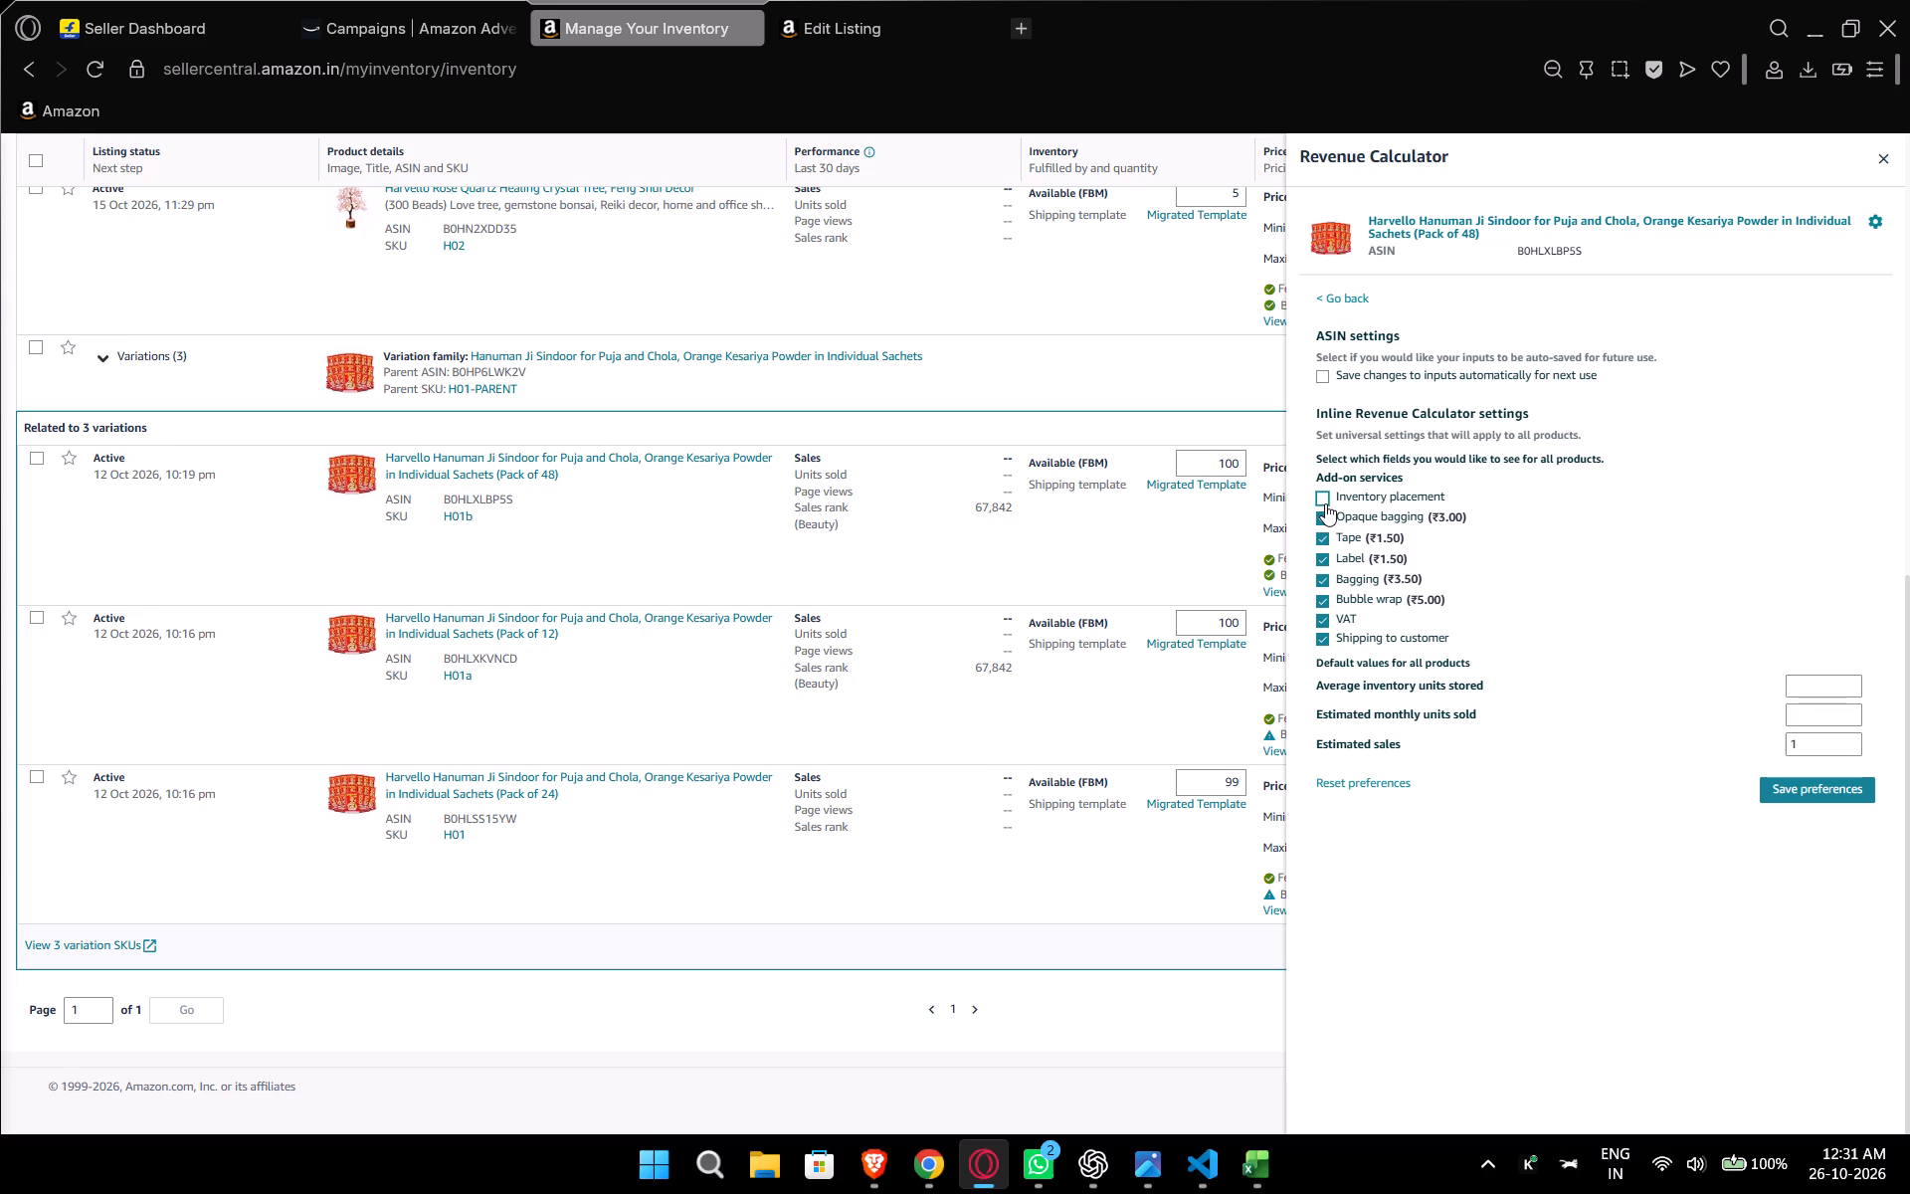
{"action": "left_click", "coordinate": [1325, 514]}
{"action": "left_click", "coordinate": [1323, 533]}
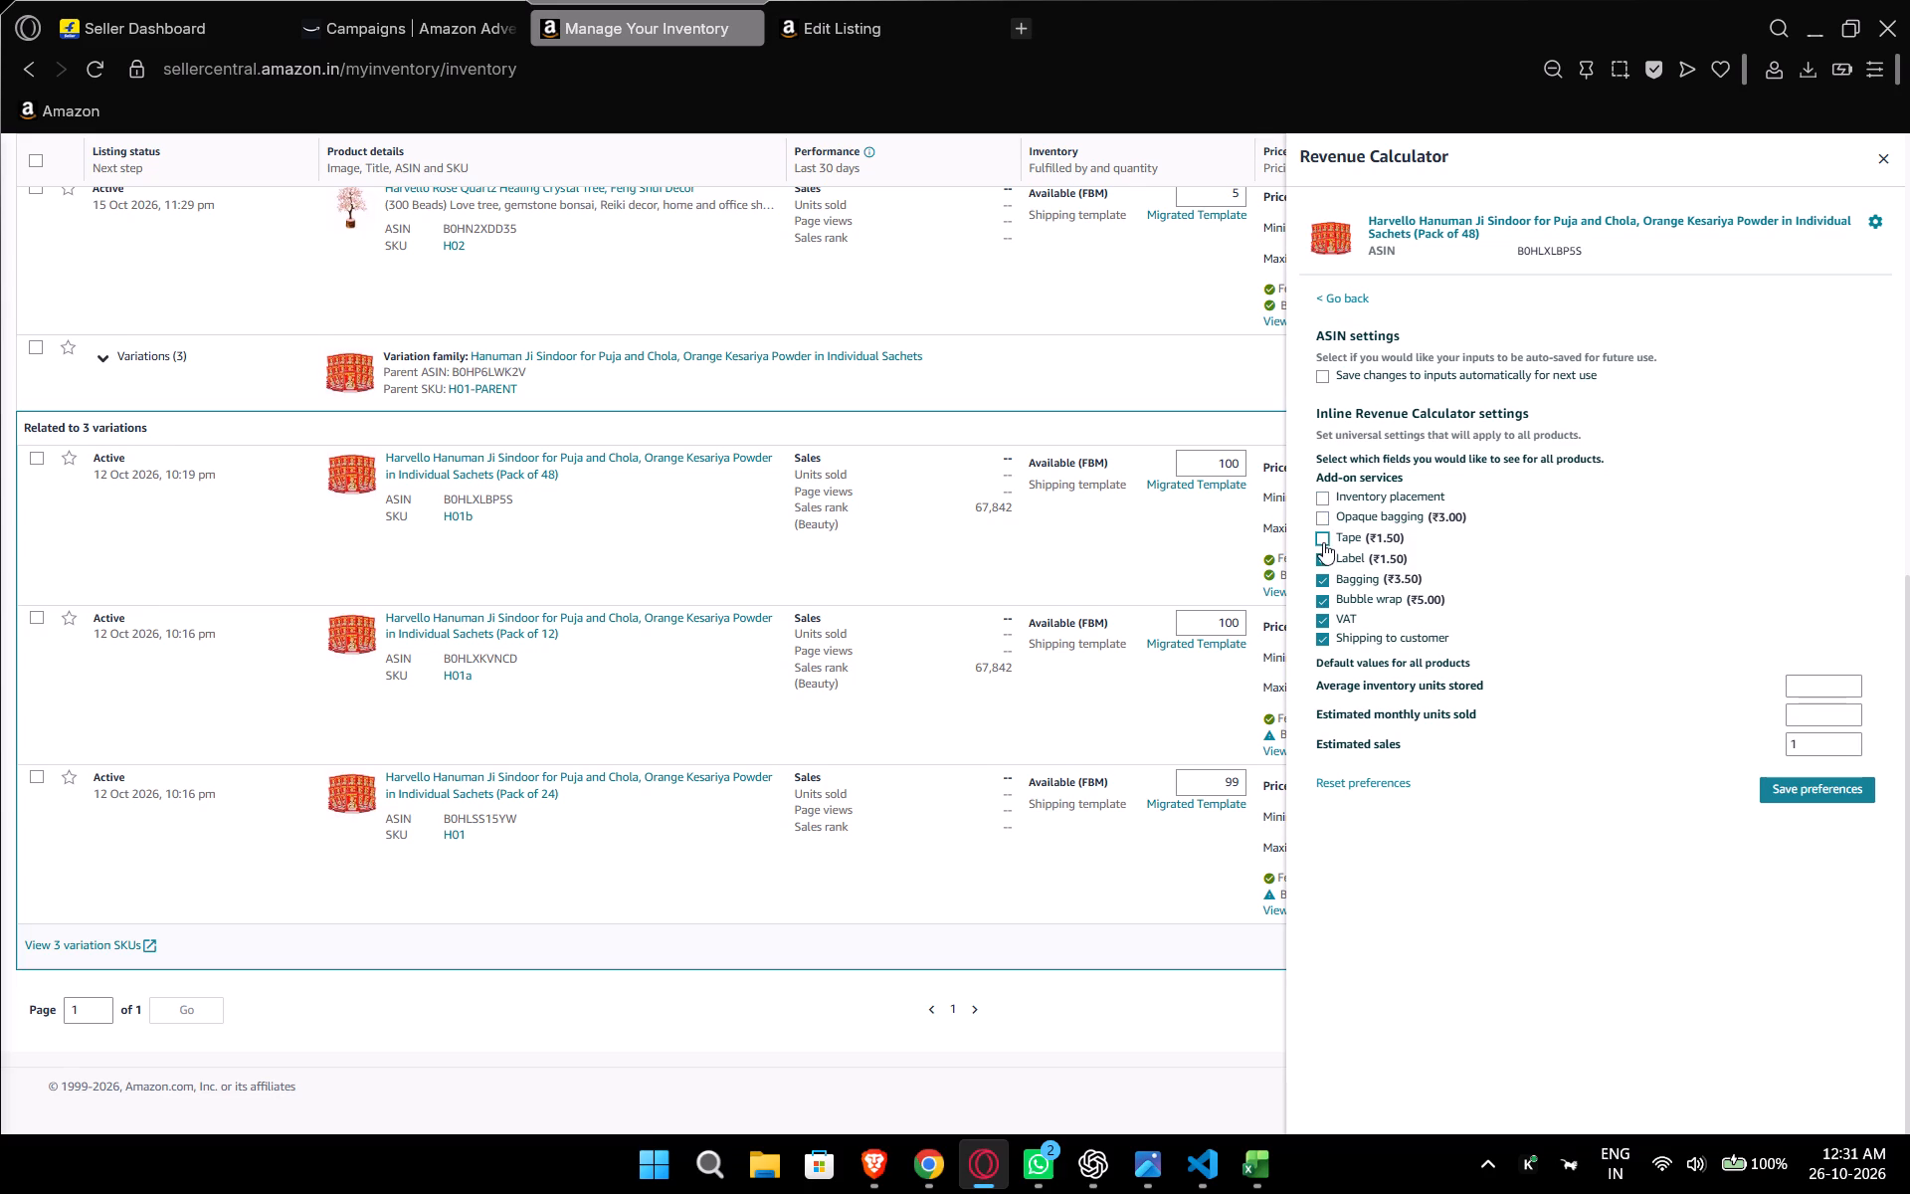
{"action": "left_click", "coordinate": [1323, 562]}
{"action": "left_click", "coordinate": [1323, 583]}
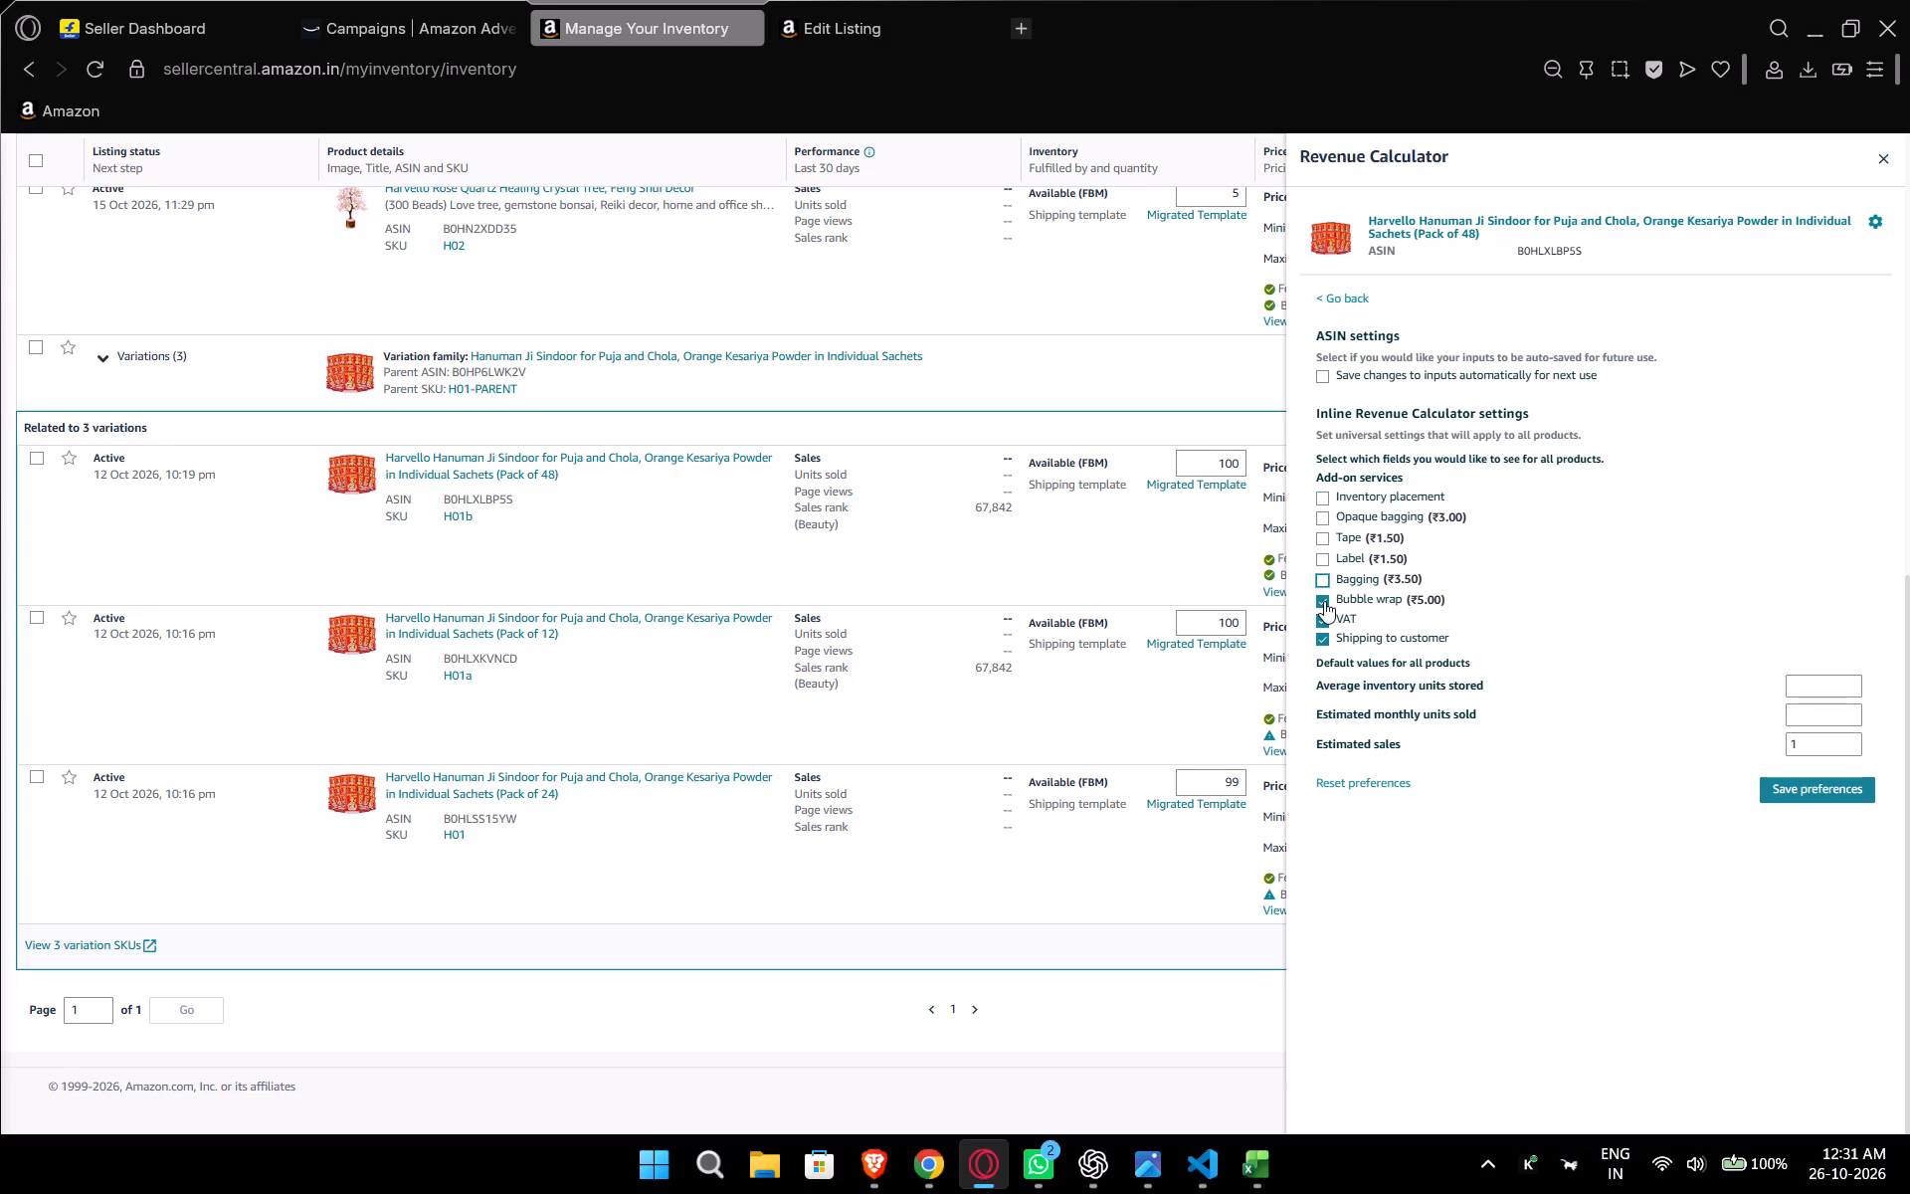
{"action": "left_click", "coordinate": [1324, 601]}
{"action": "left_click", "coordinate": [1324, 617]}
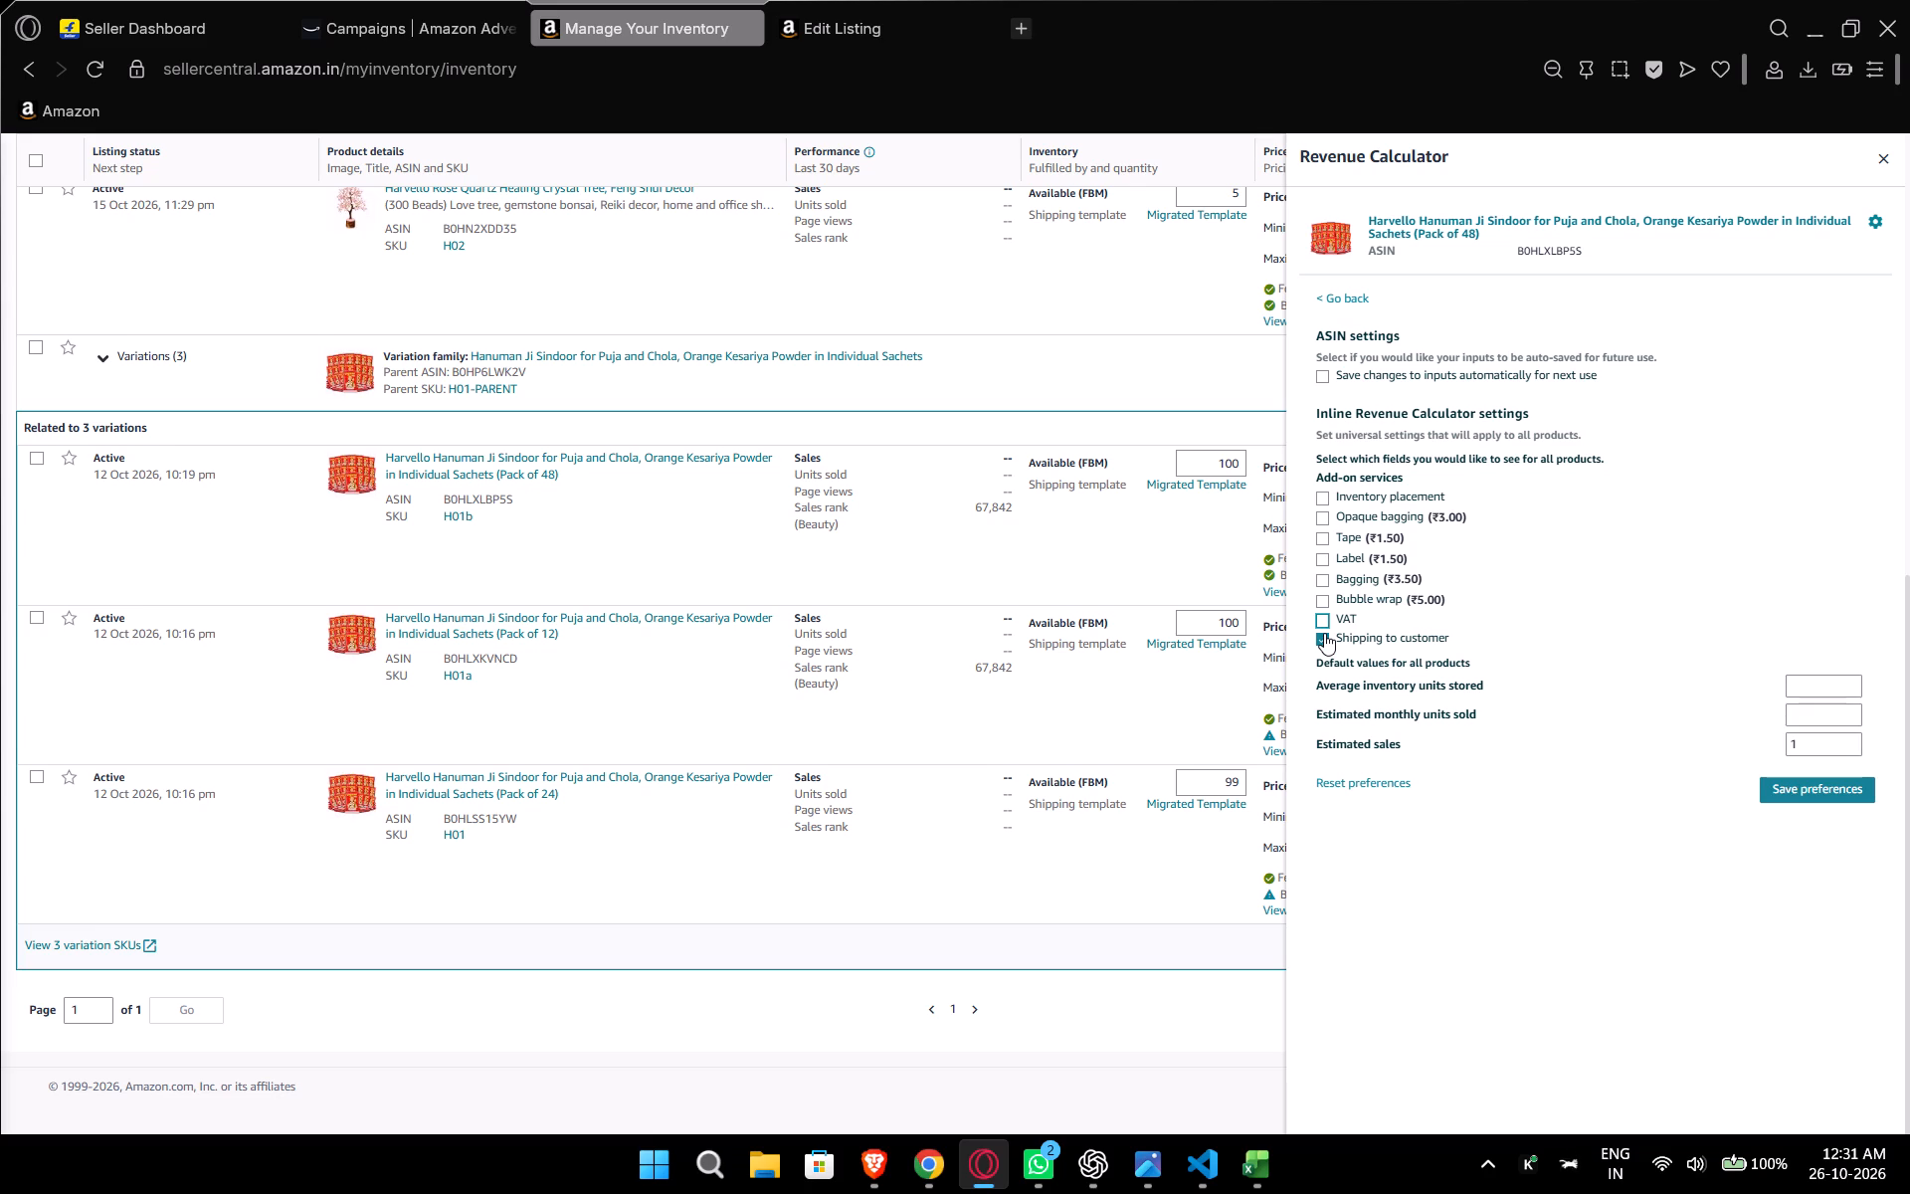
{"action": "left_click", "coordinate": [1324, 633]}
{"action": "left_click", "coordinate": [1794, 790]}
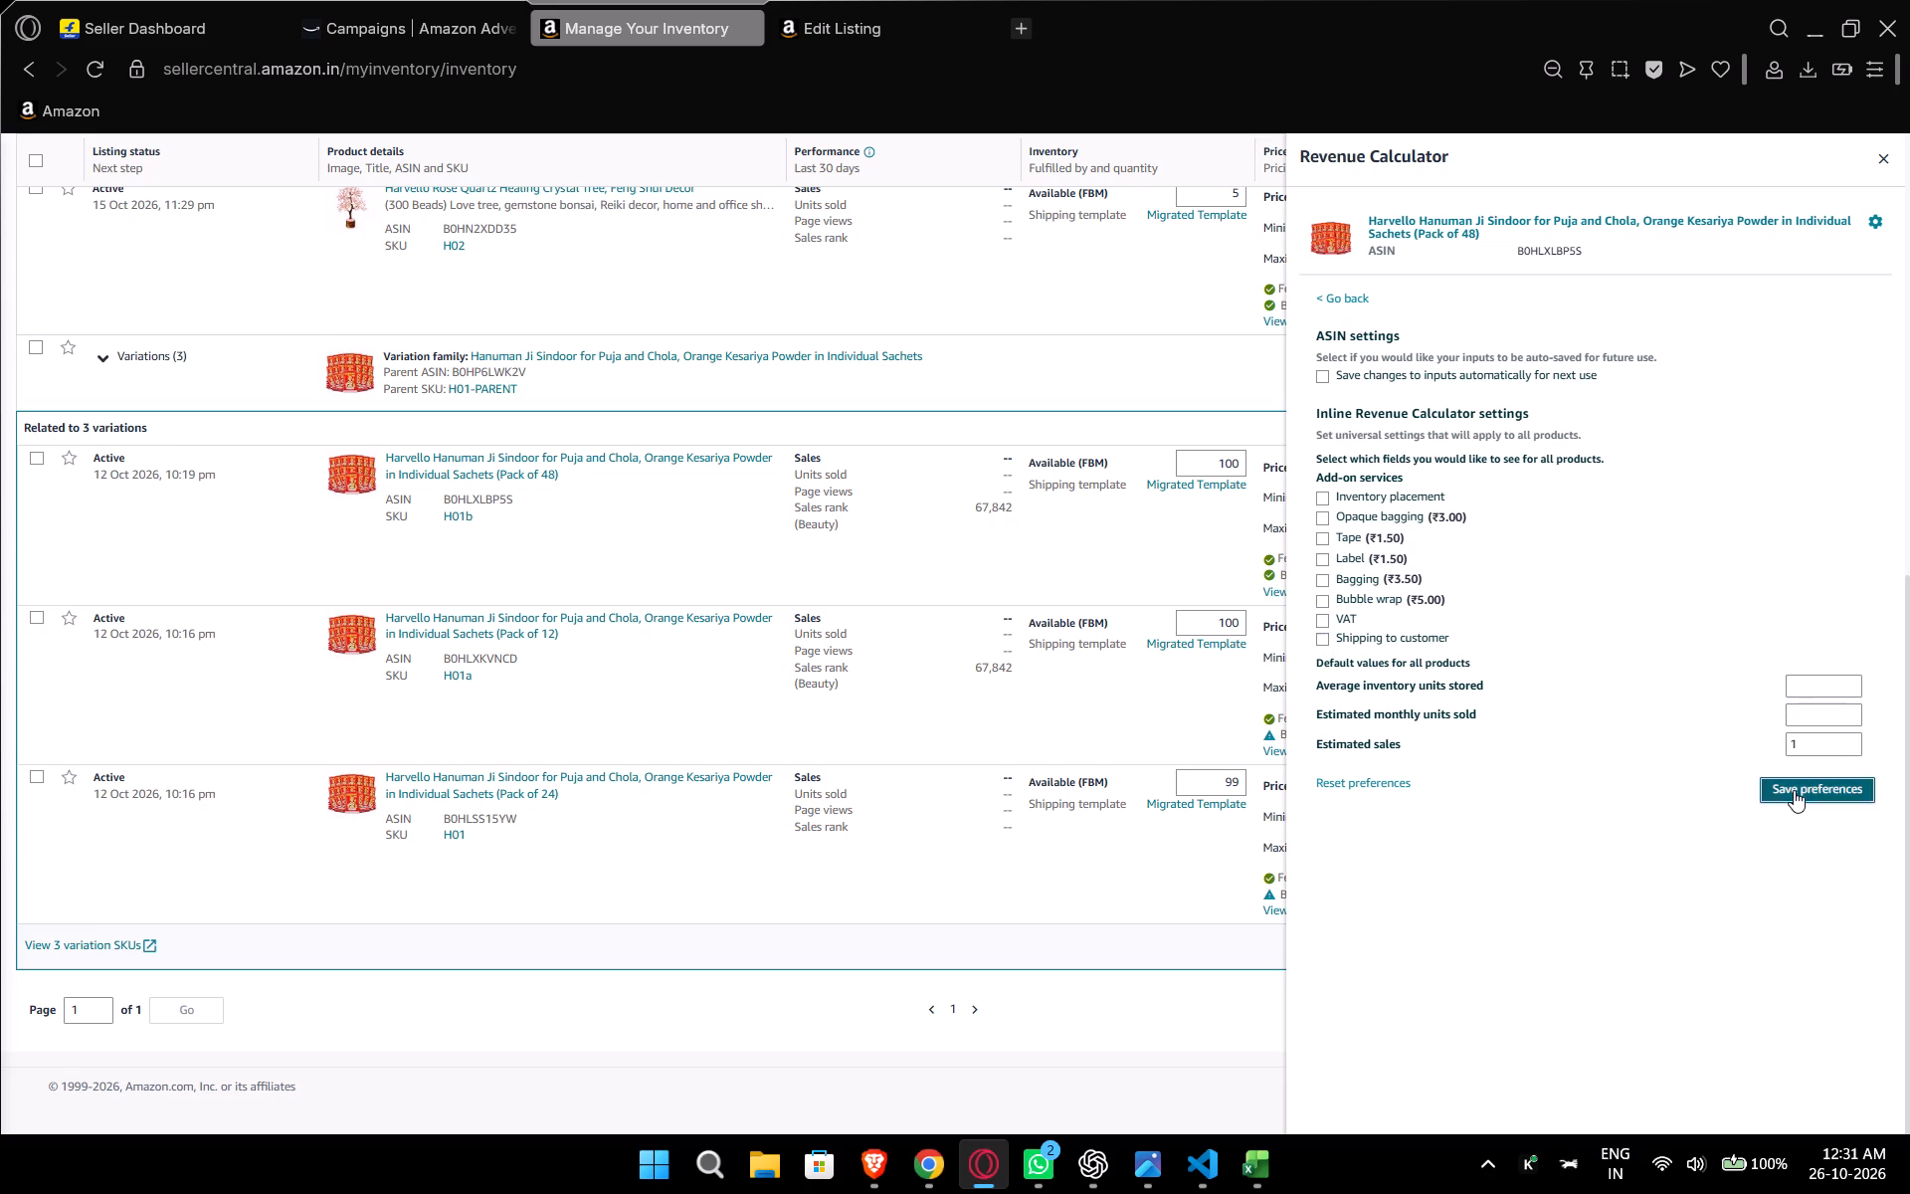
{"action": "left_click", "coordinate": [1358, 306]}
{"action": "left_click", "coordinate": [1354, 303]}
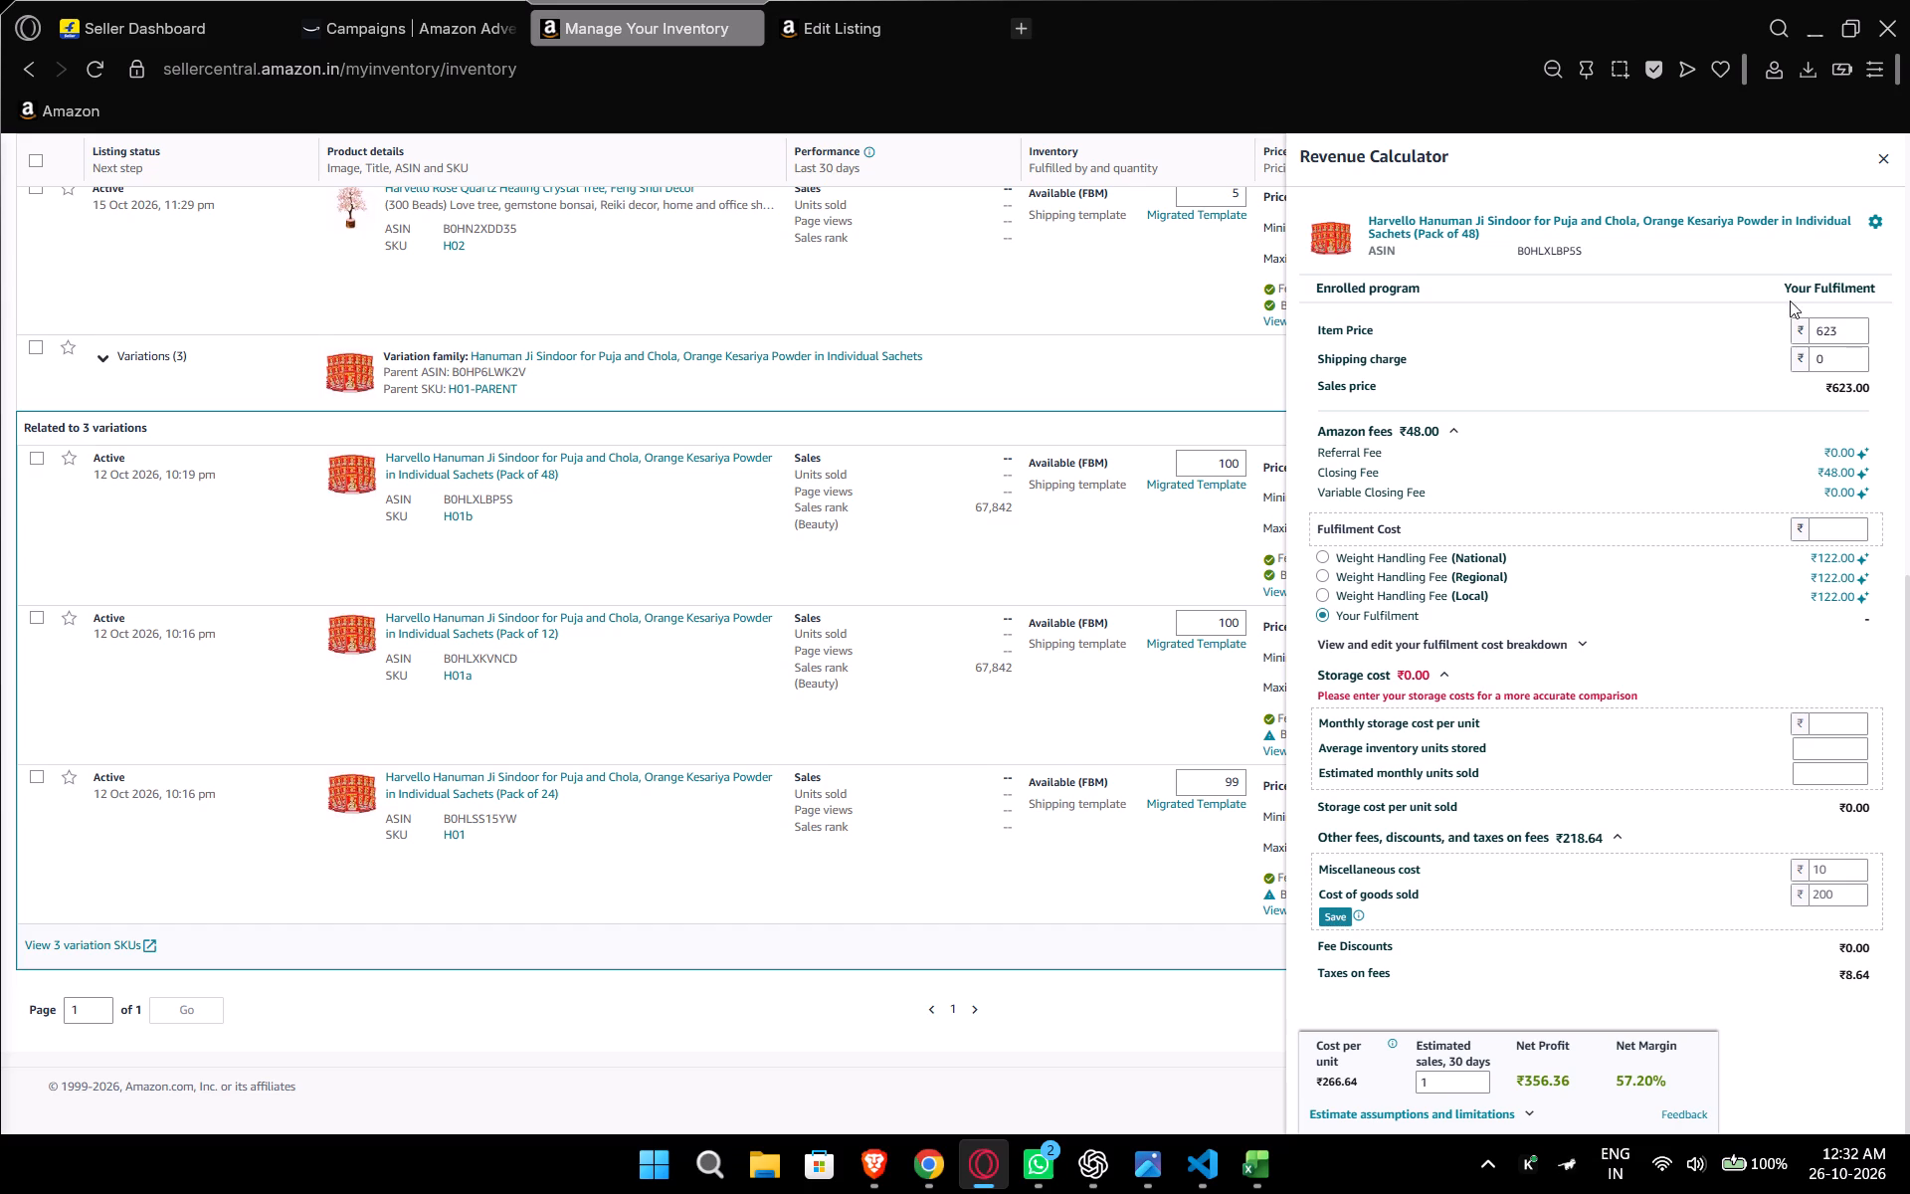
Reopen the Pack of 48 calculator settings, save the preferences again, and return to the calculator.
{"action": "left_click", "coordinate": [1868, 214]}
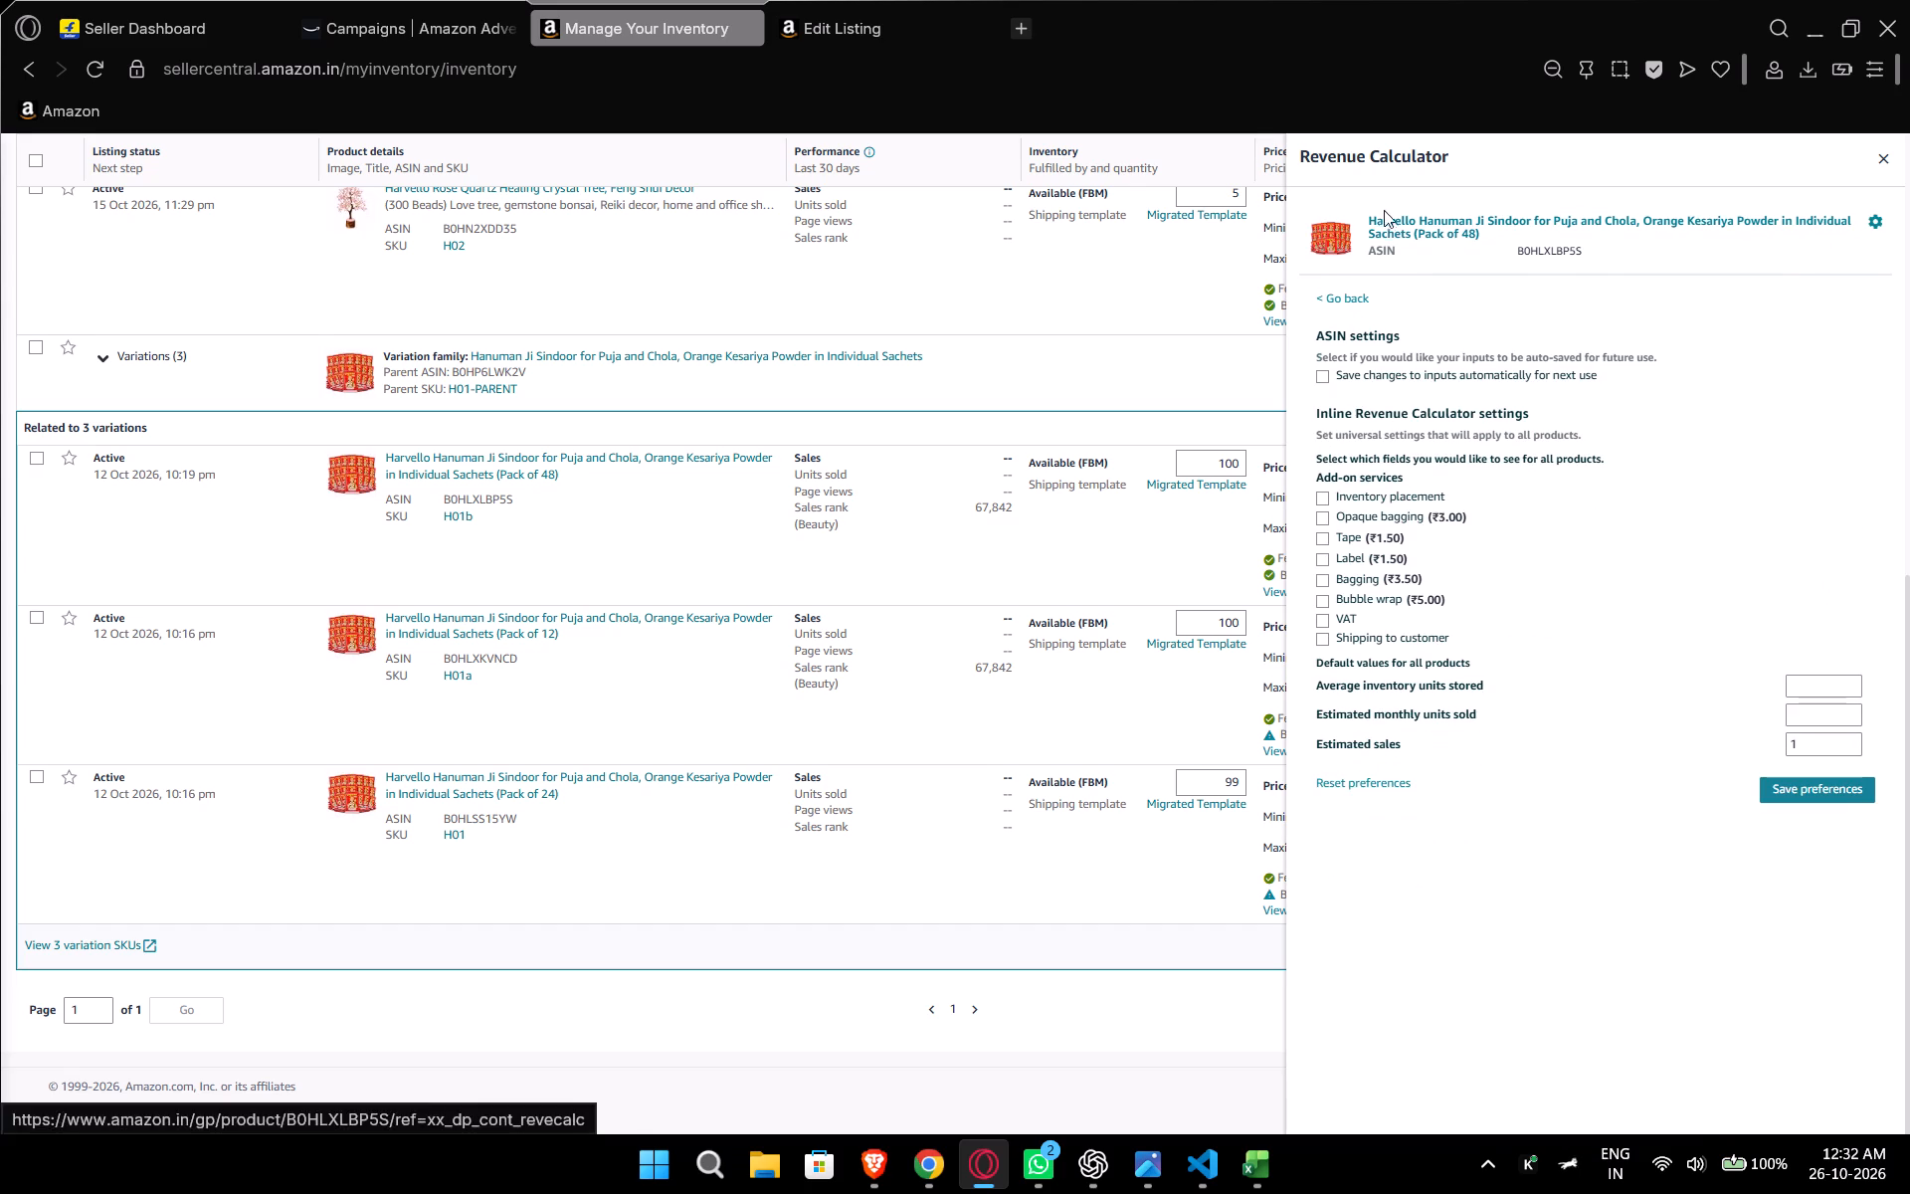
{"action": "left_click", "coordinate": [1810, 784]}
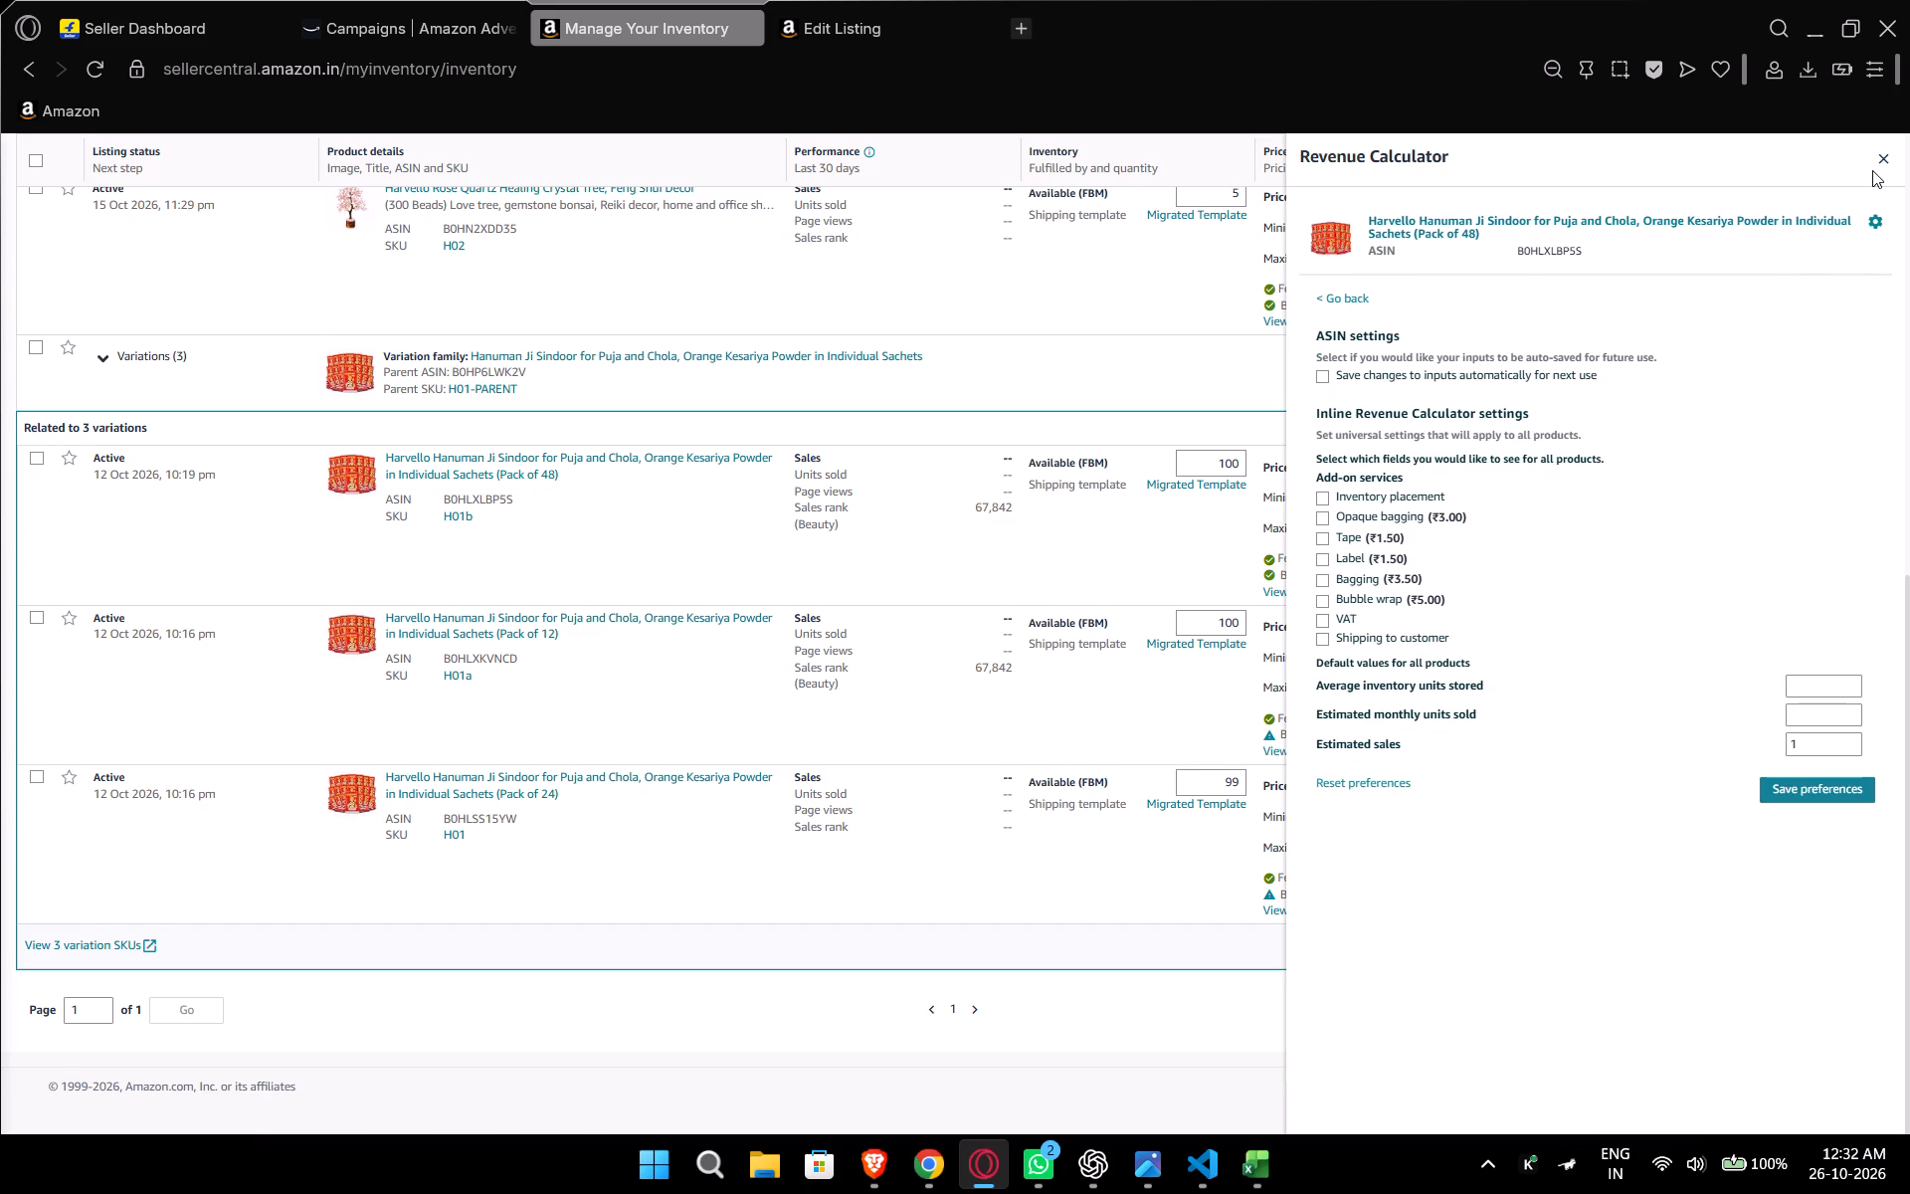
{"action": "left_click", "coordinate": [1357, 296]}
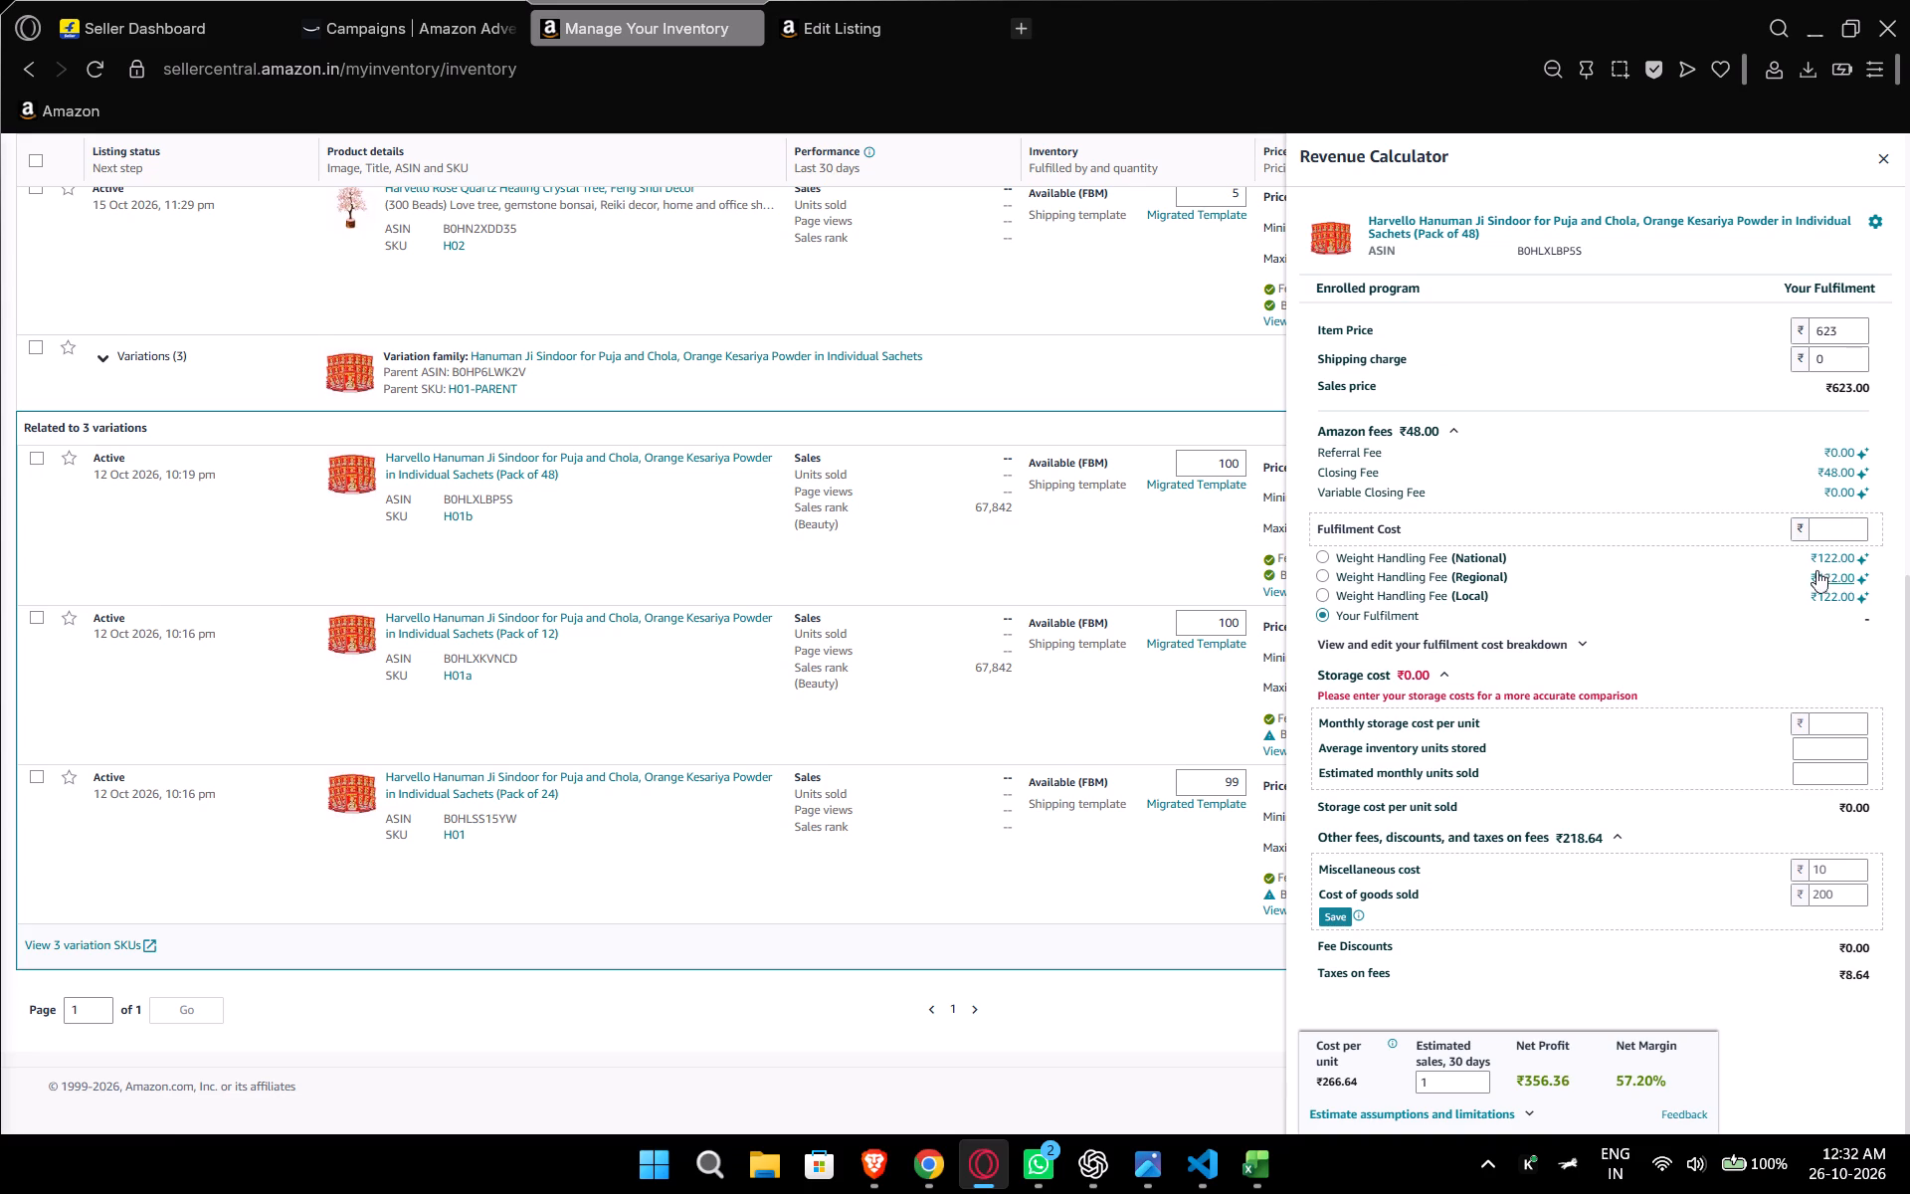
Close the Pack of 12 edit listing tab and the Pack of 48 Revenue Calculator.
{"action": "left_click", "coordinate": [1834, 523]}
{"action": "left_click", "coordinate": [887, 0]}
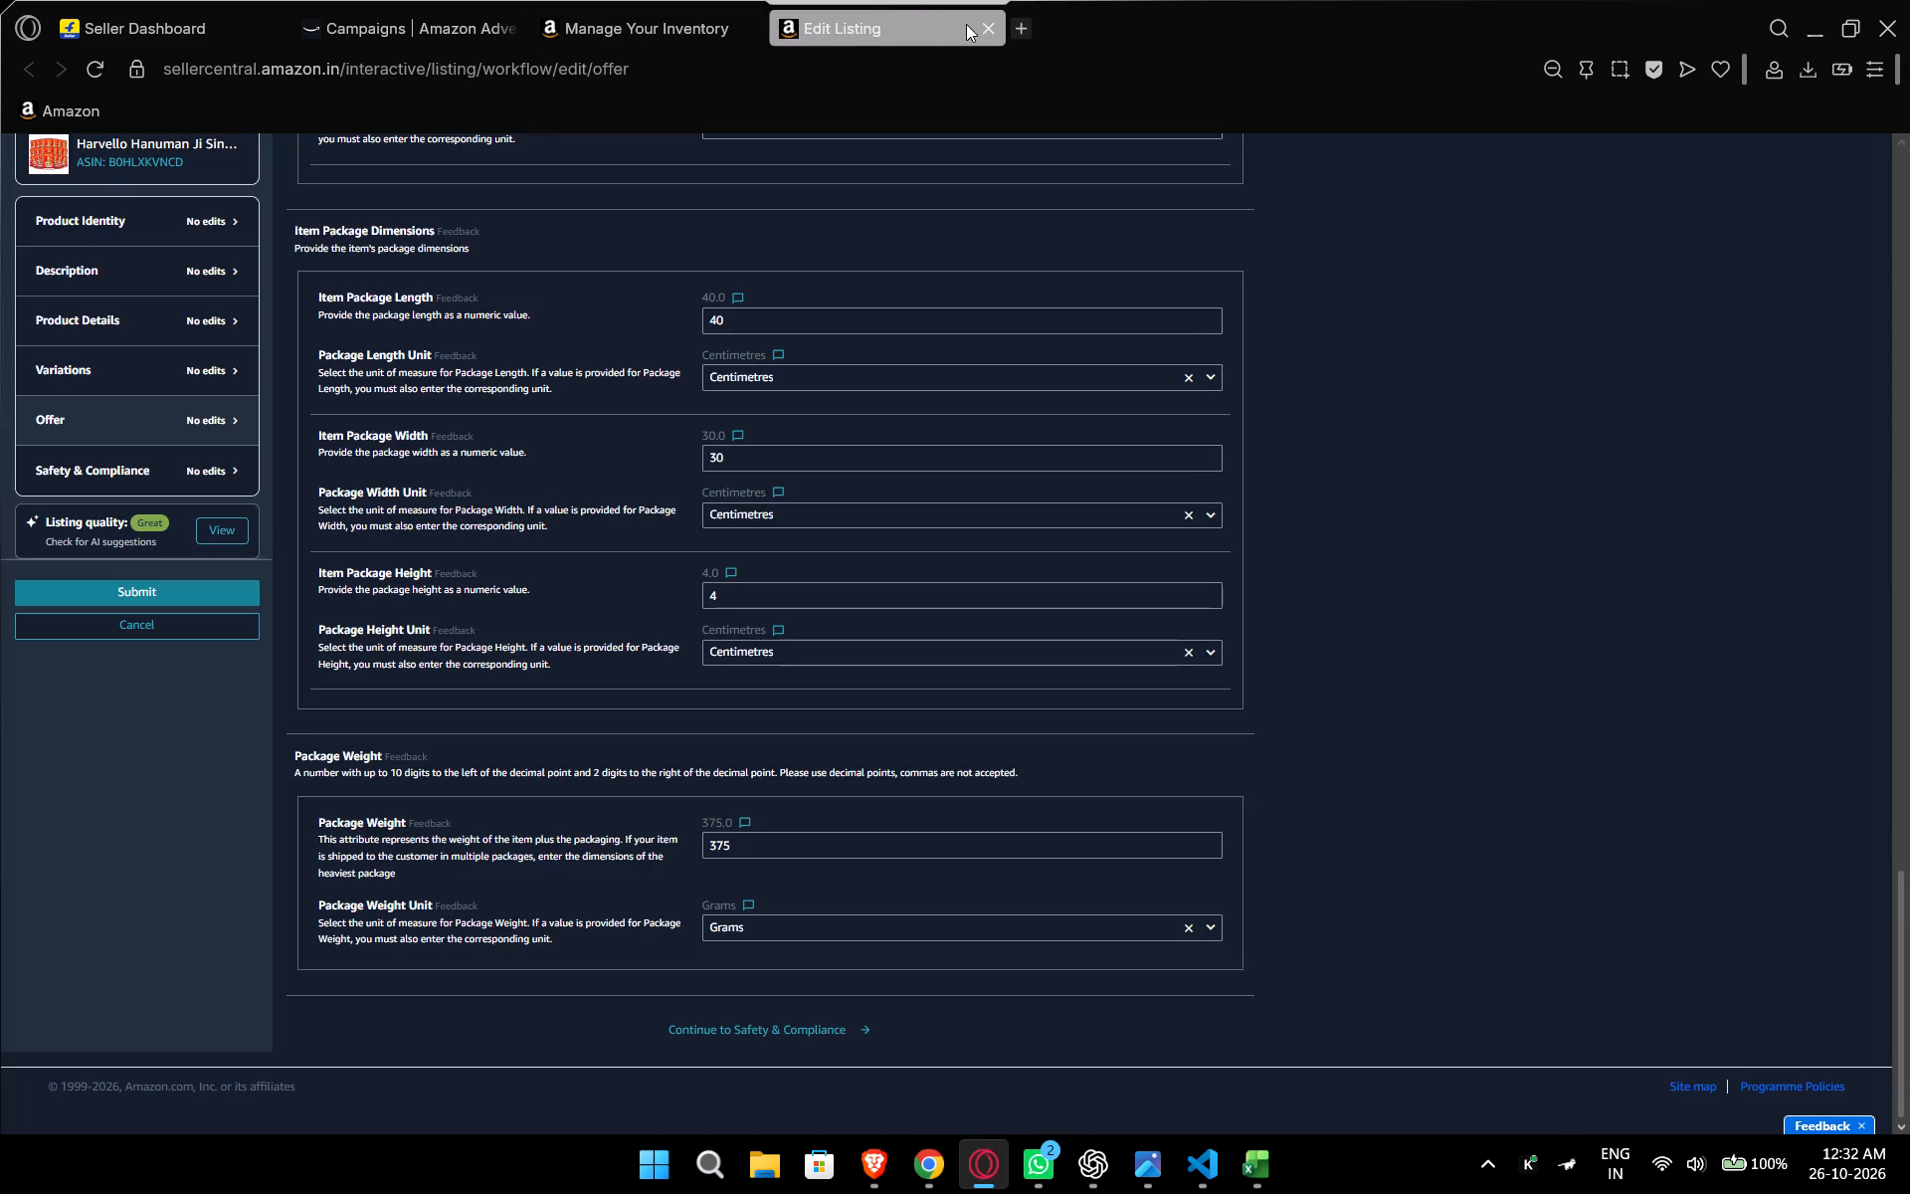
{"action": "left_click", "coordinate": [986, 25]}
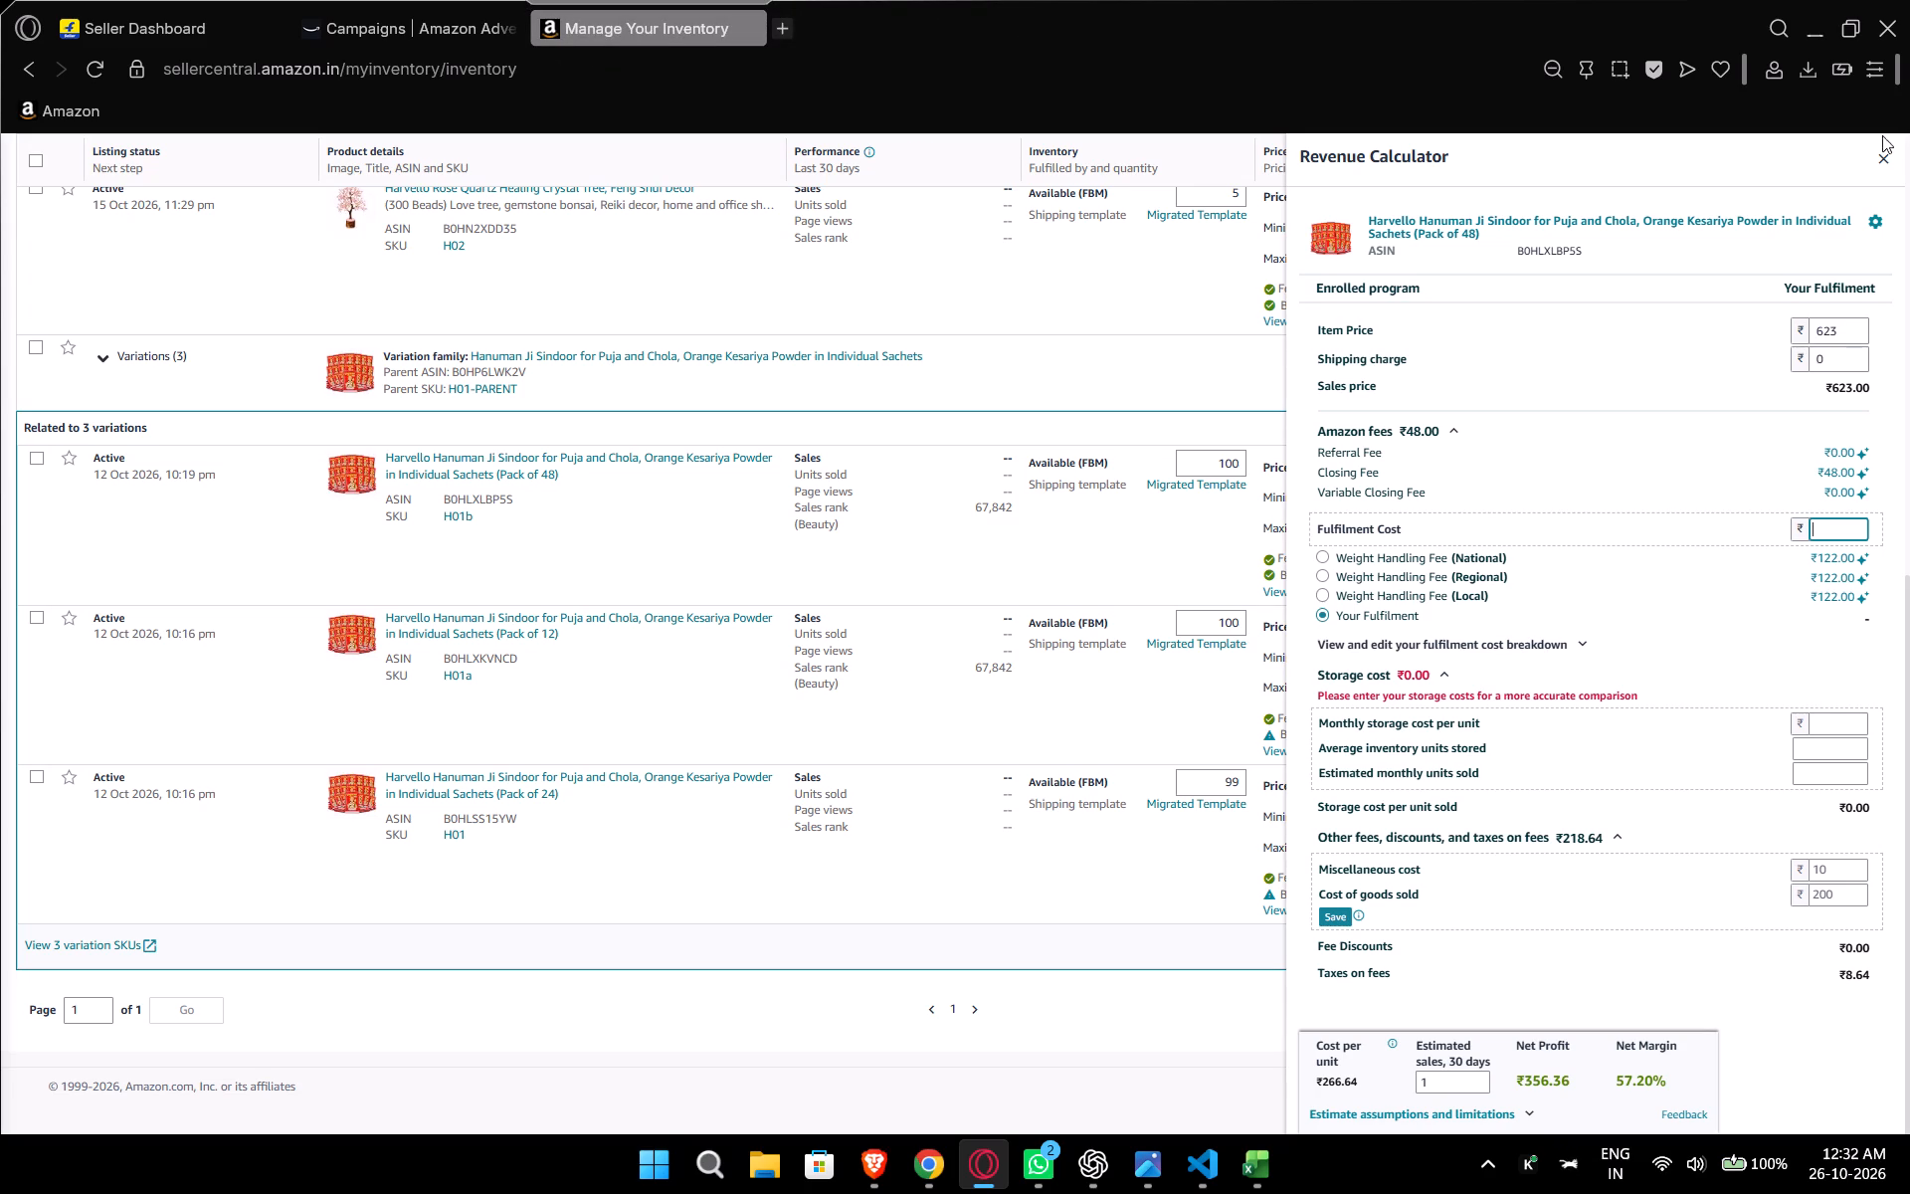
{"action": "left_click", "coordinate": [1878, 154]}
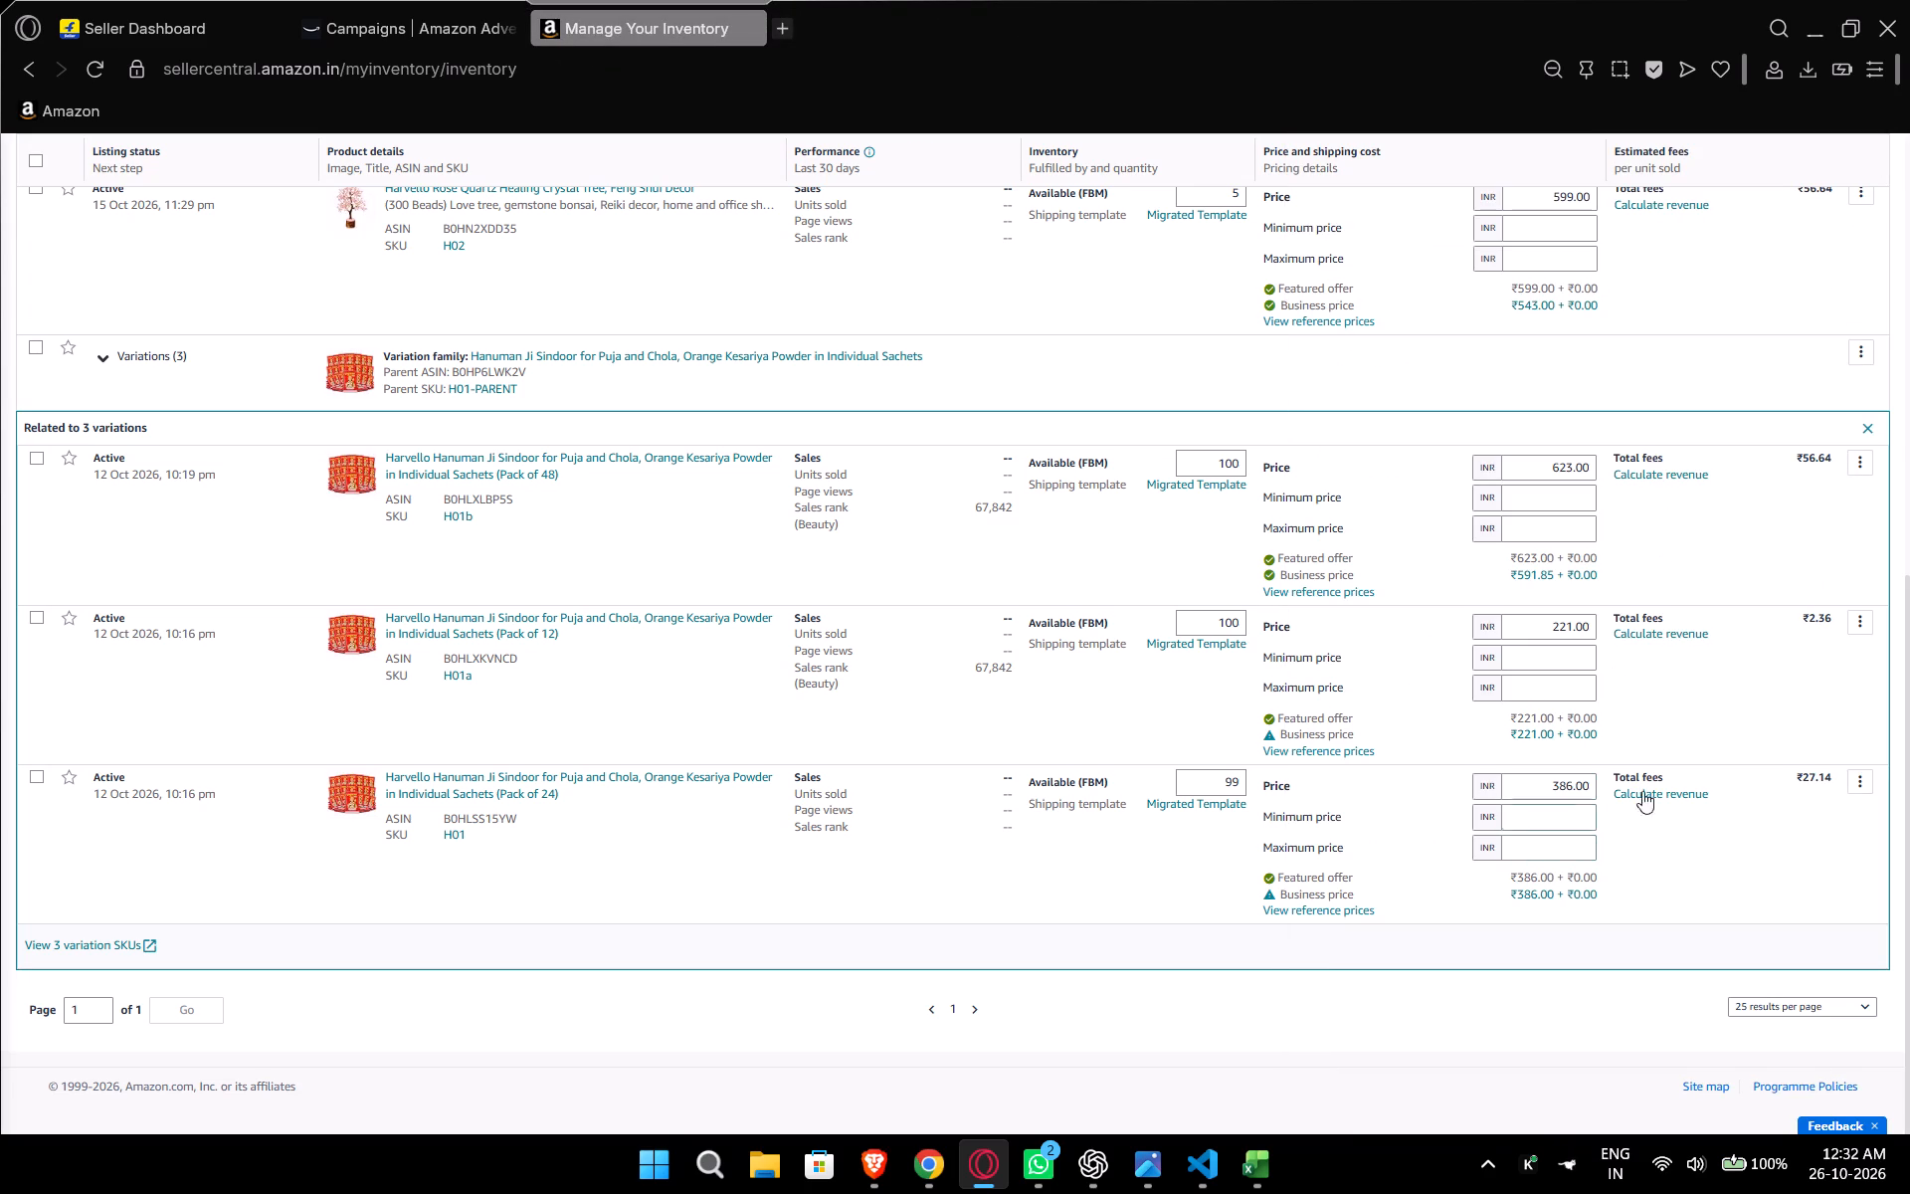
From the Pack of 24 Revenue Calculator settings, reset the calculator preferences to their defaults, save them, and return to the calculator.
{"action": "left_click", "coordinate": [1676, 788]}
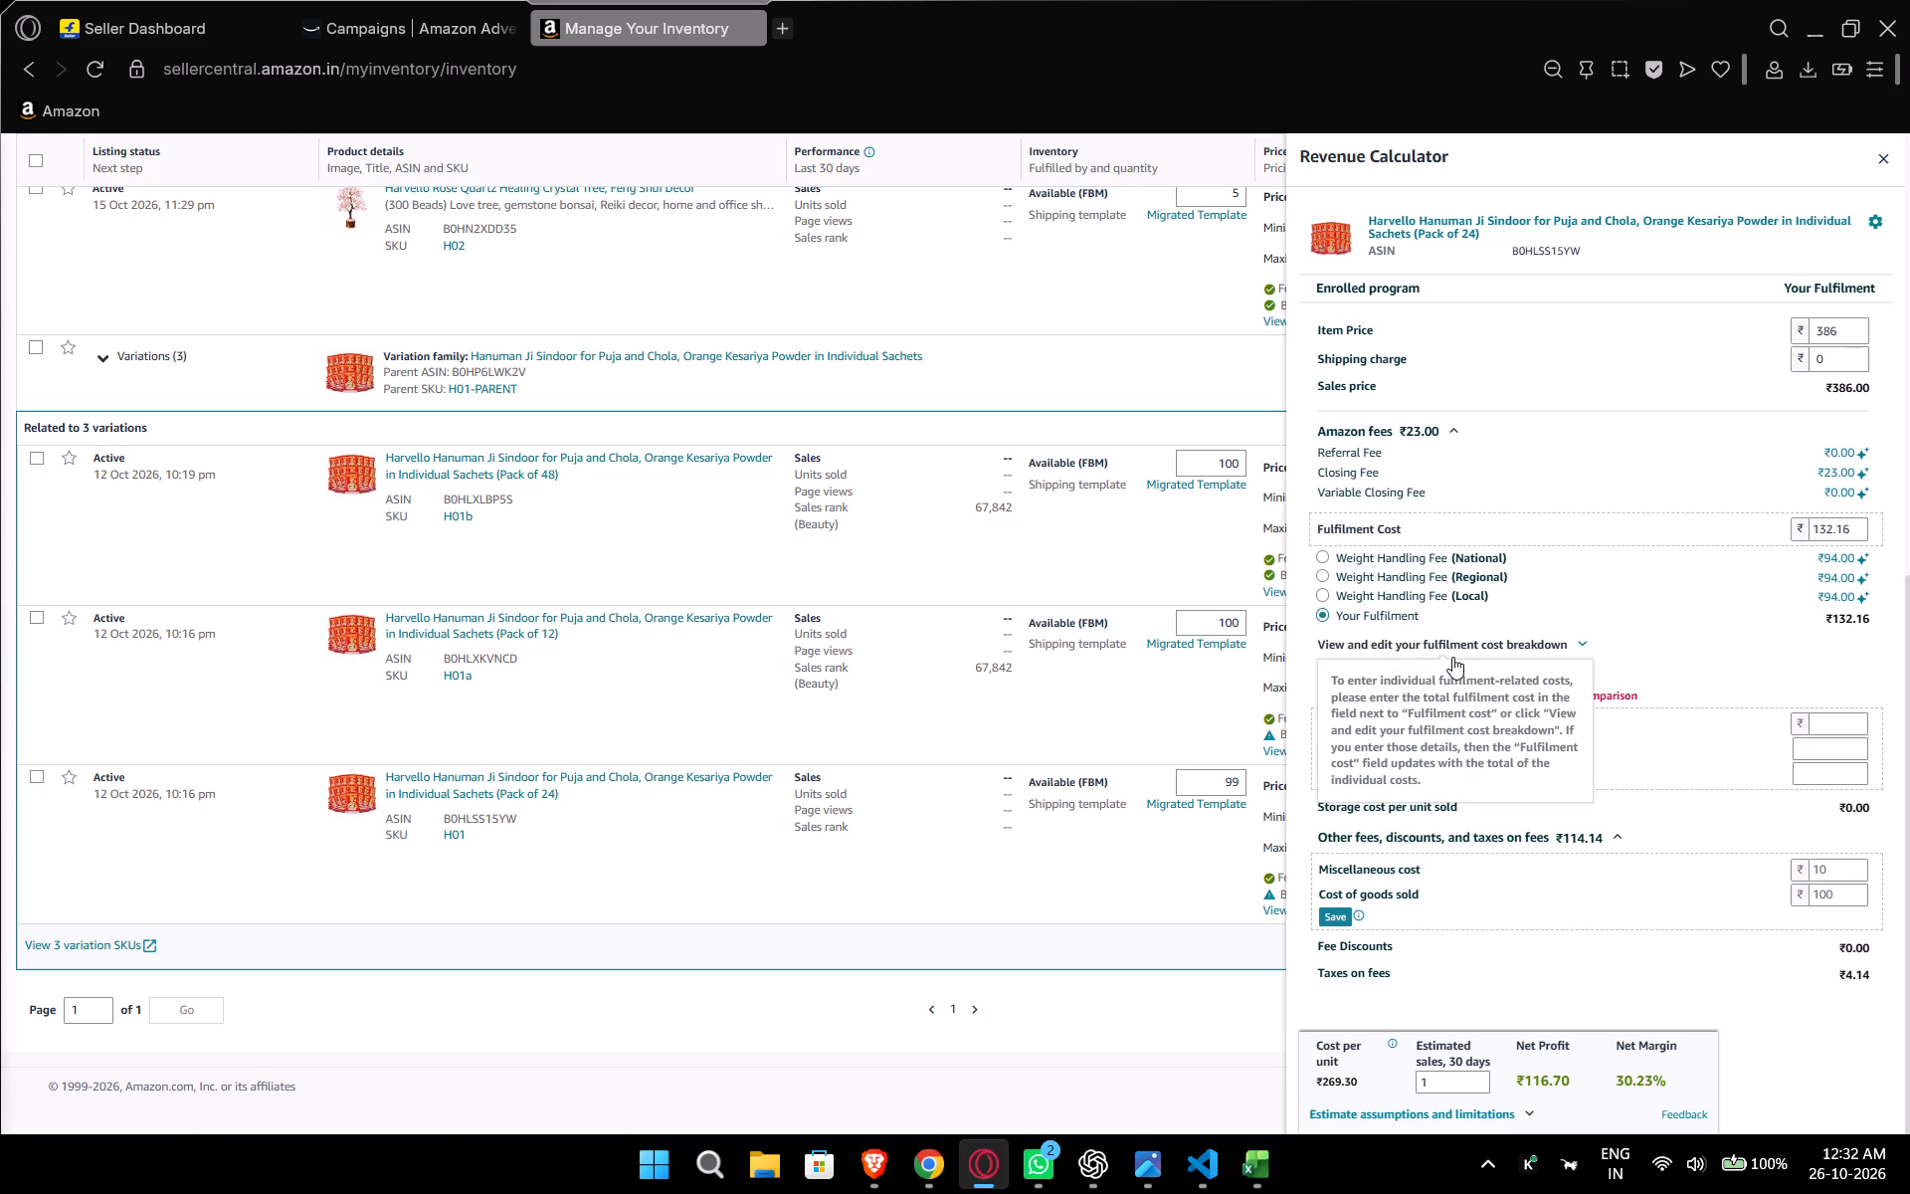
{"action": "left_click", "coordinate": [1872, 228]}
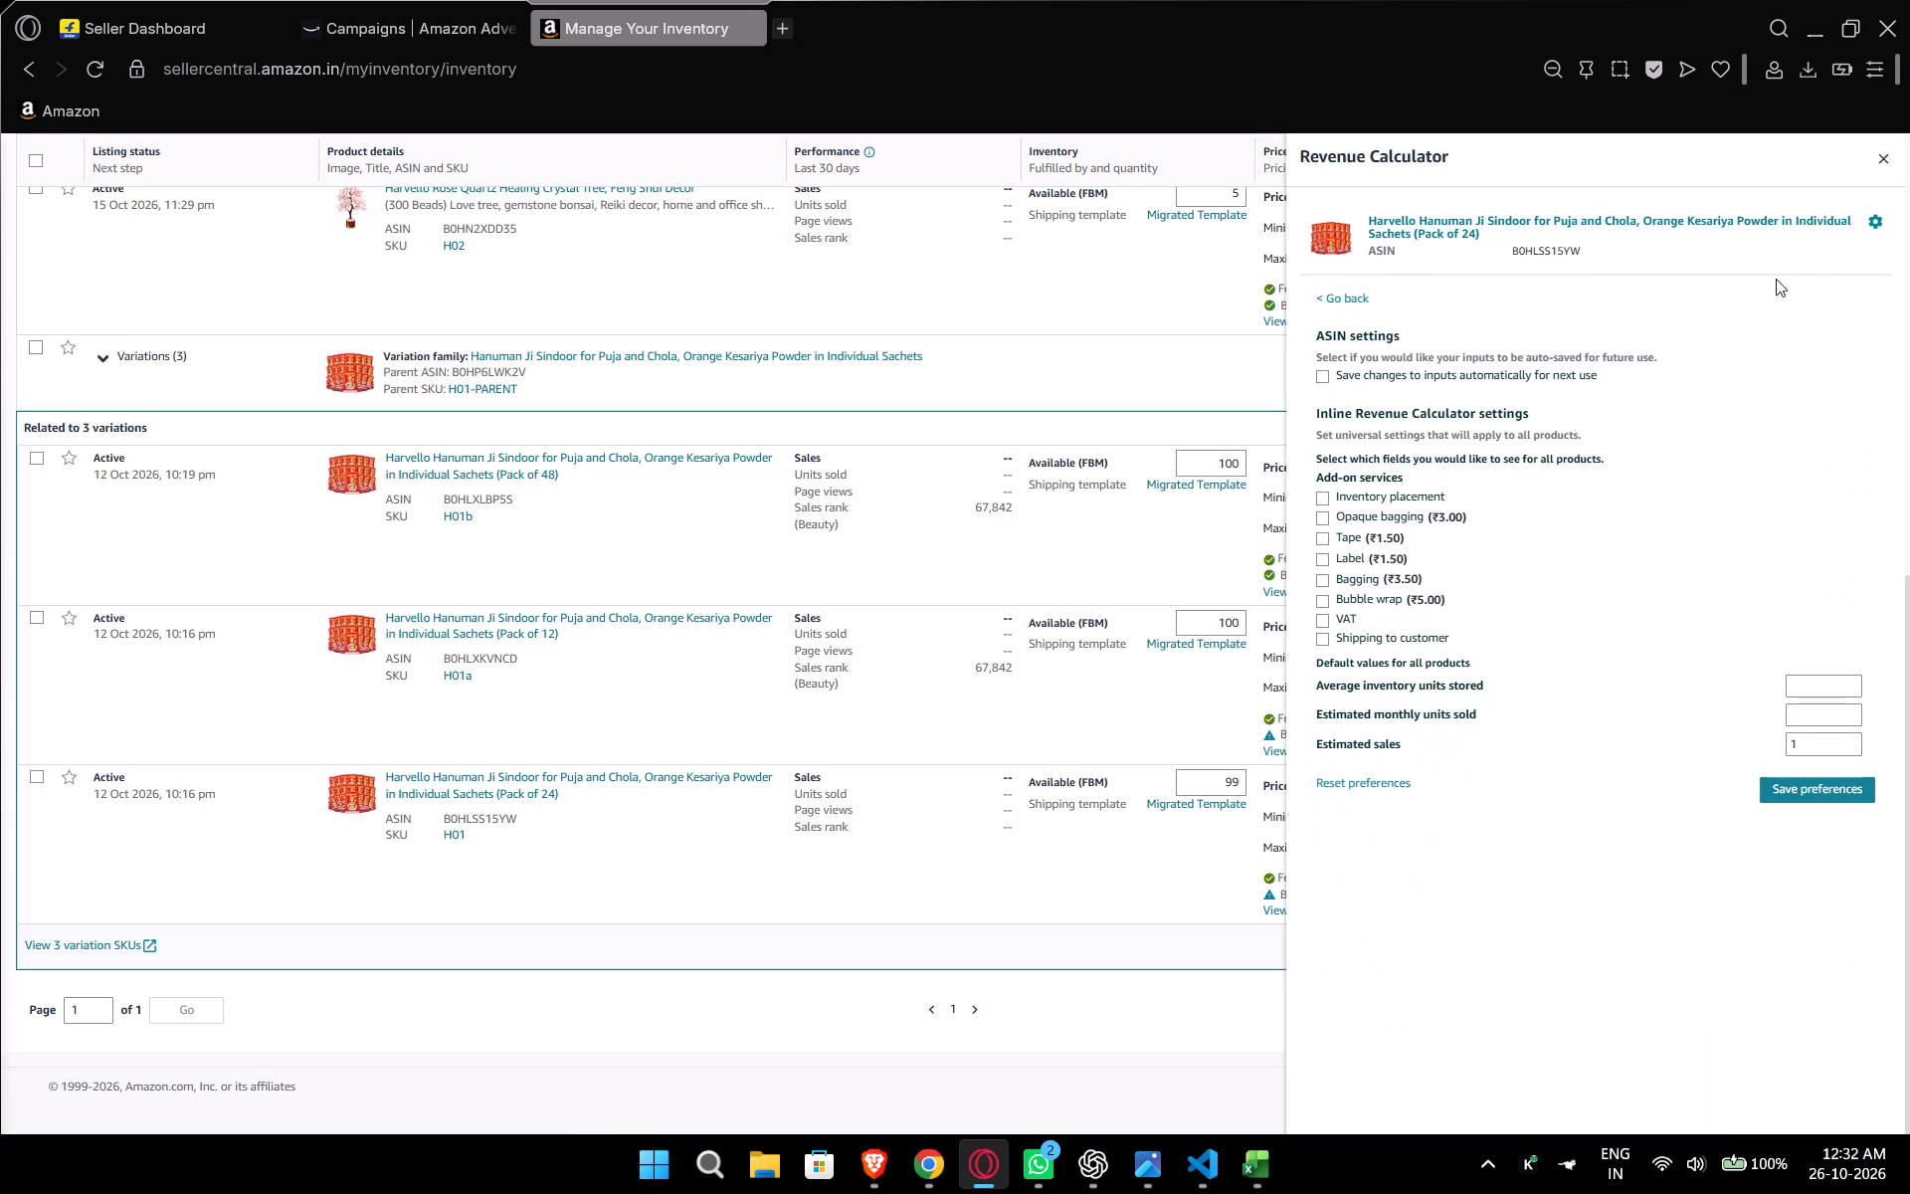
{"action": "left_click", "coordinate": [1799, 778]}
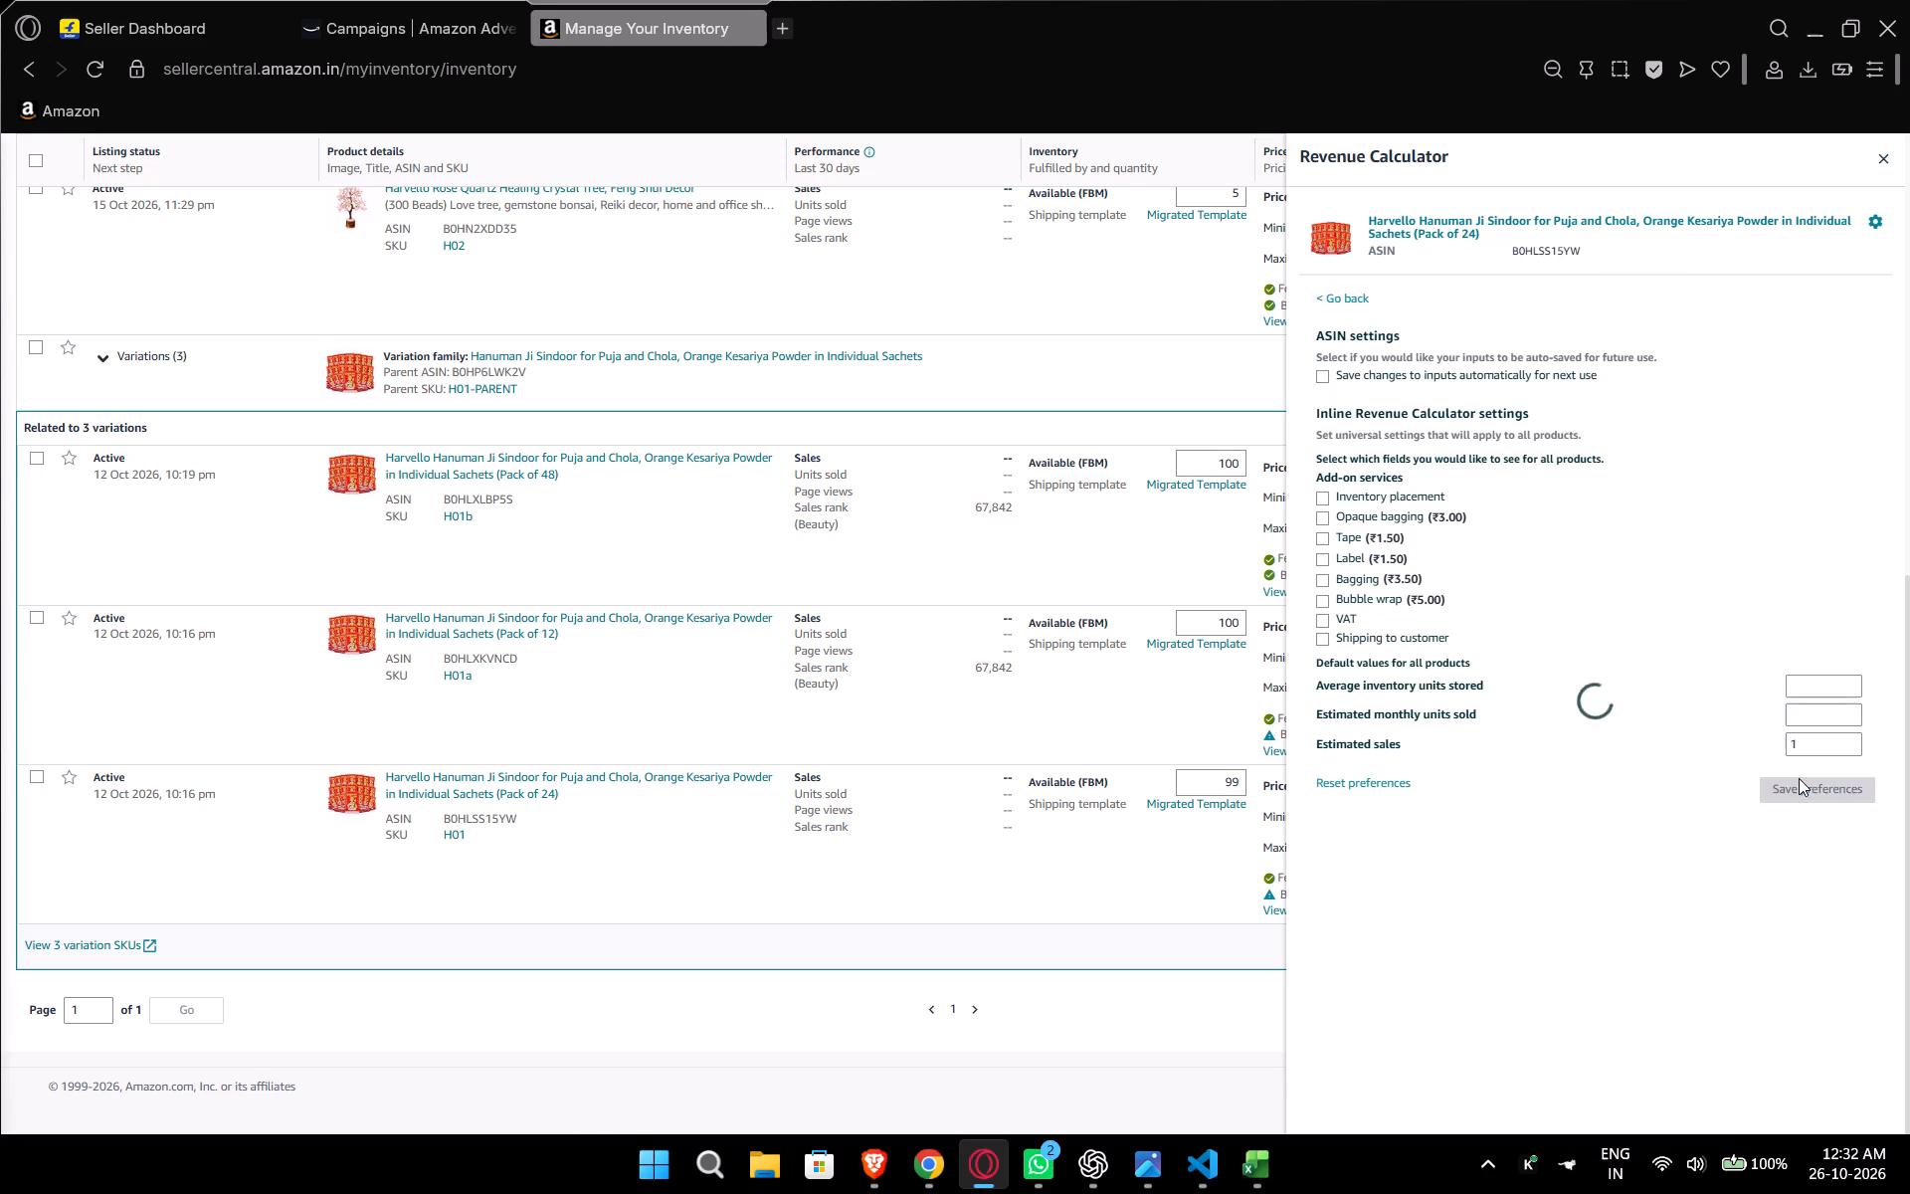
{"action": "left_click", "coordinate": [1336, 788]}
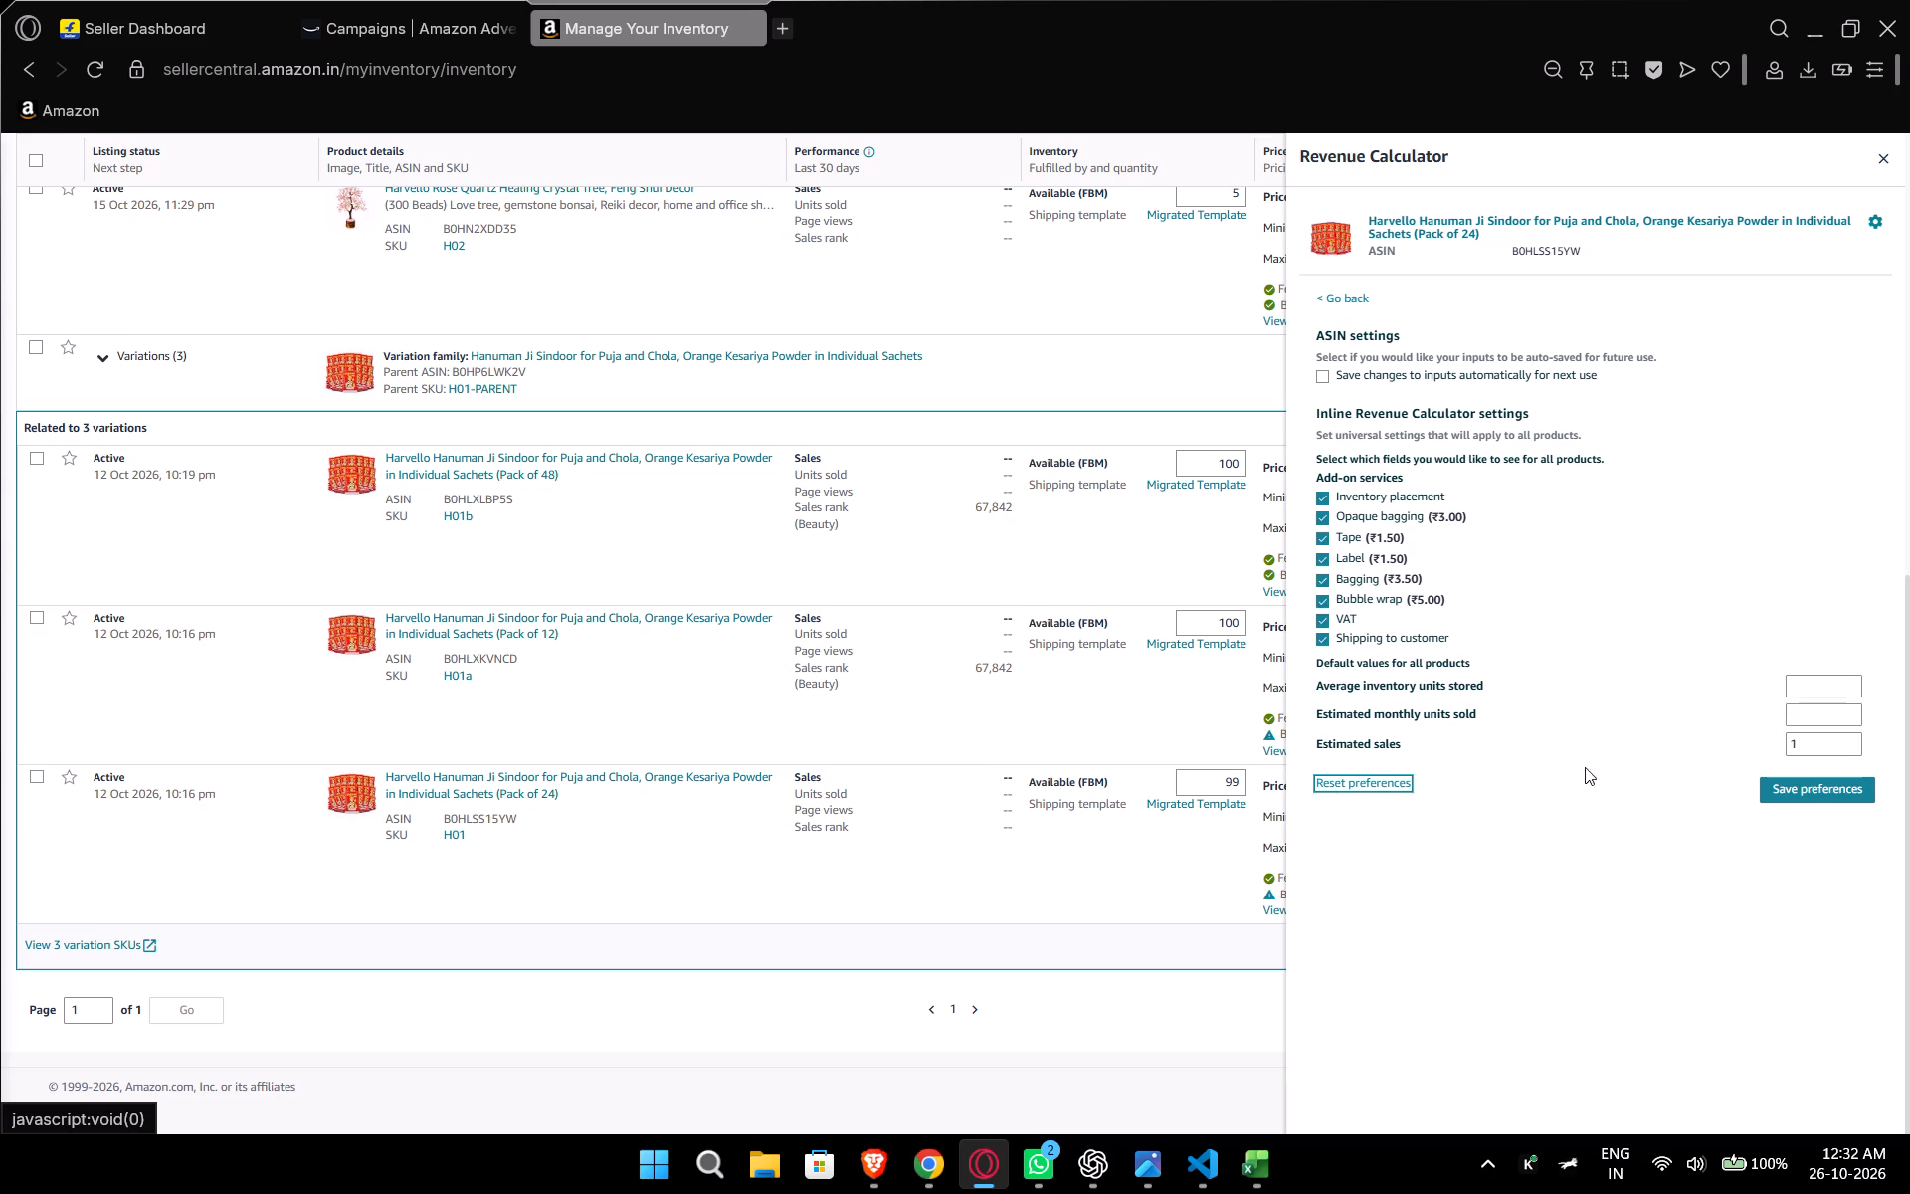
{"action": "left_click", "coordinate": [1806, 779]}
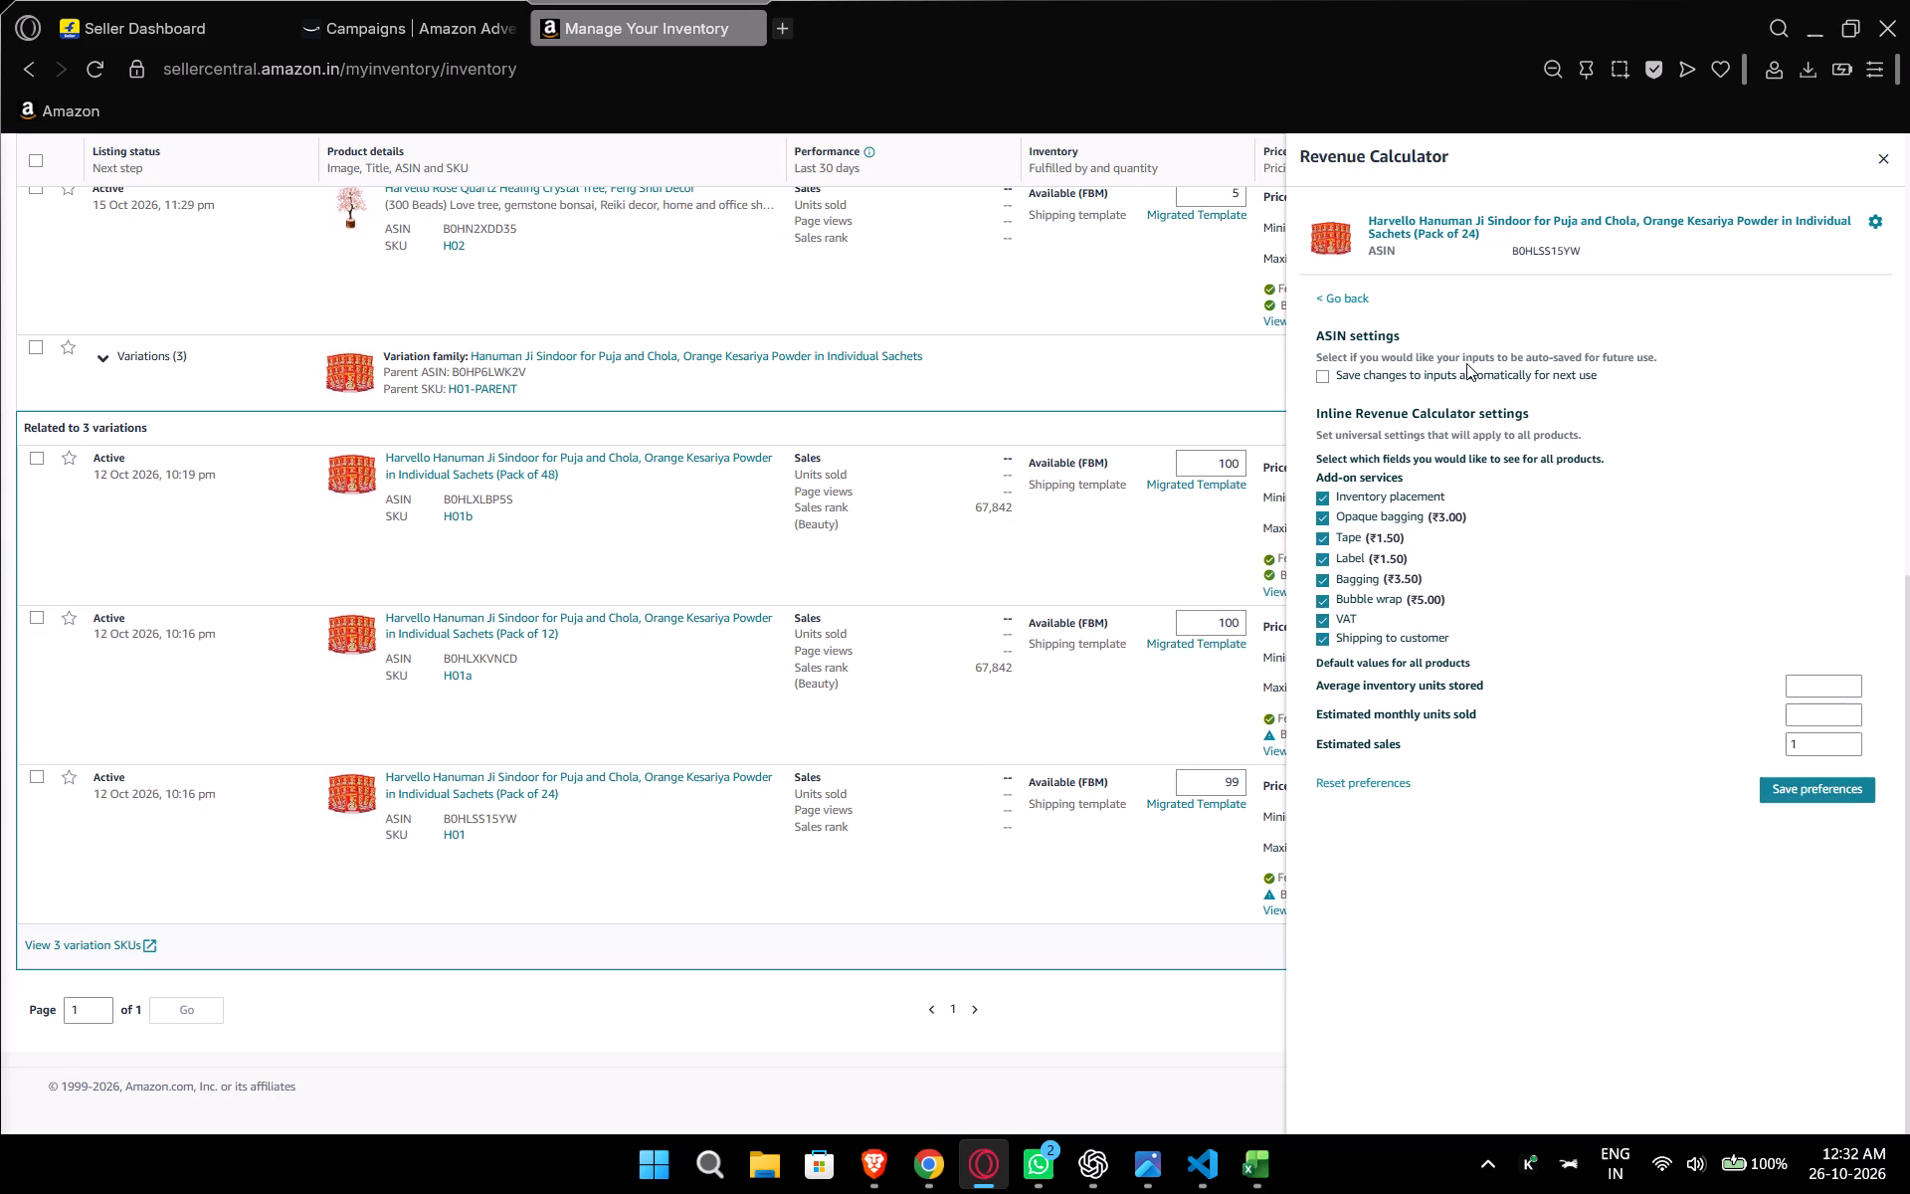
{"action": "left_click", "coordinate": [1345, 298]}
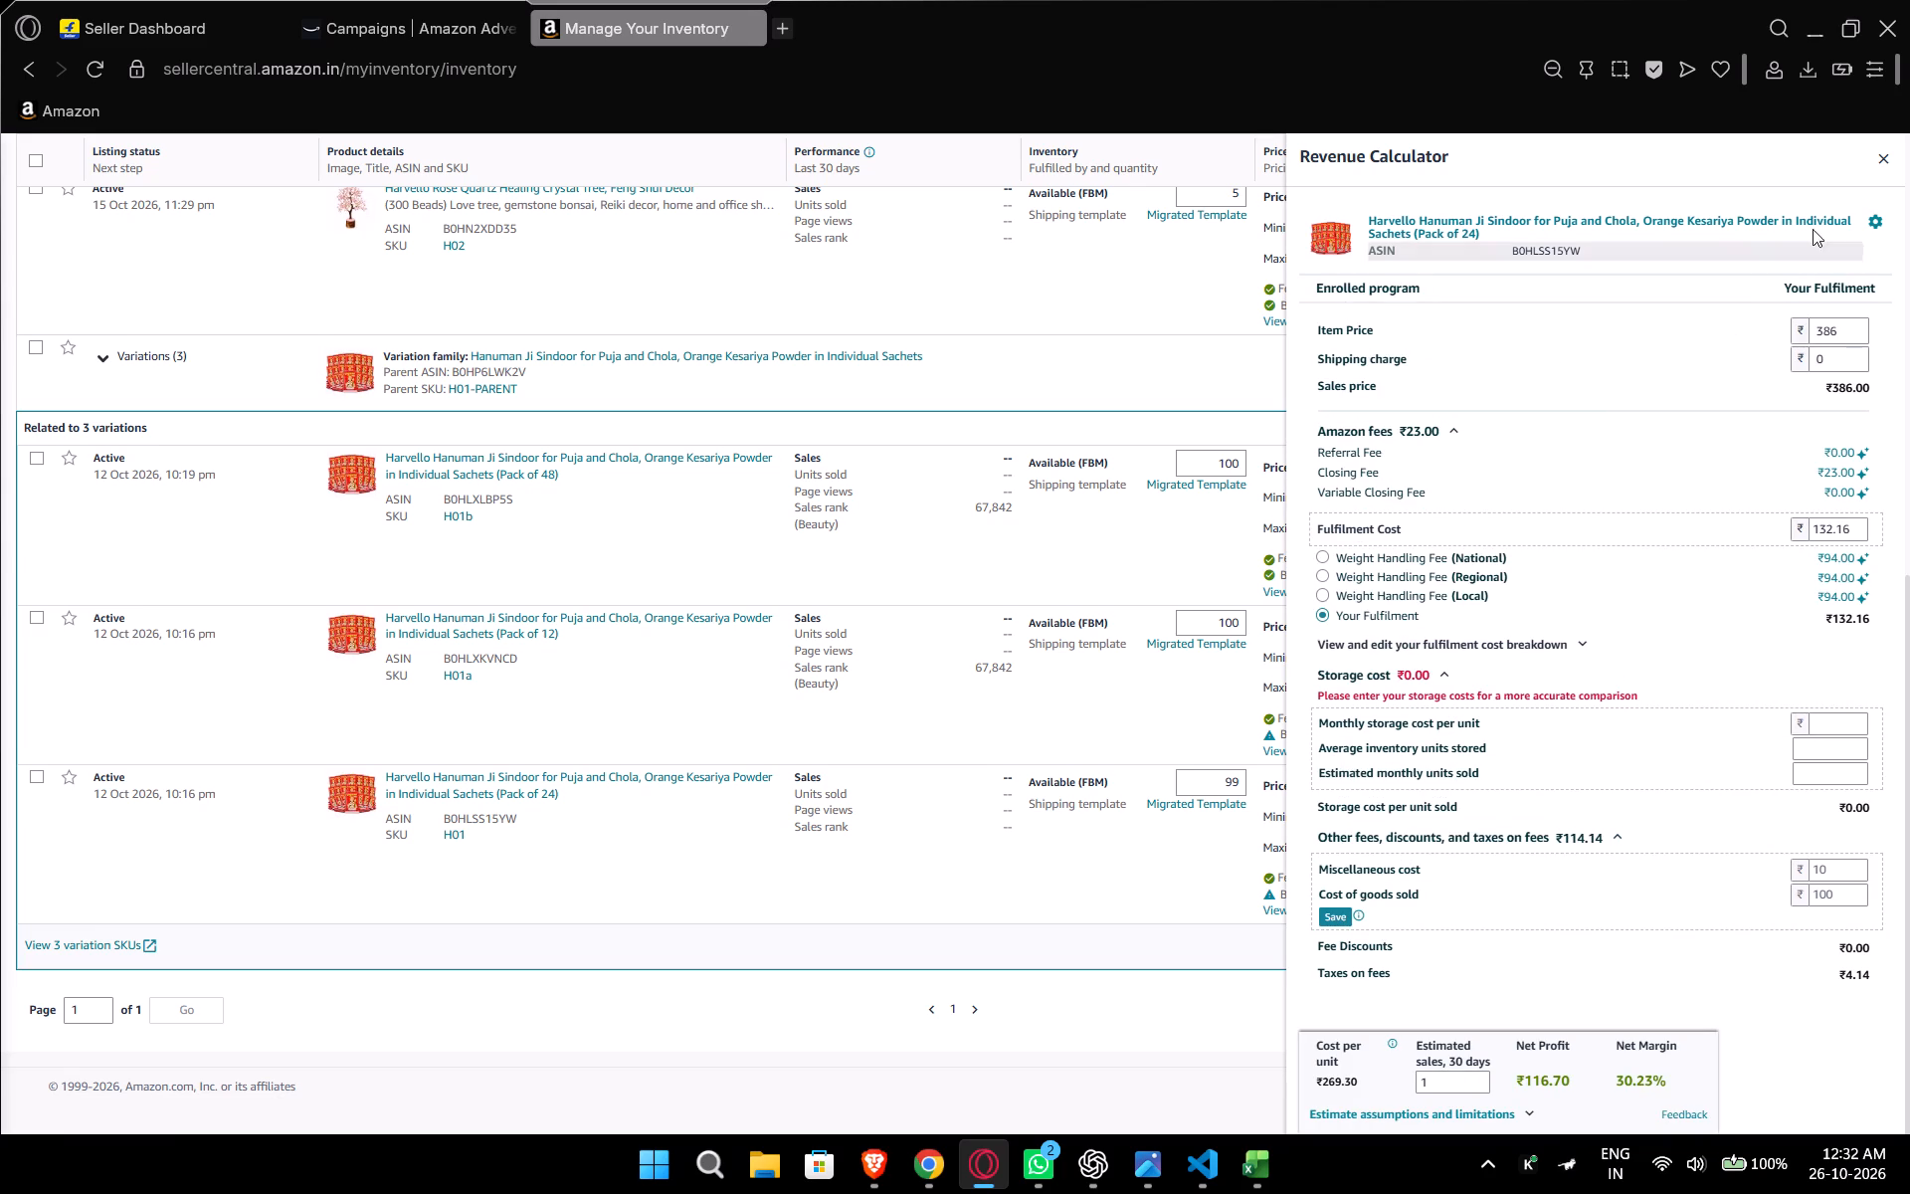
Review the Pack of 24 calculator settings, save the preferences again, and return to the cost breakdown.
{"action": "left_click", "coordinate": [1874, 218]}
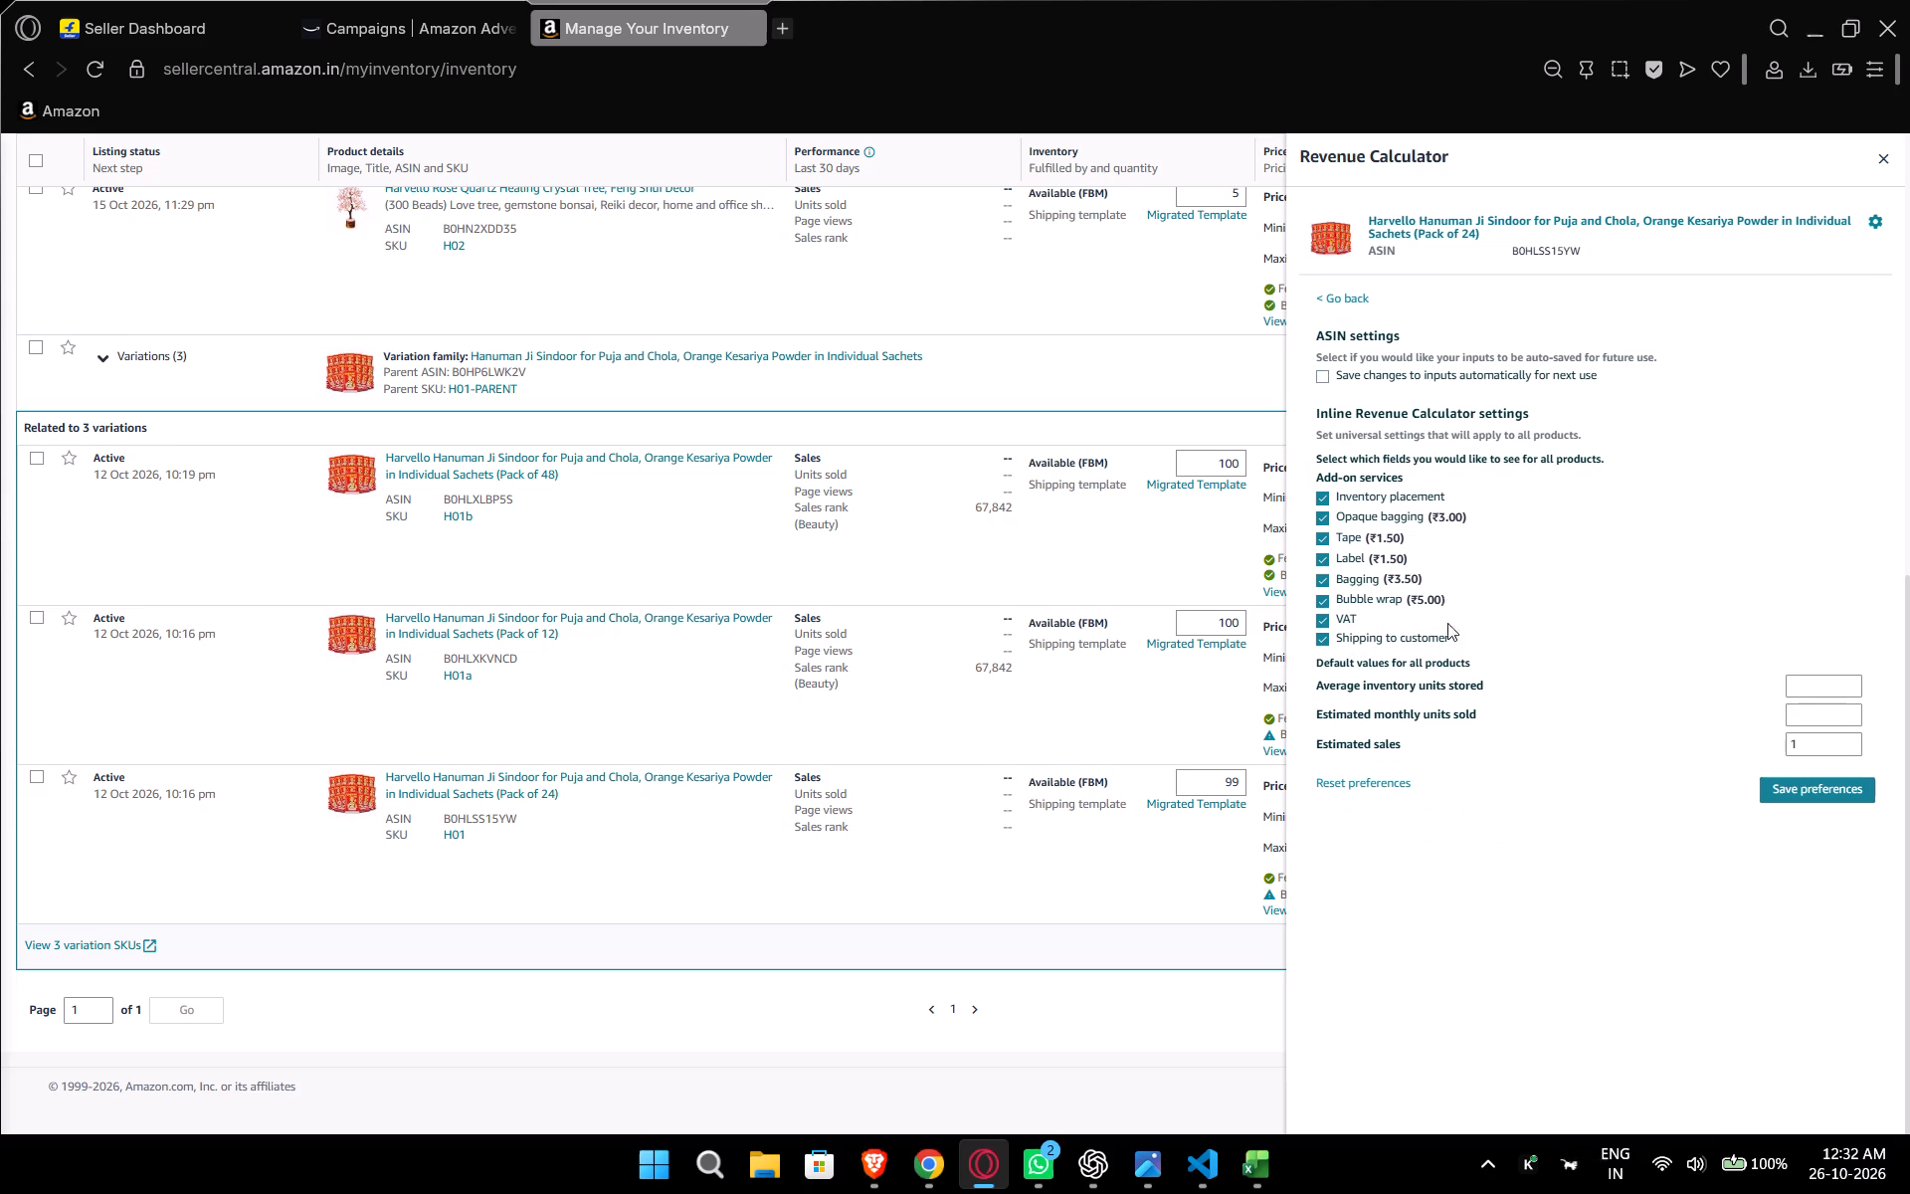
{"action": "left_click", "coordinate": [1823, 789]}
{"action": "left_click", "coordinate": [1349, 295]}
{"action": "scroll", "coordinate": [1517, 576], "scroll_direction": "down", "scroll_amount": 2}
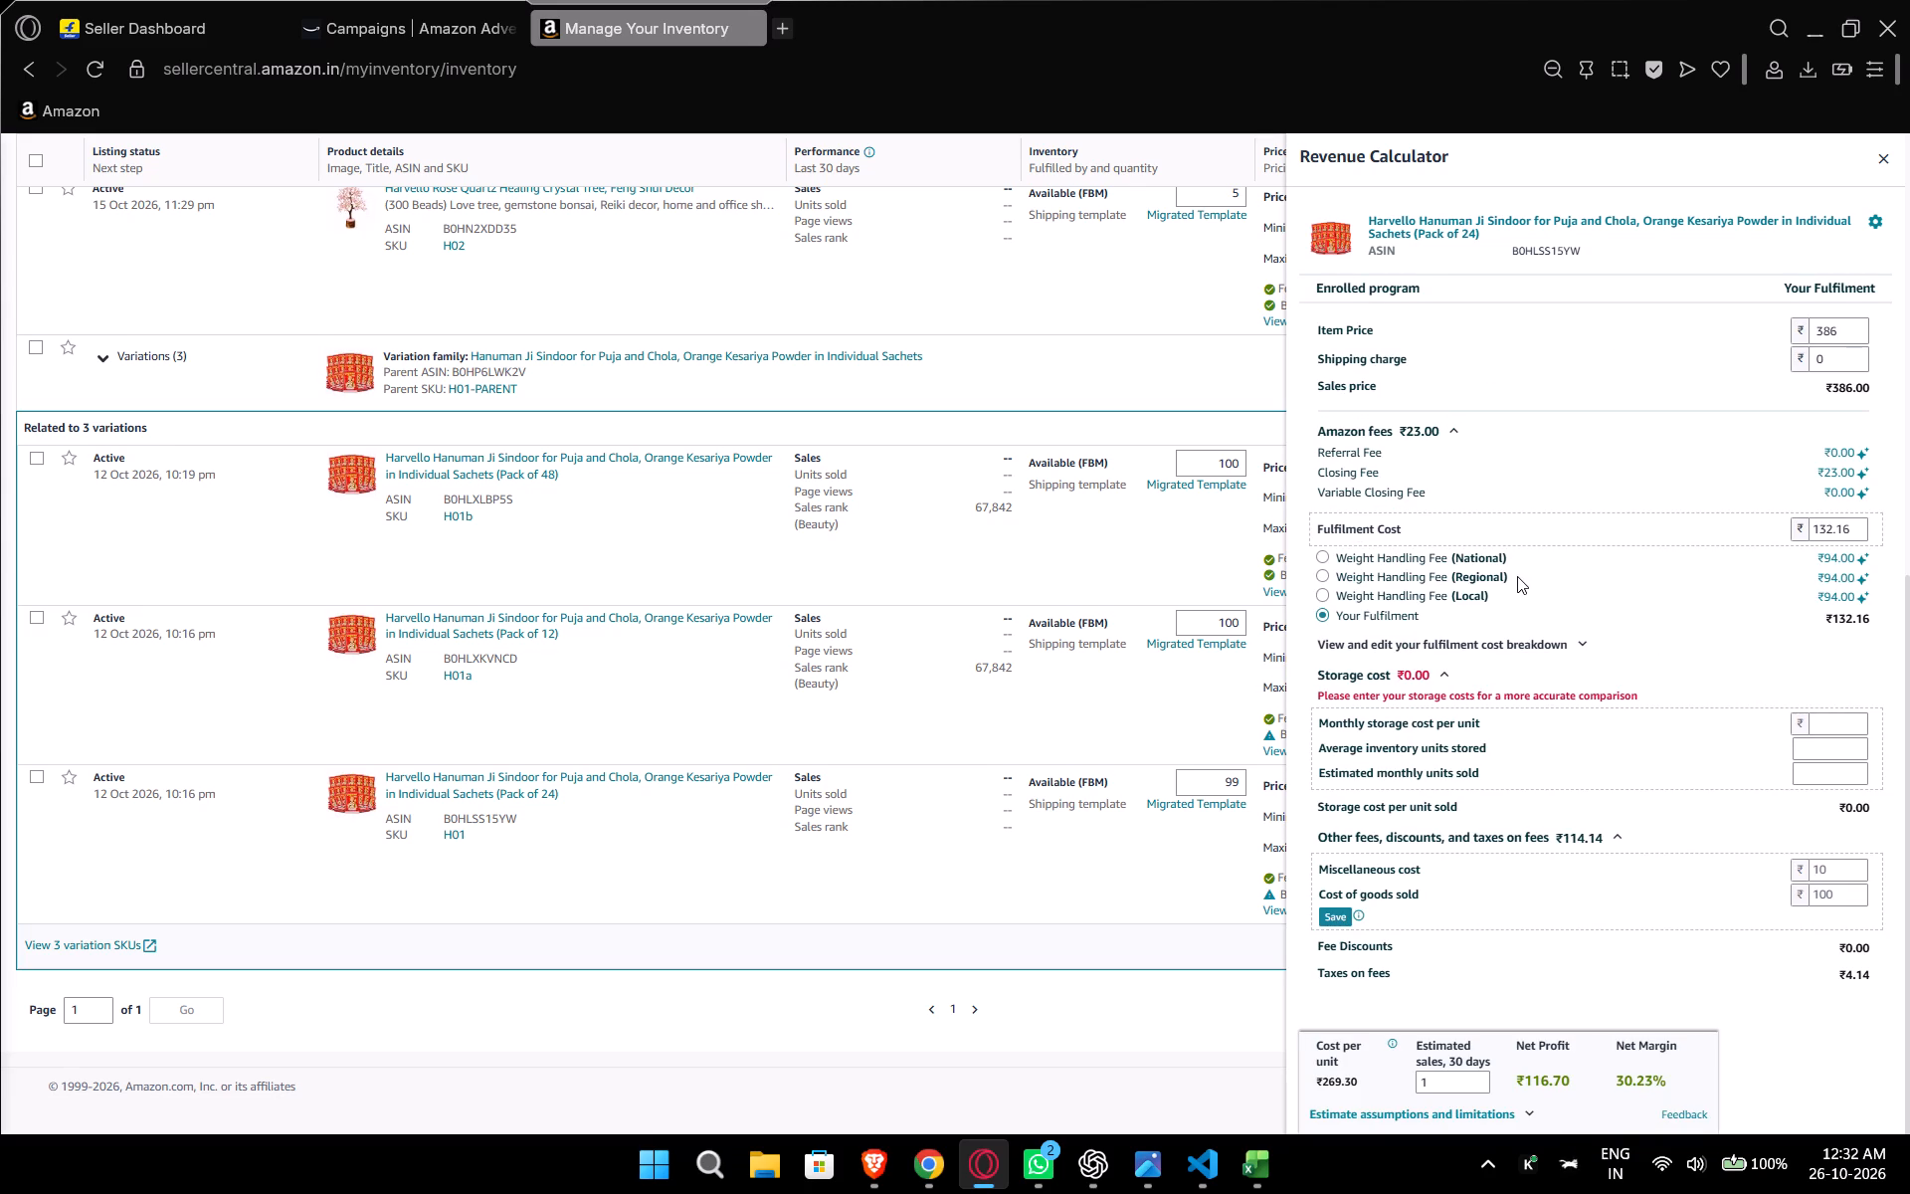
Close the Pack of 24 Revenue Calculator and open the Pack of 48 listing editor to check its package dimensions and weight.
{"action": "left_click", "coordinate": [1875, 156]}
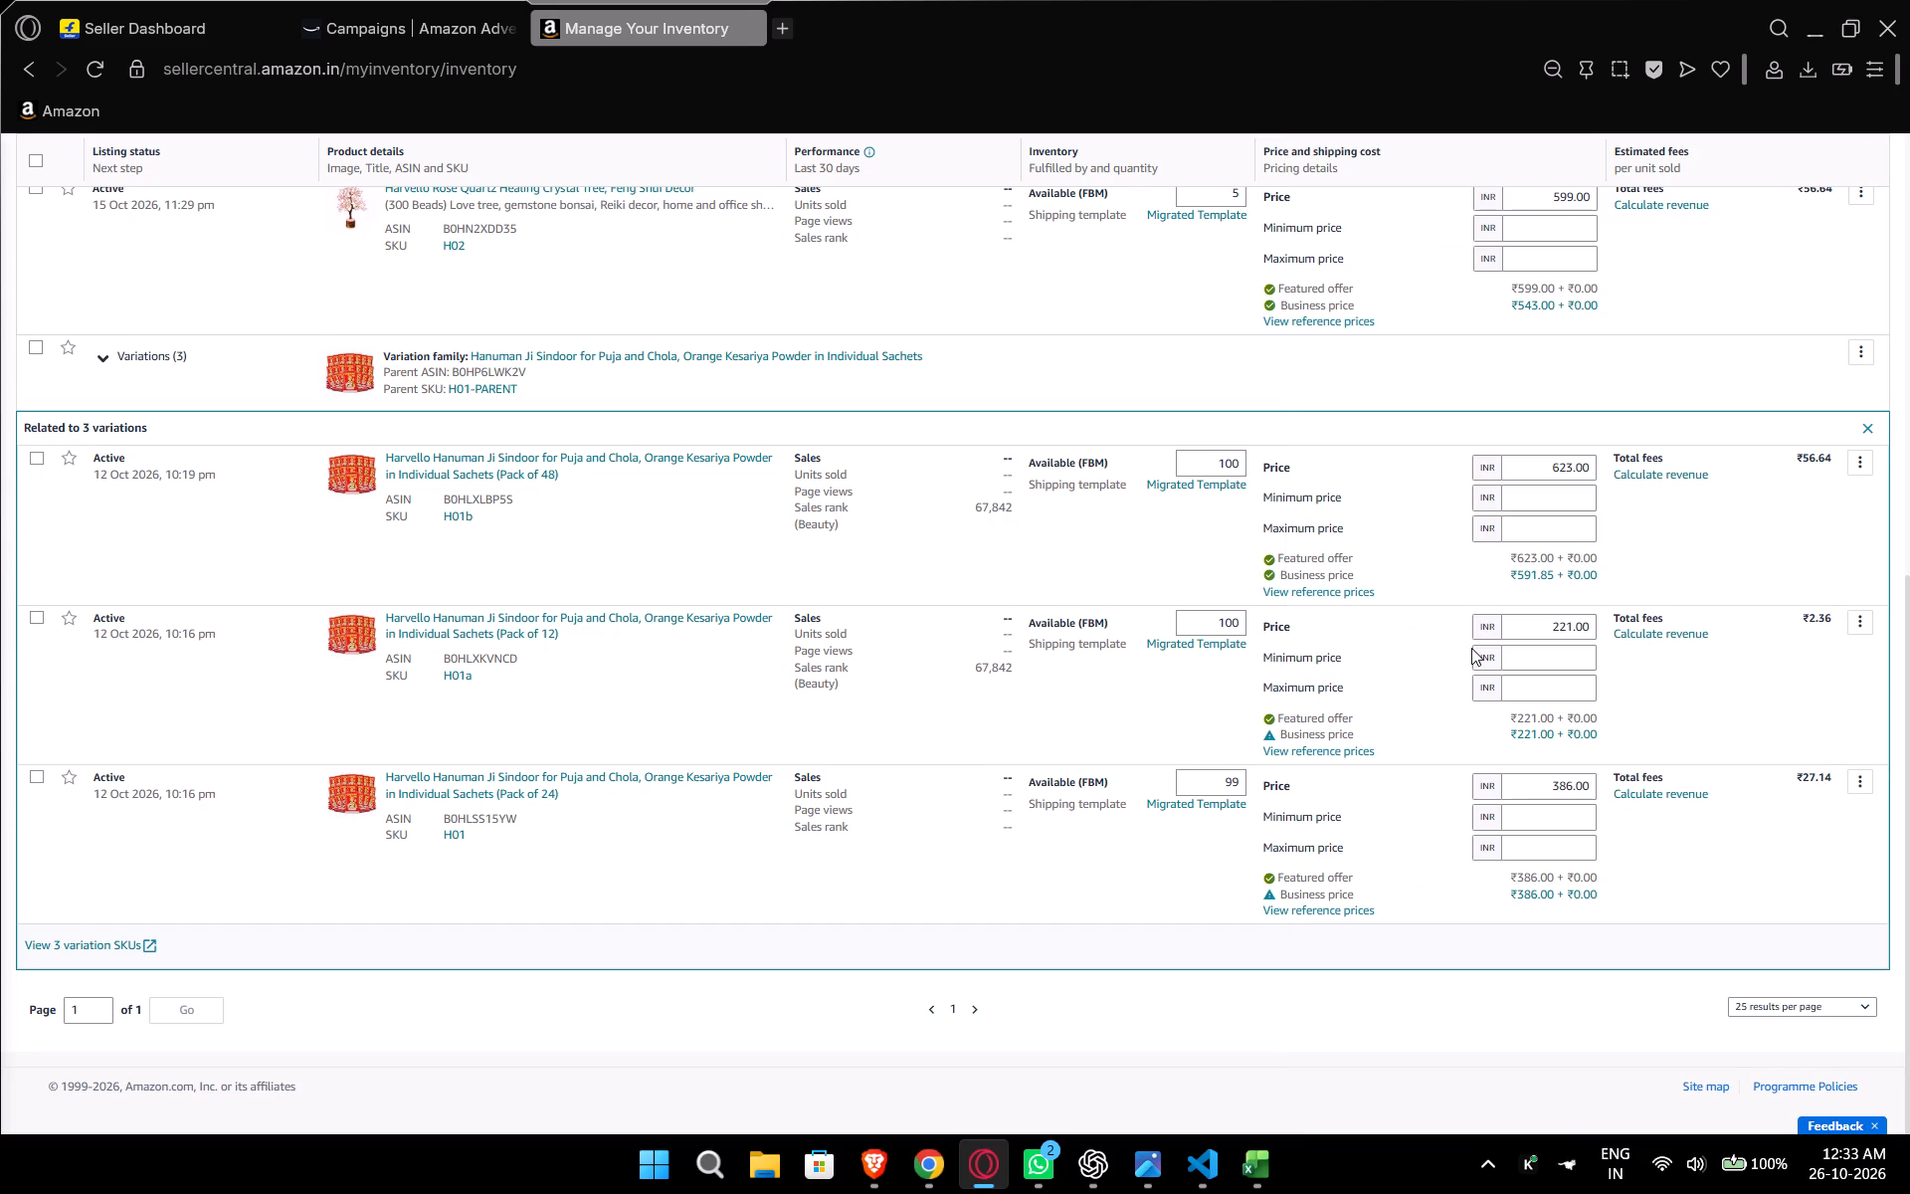
{"action": "left_click", "coordinate": [1854, 466]}
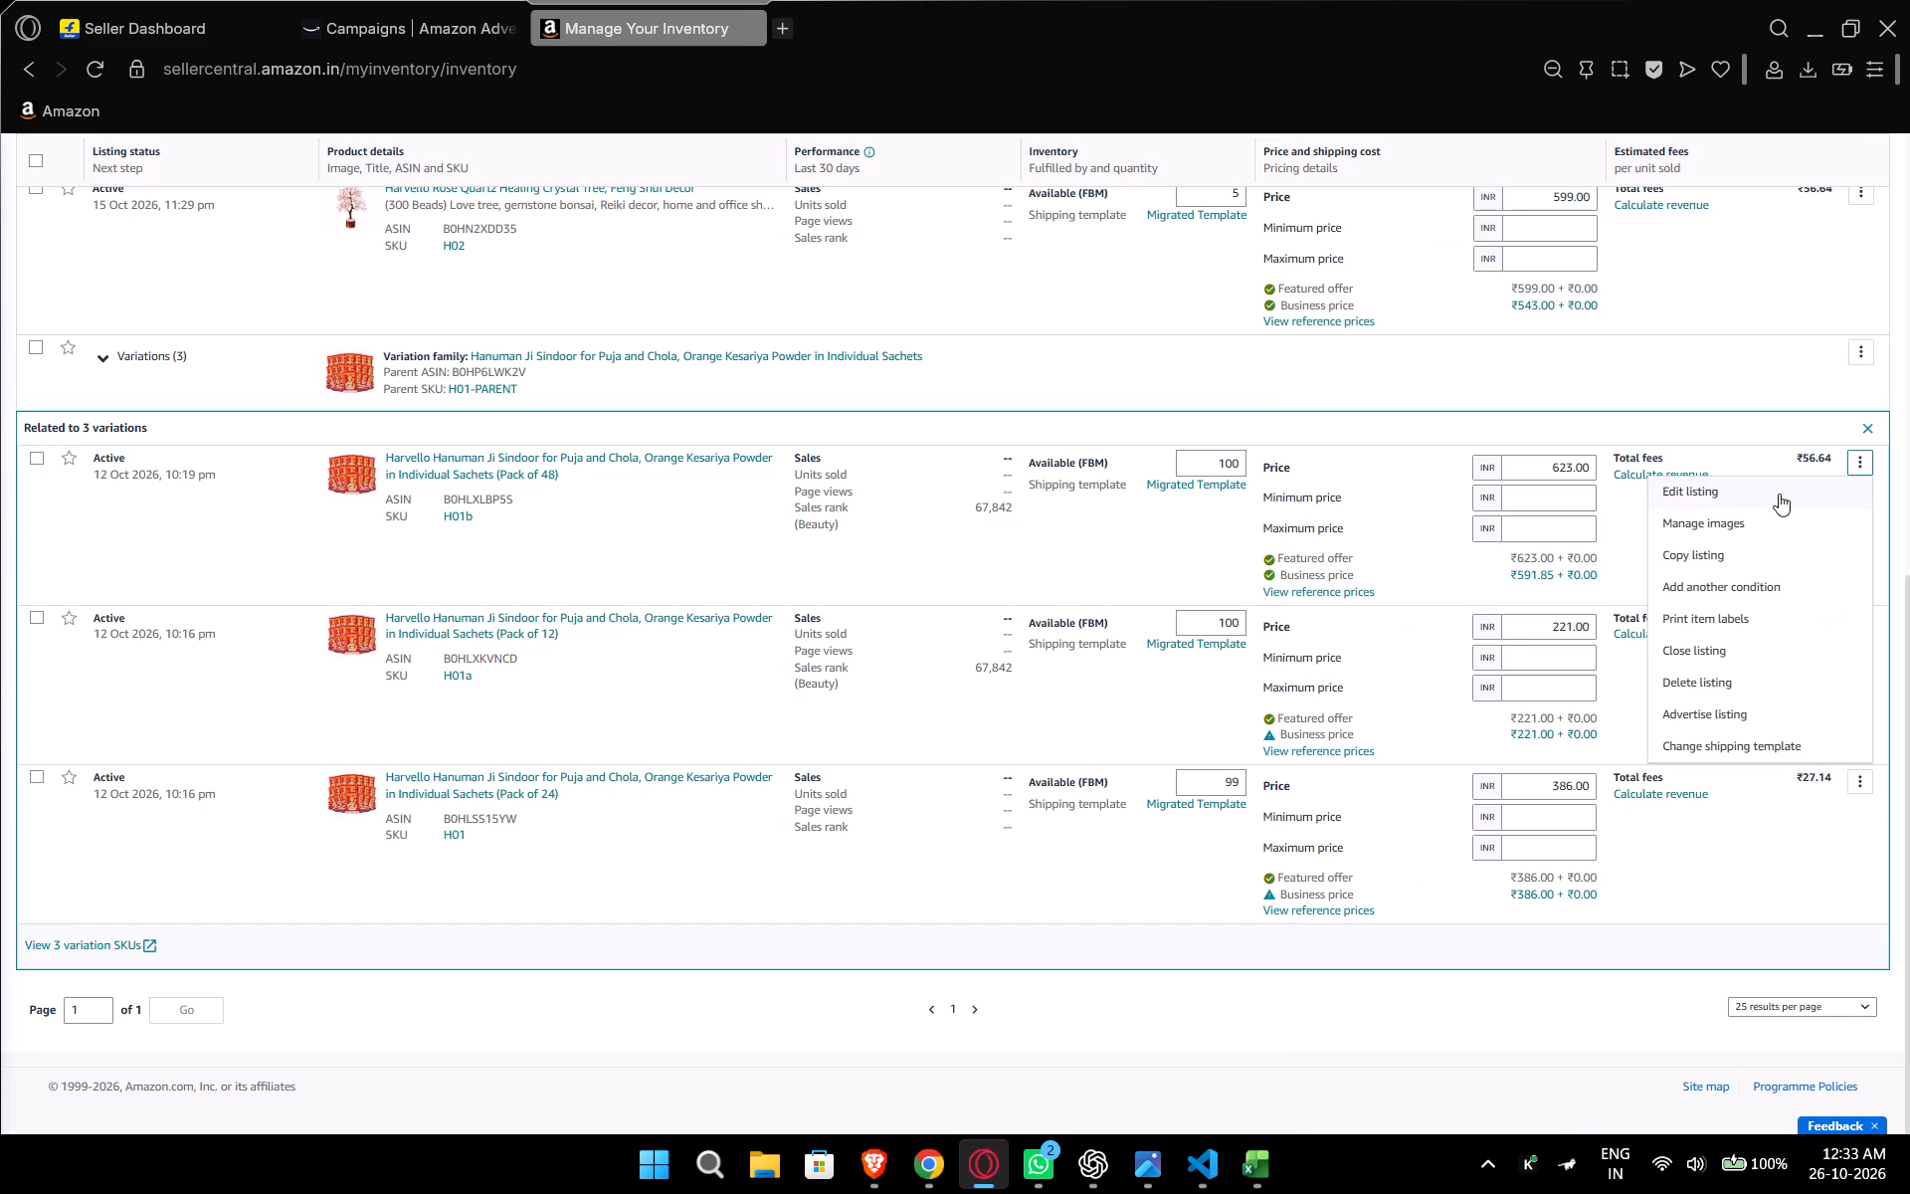
{"action": "left_click", "coordinate": [1779, 494]}
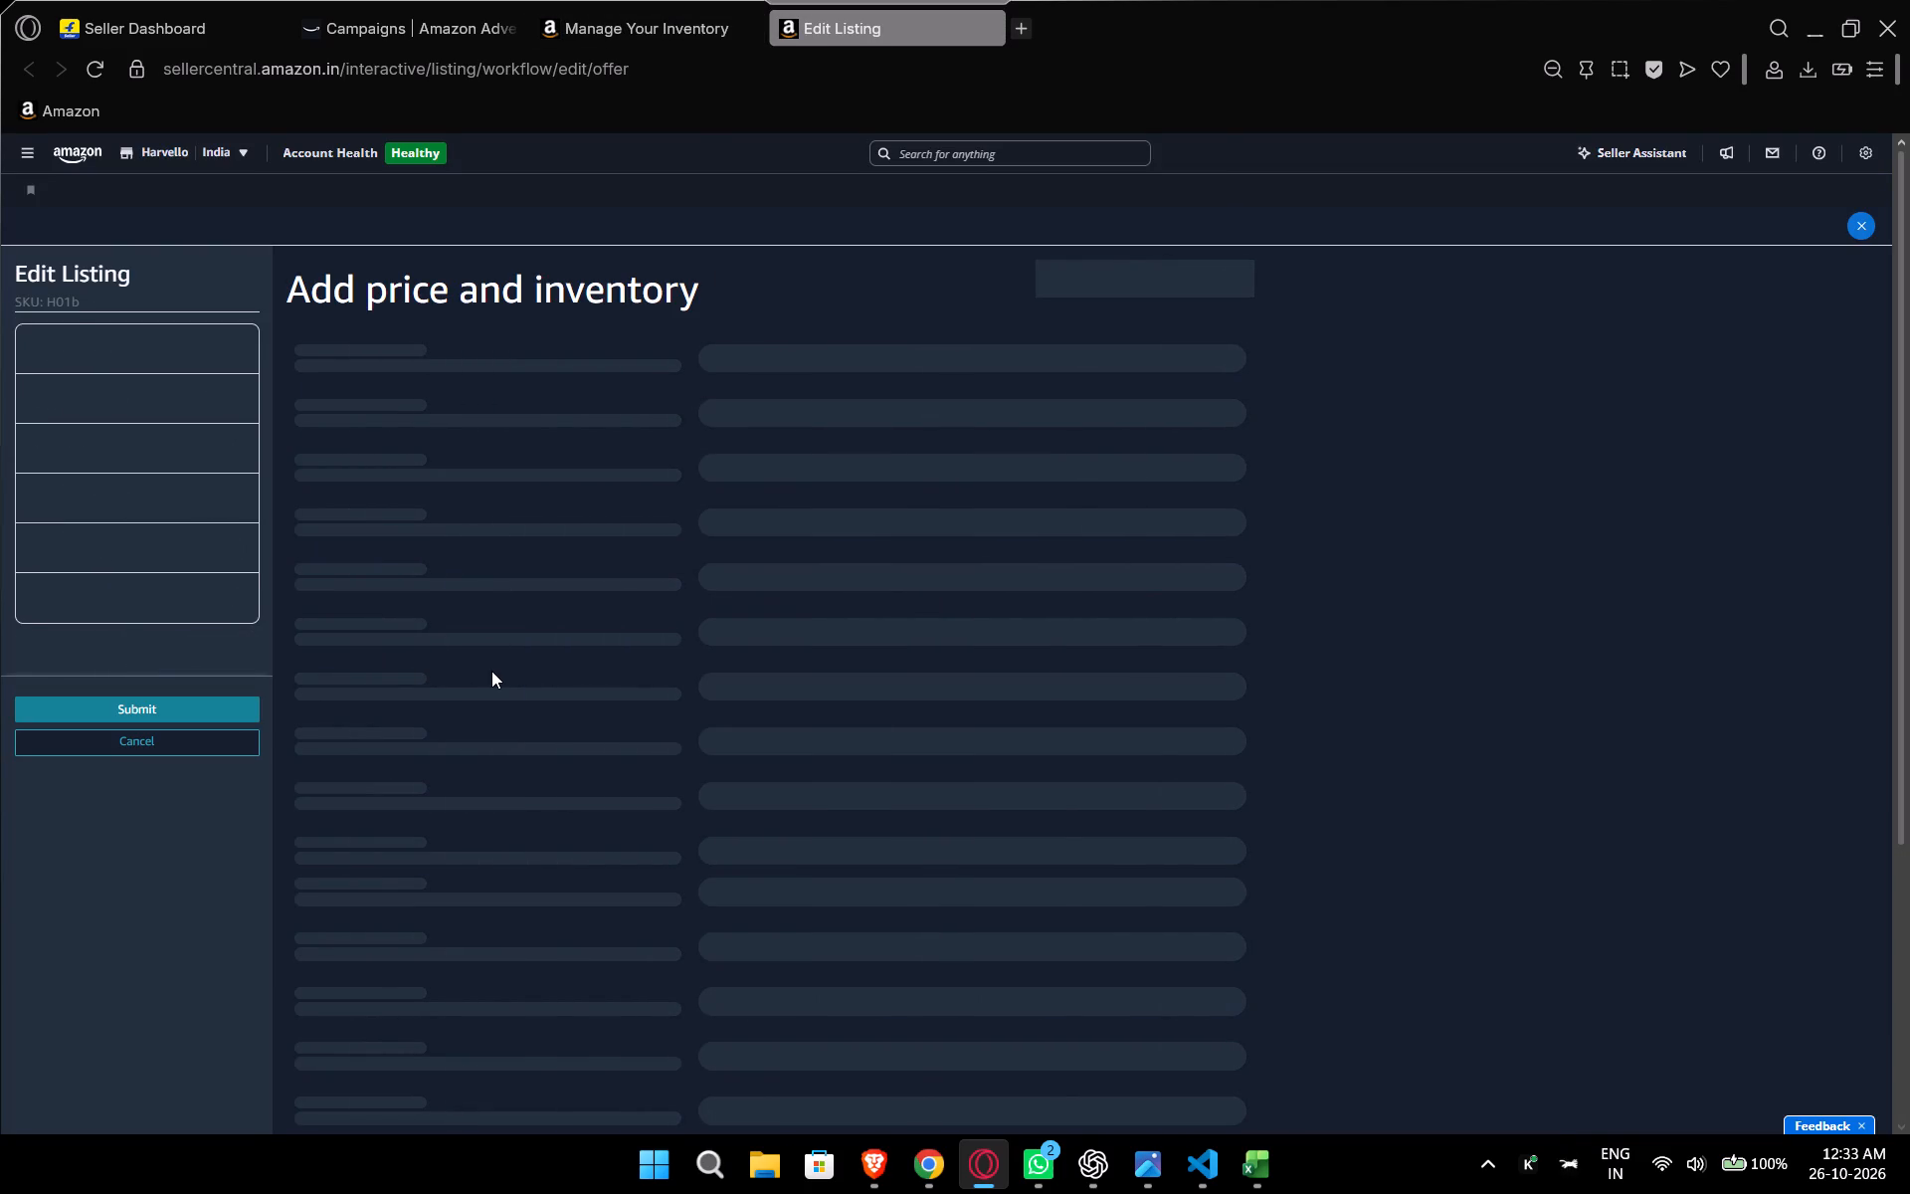
{"action": "scroll", "coordinate": [491, 671], "scroll_direction": "down", "scroll_amount": 18}
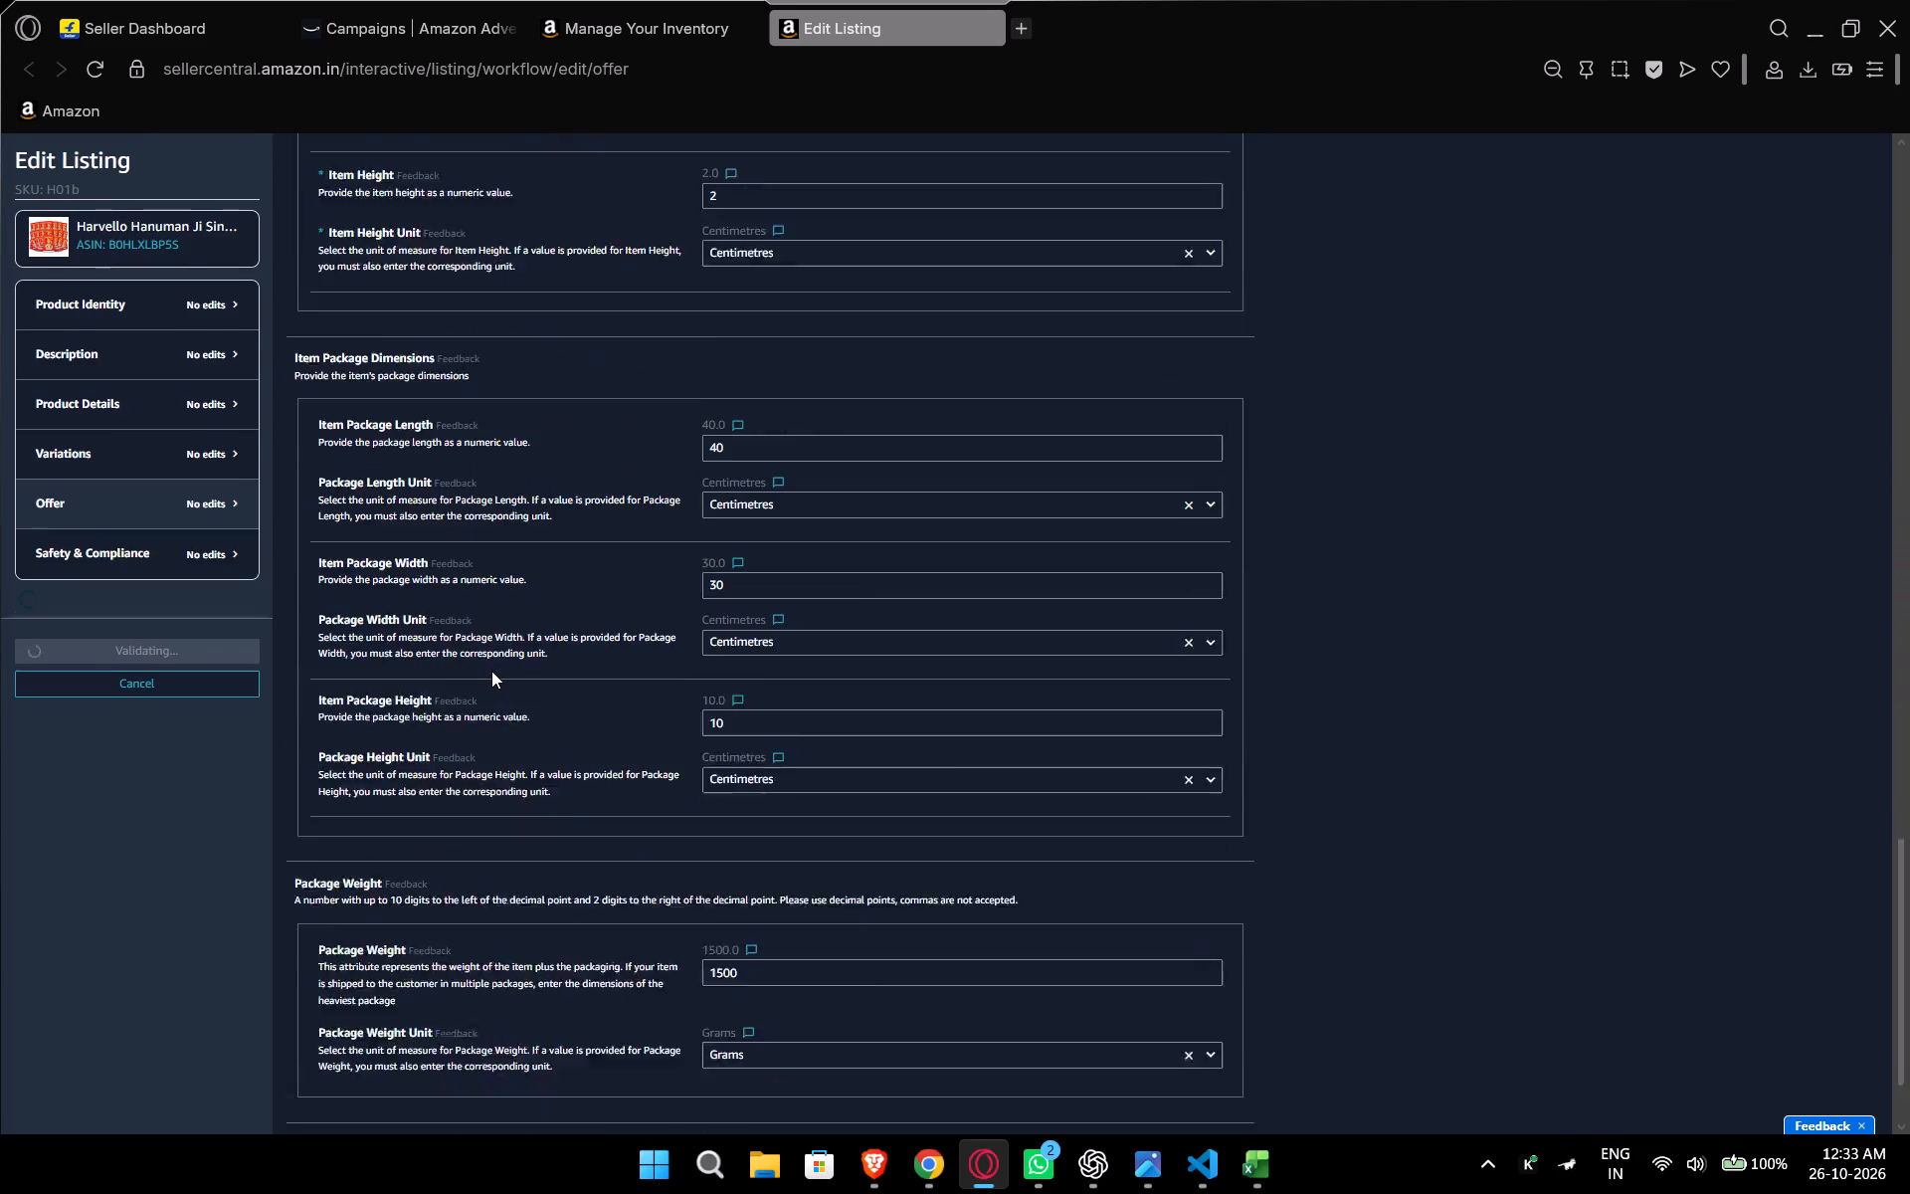
{"action": "scroll", "coordinate": [491, 671], "scroll_direction": "up", "scroll_amount": 2}
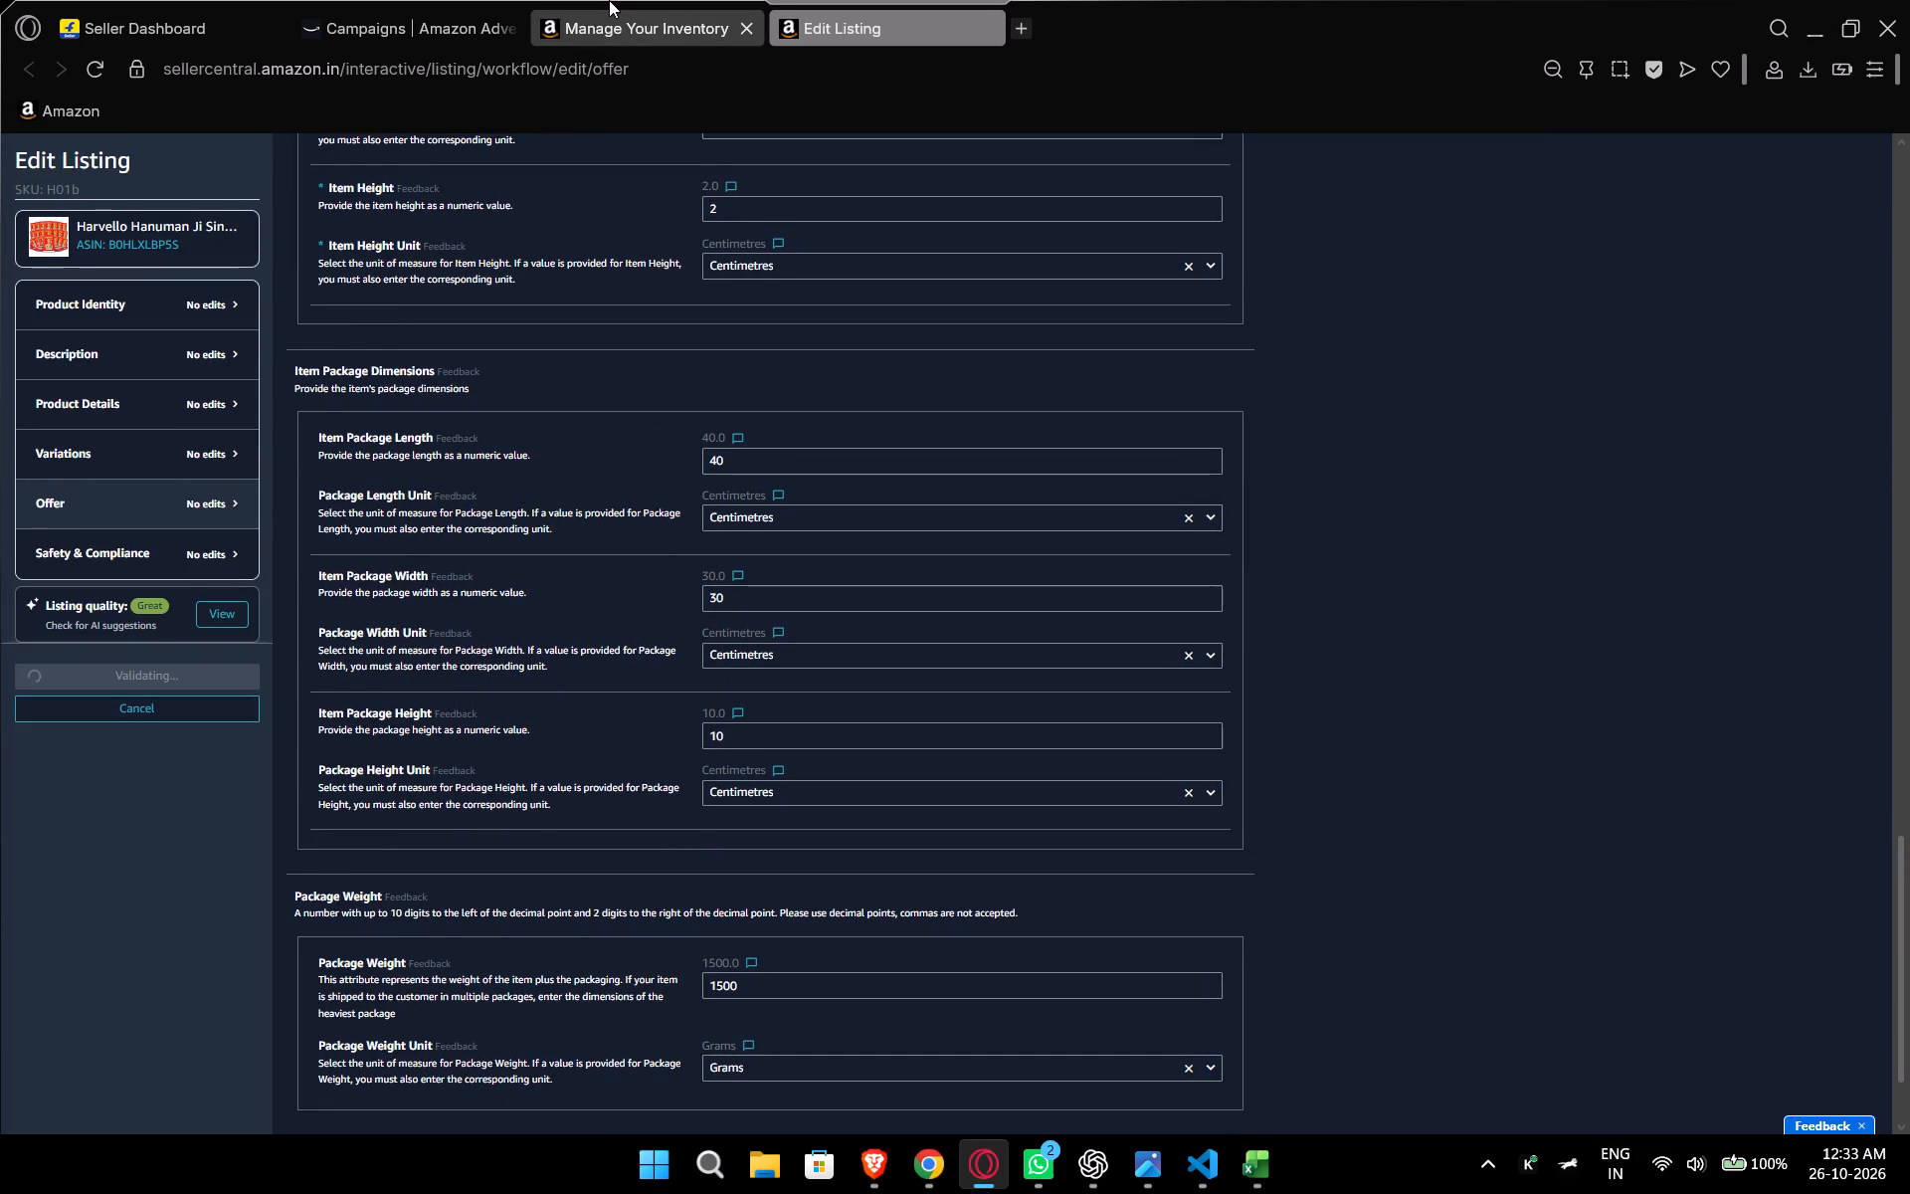
In the Excel Easy Ship fee calculator, set the height to 10 cm and scale weight to 1500 g, and return to the browser.
{"action": "key", "text": "alt+Tab"}
{"action": "left_click", "coordinate": [964, 472]}
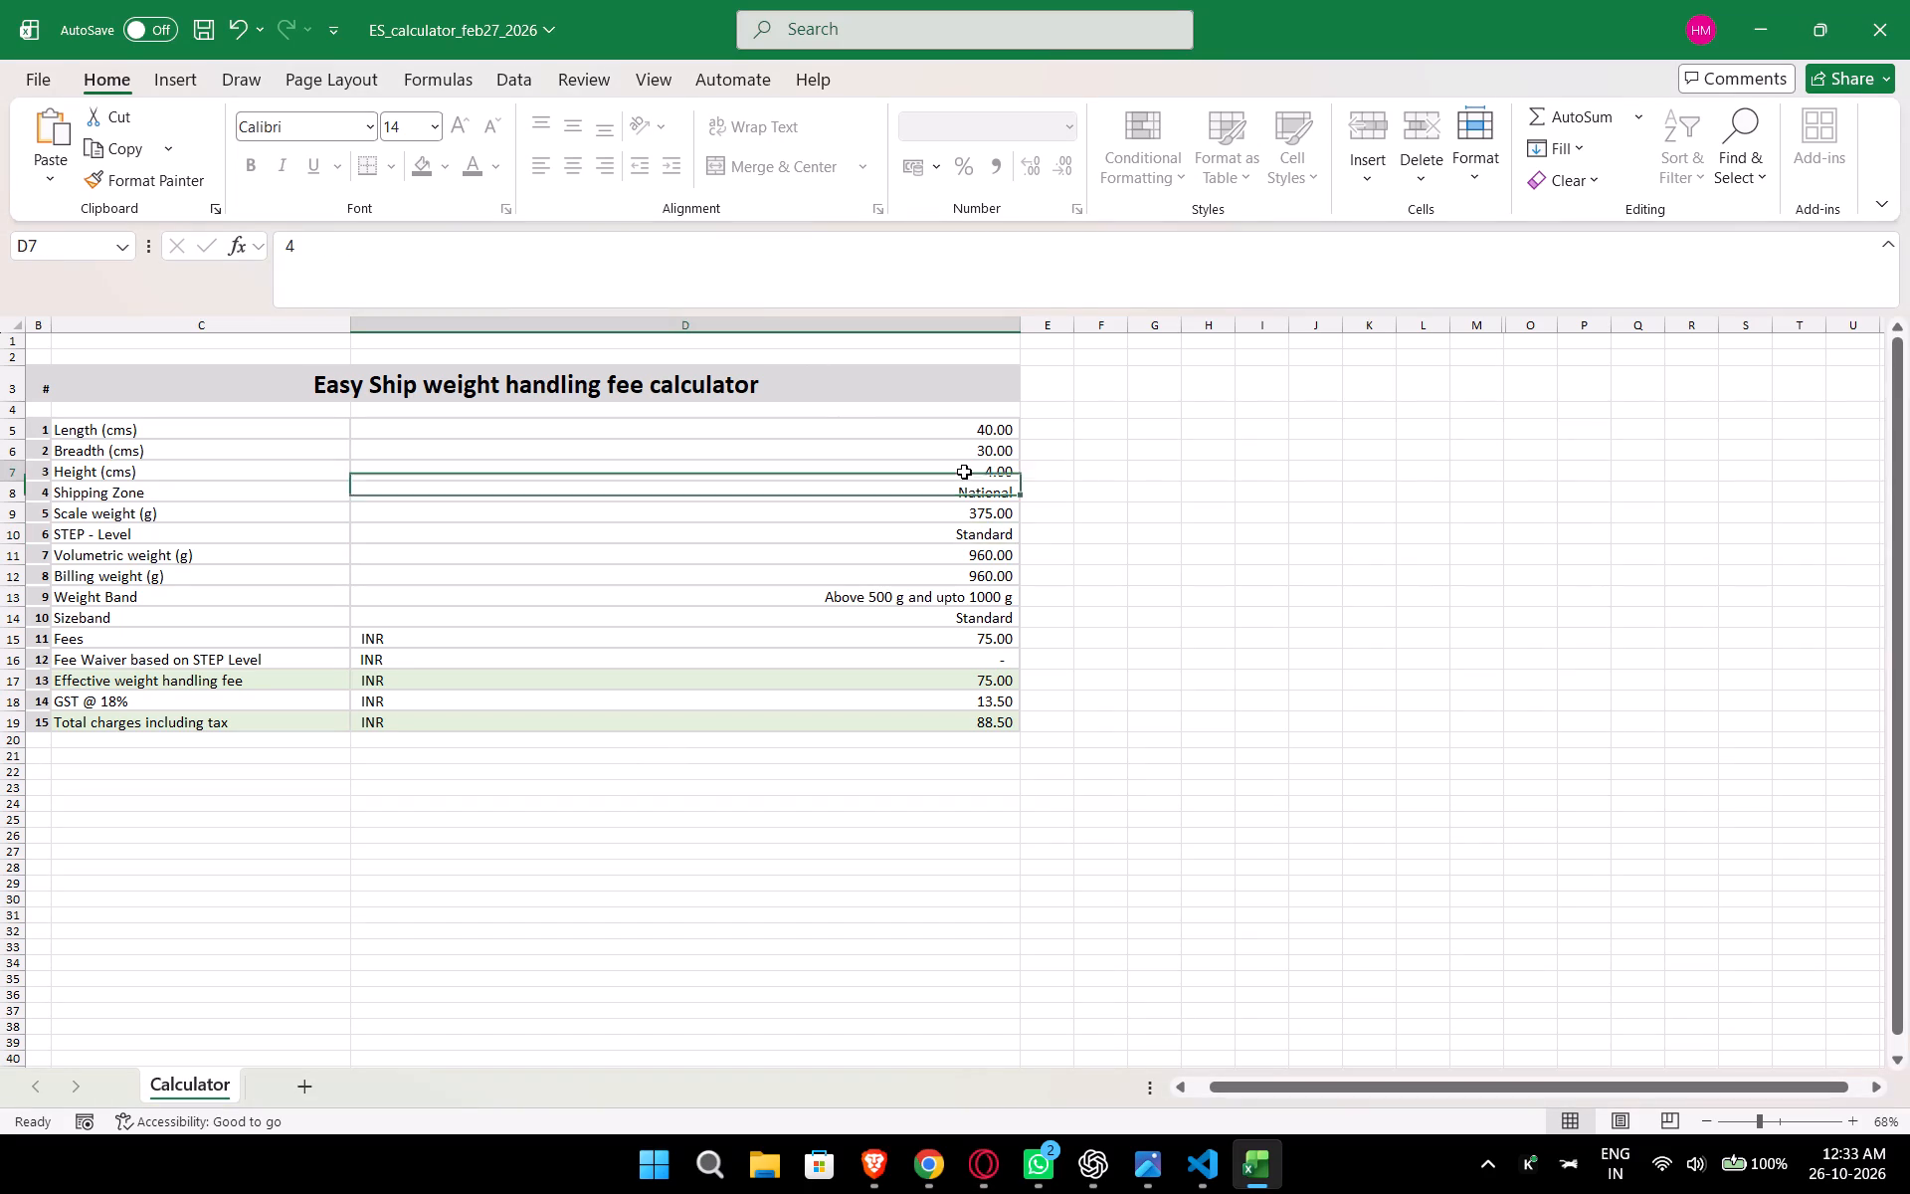
{"action": "key", "text": "0"}
{"action": "key", "text": "BackSpace"}
{"action": "type", "text": "10"}
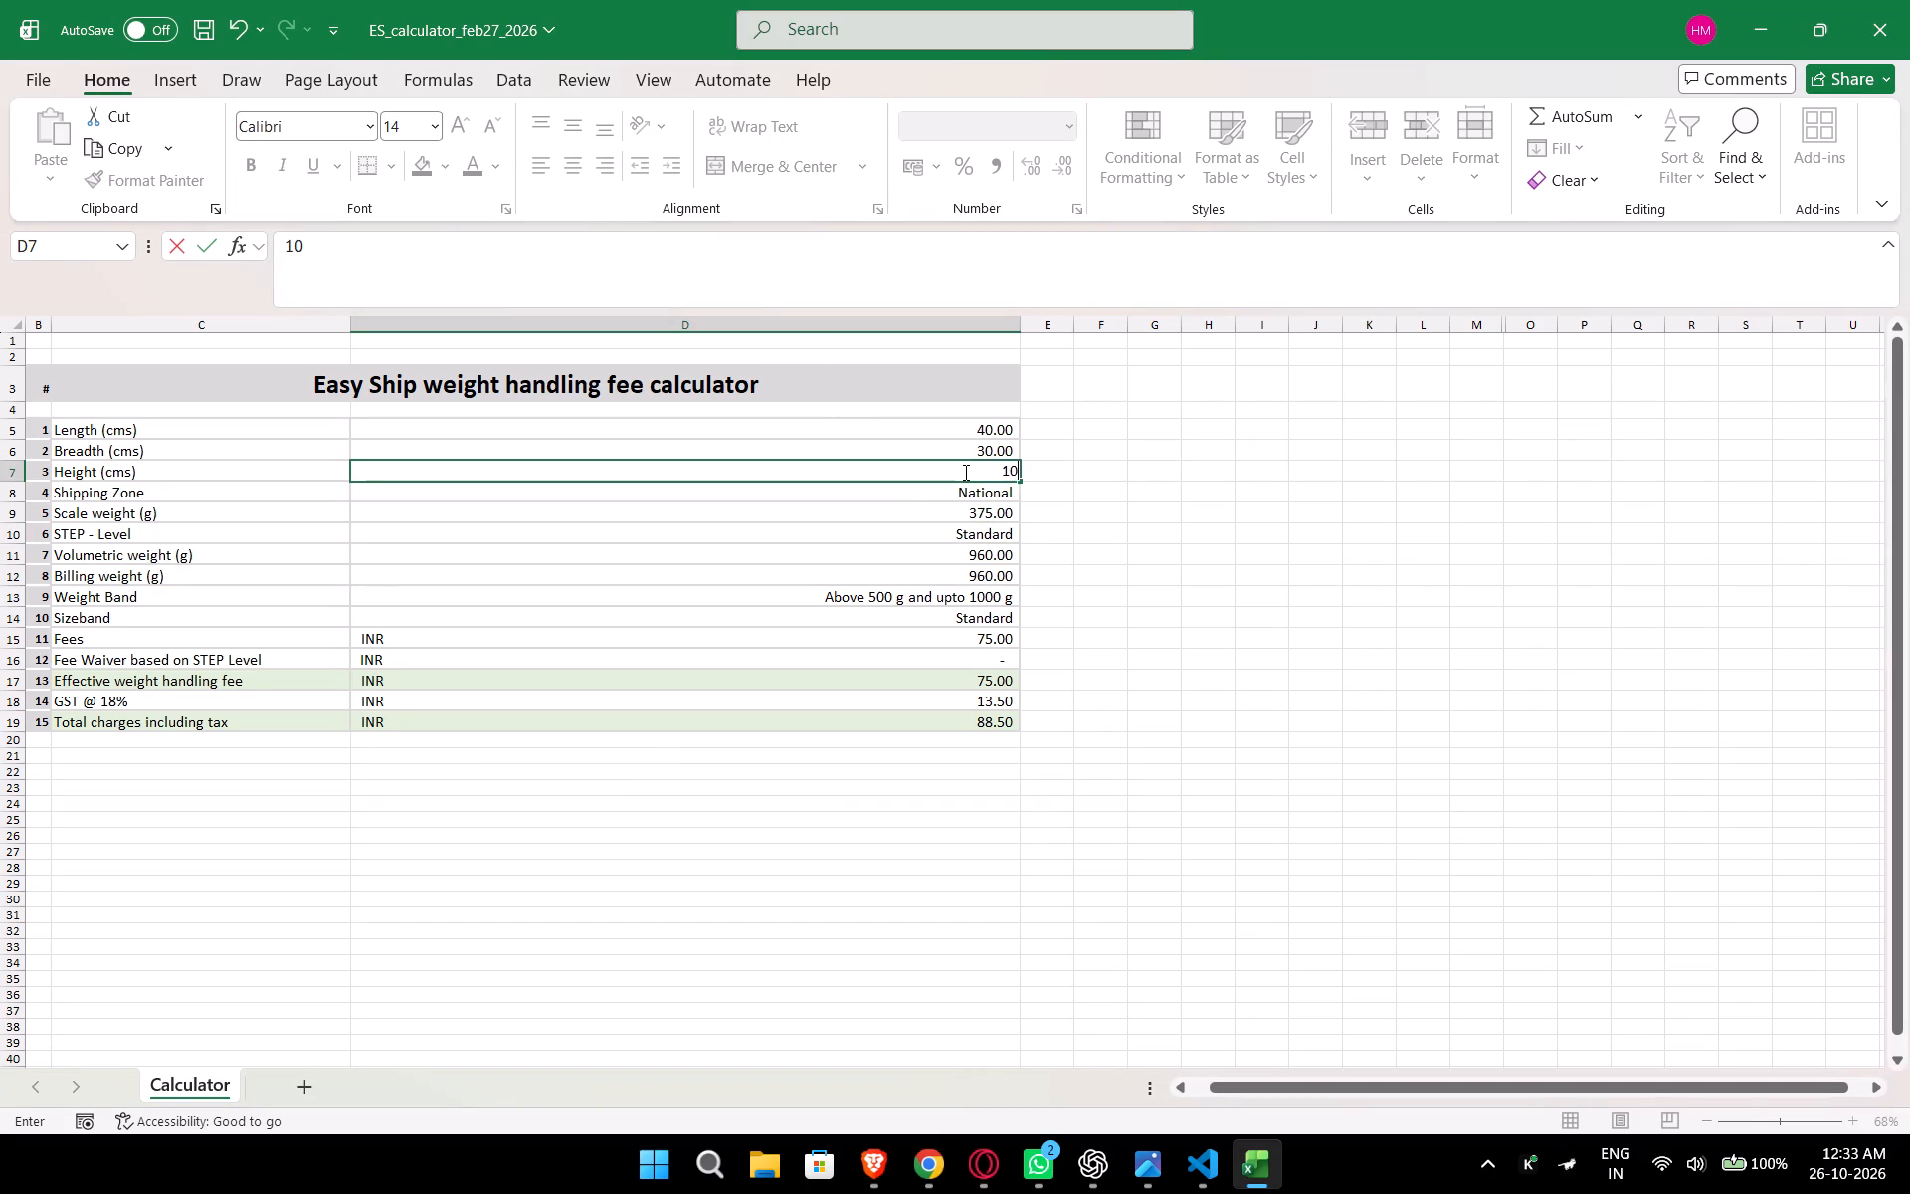
{"action": "key", "text": "Return"}
{"action": "key", "text": "Return"}
{"action": "type", "text": "1.5"}
{"action": "key", "text": "Return"}
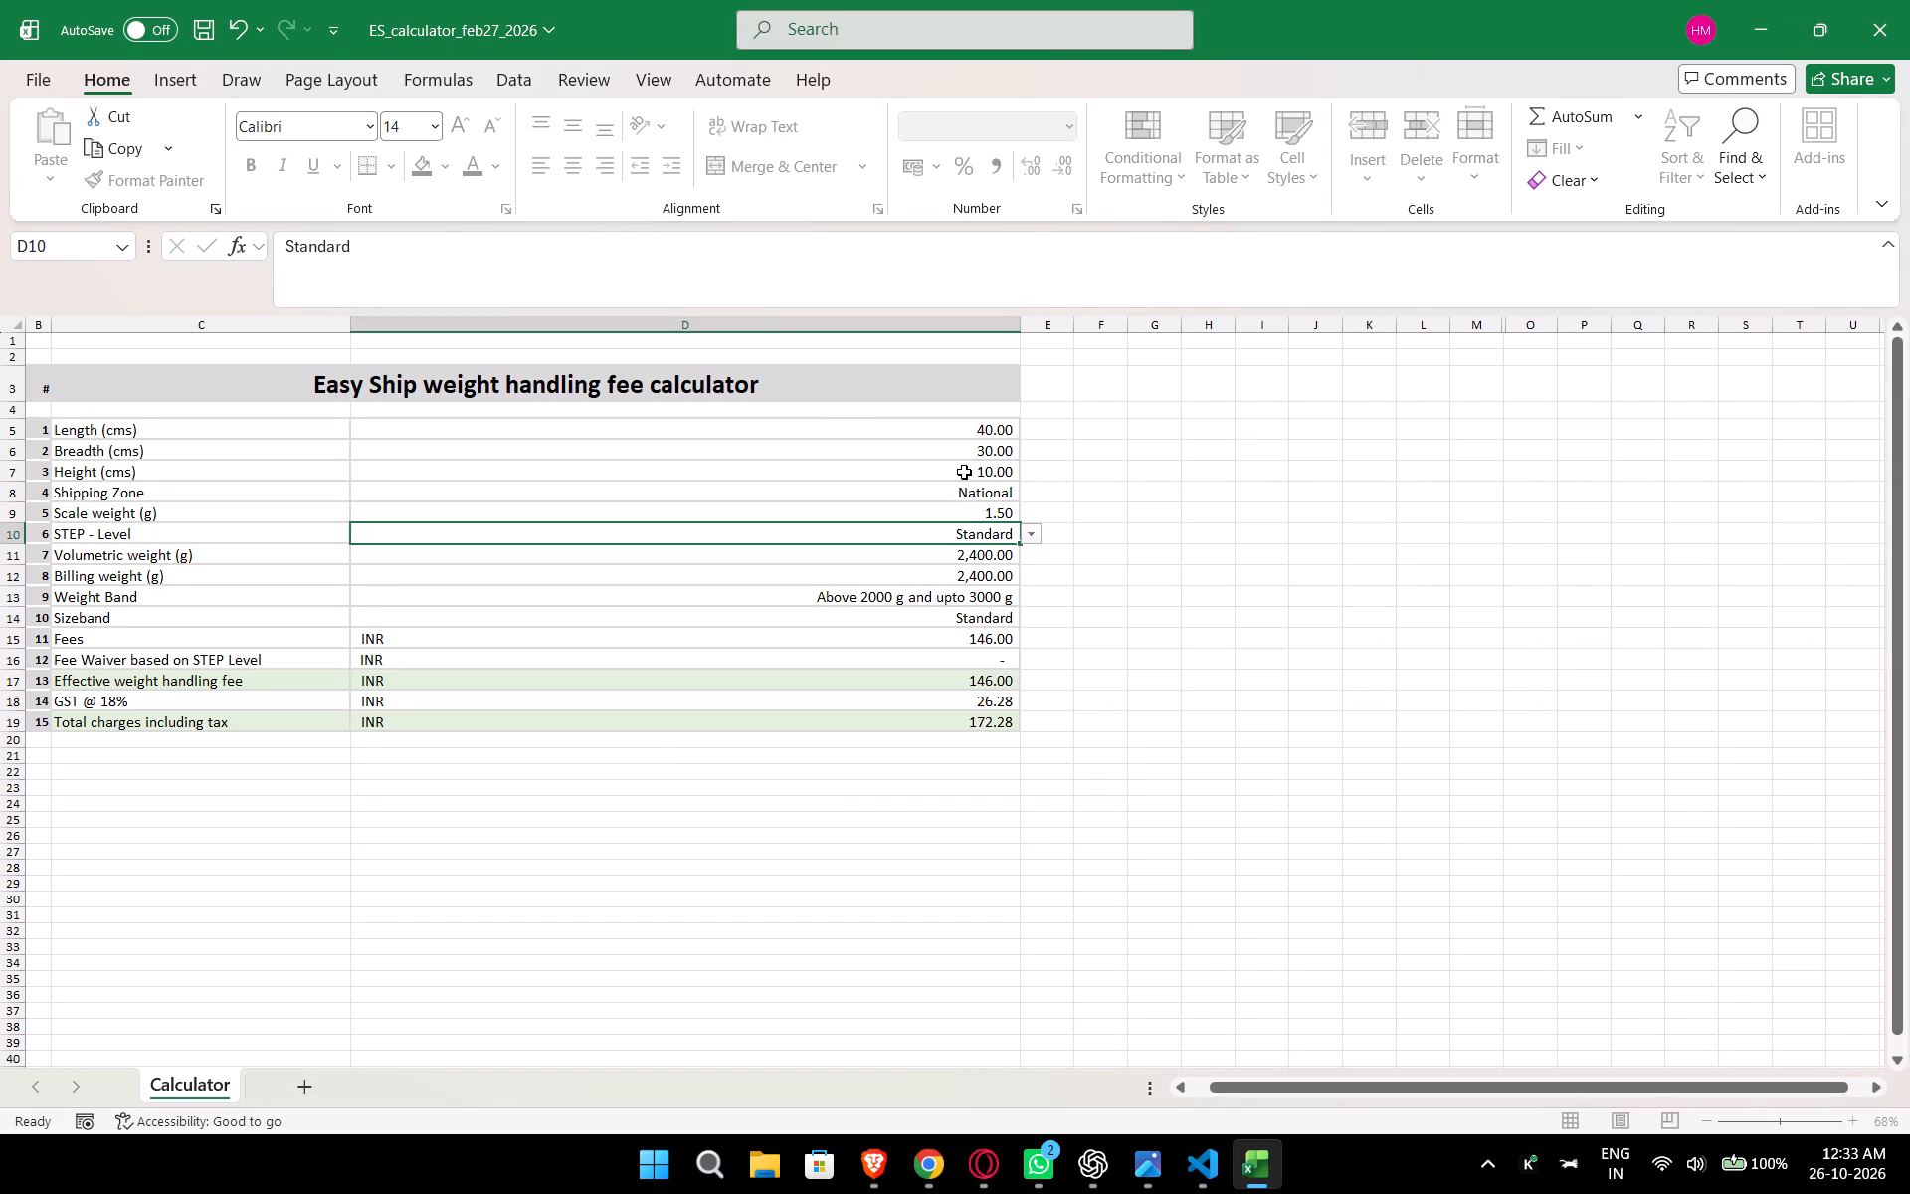
{"action": "key", "text": "Up"}
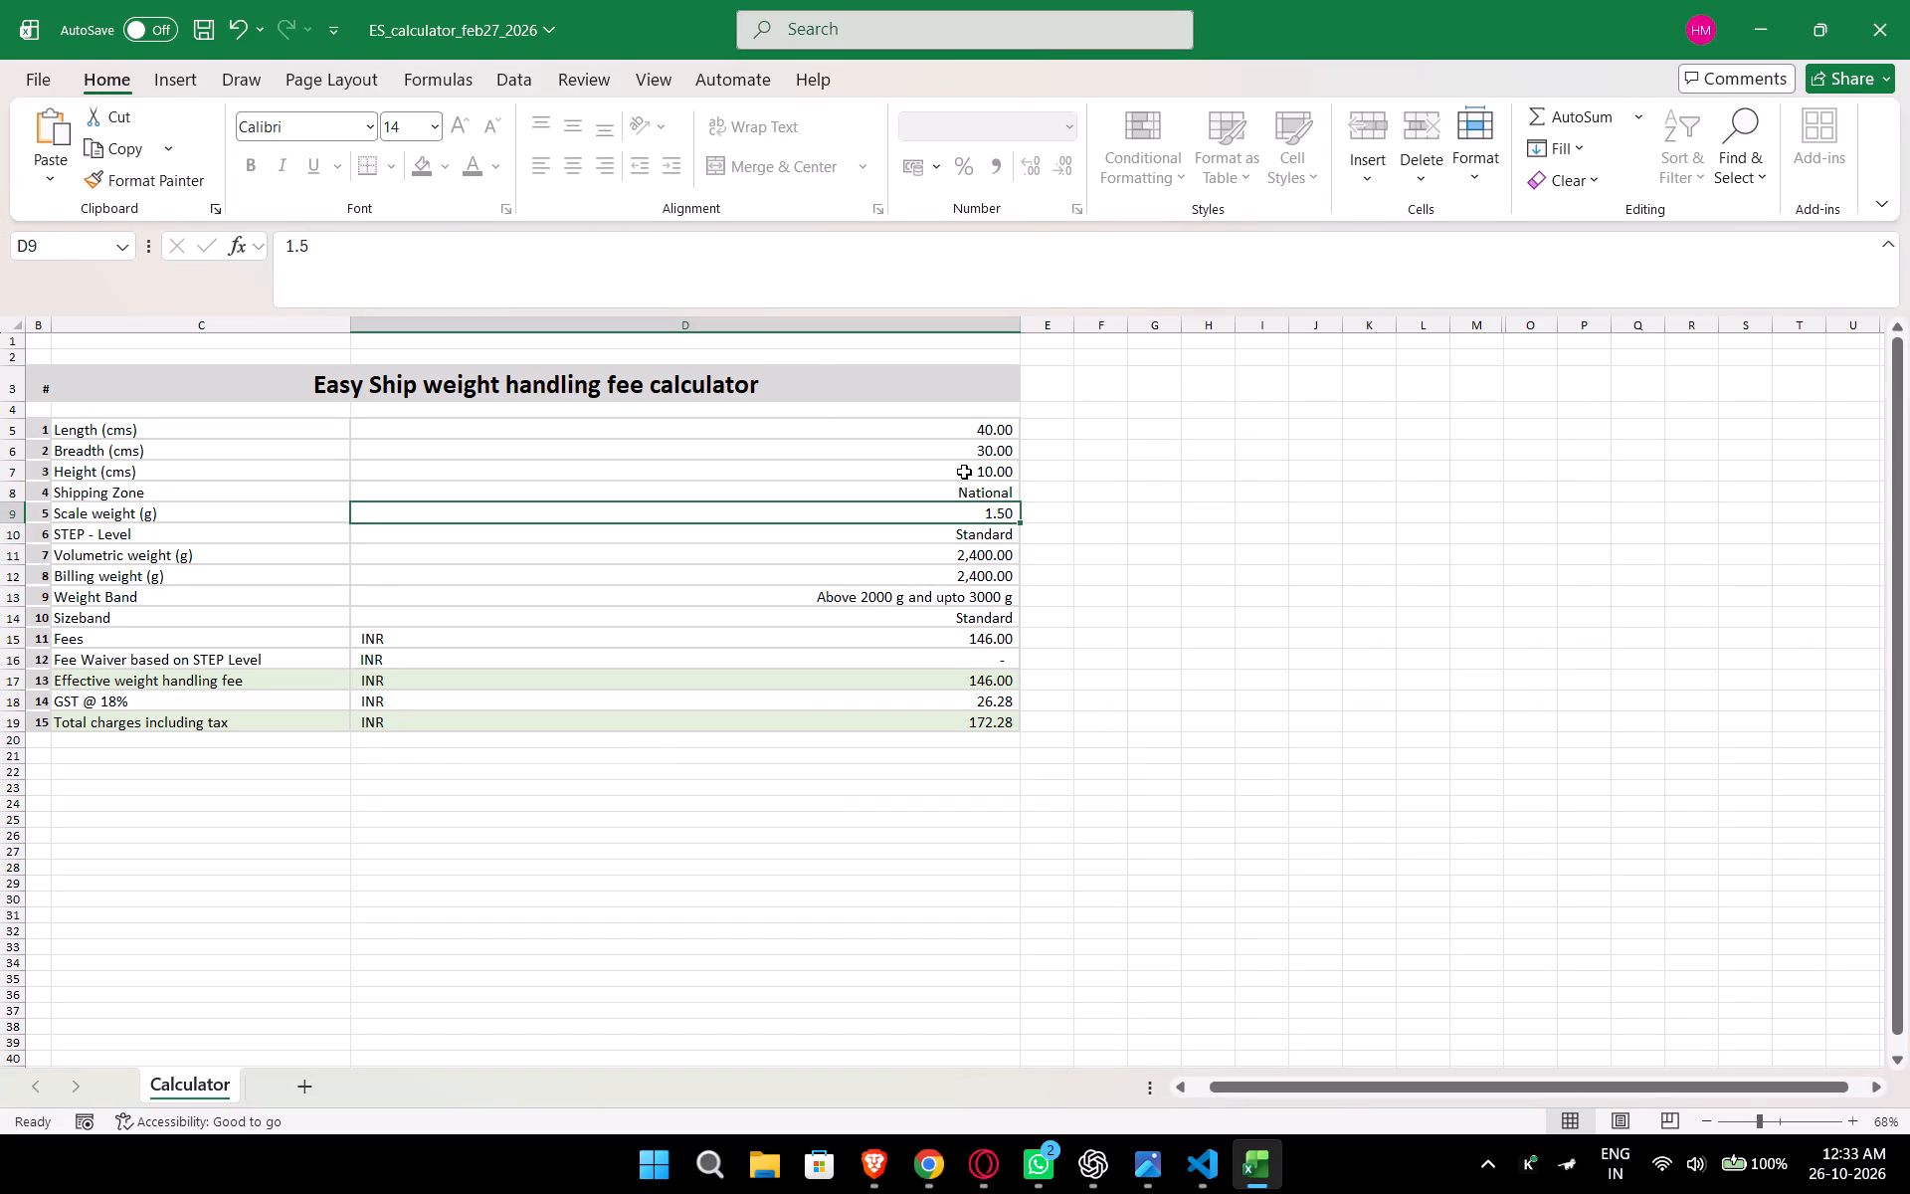
{"action": "type", "text": "1500"}
{"action": "key", "text": "Return"}
{"action": "key", "text": "alt+Tab"}
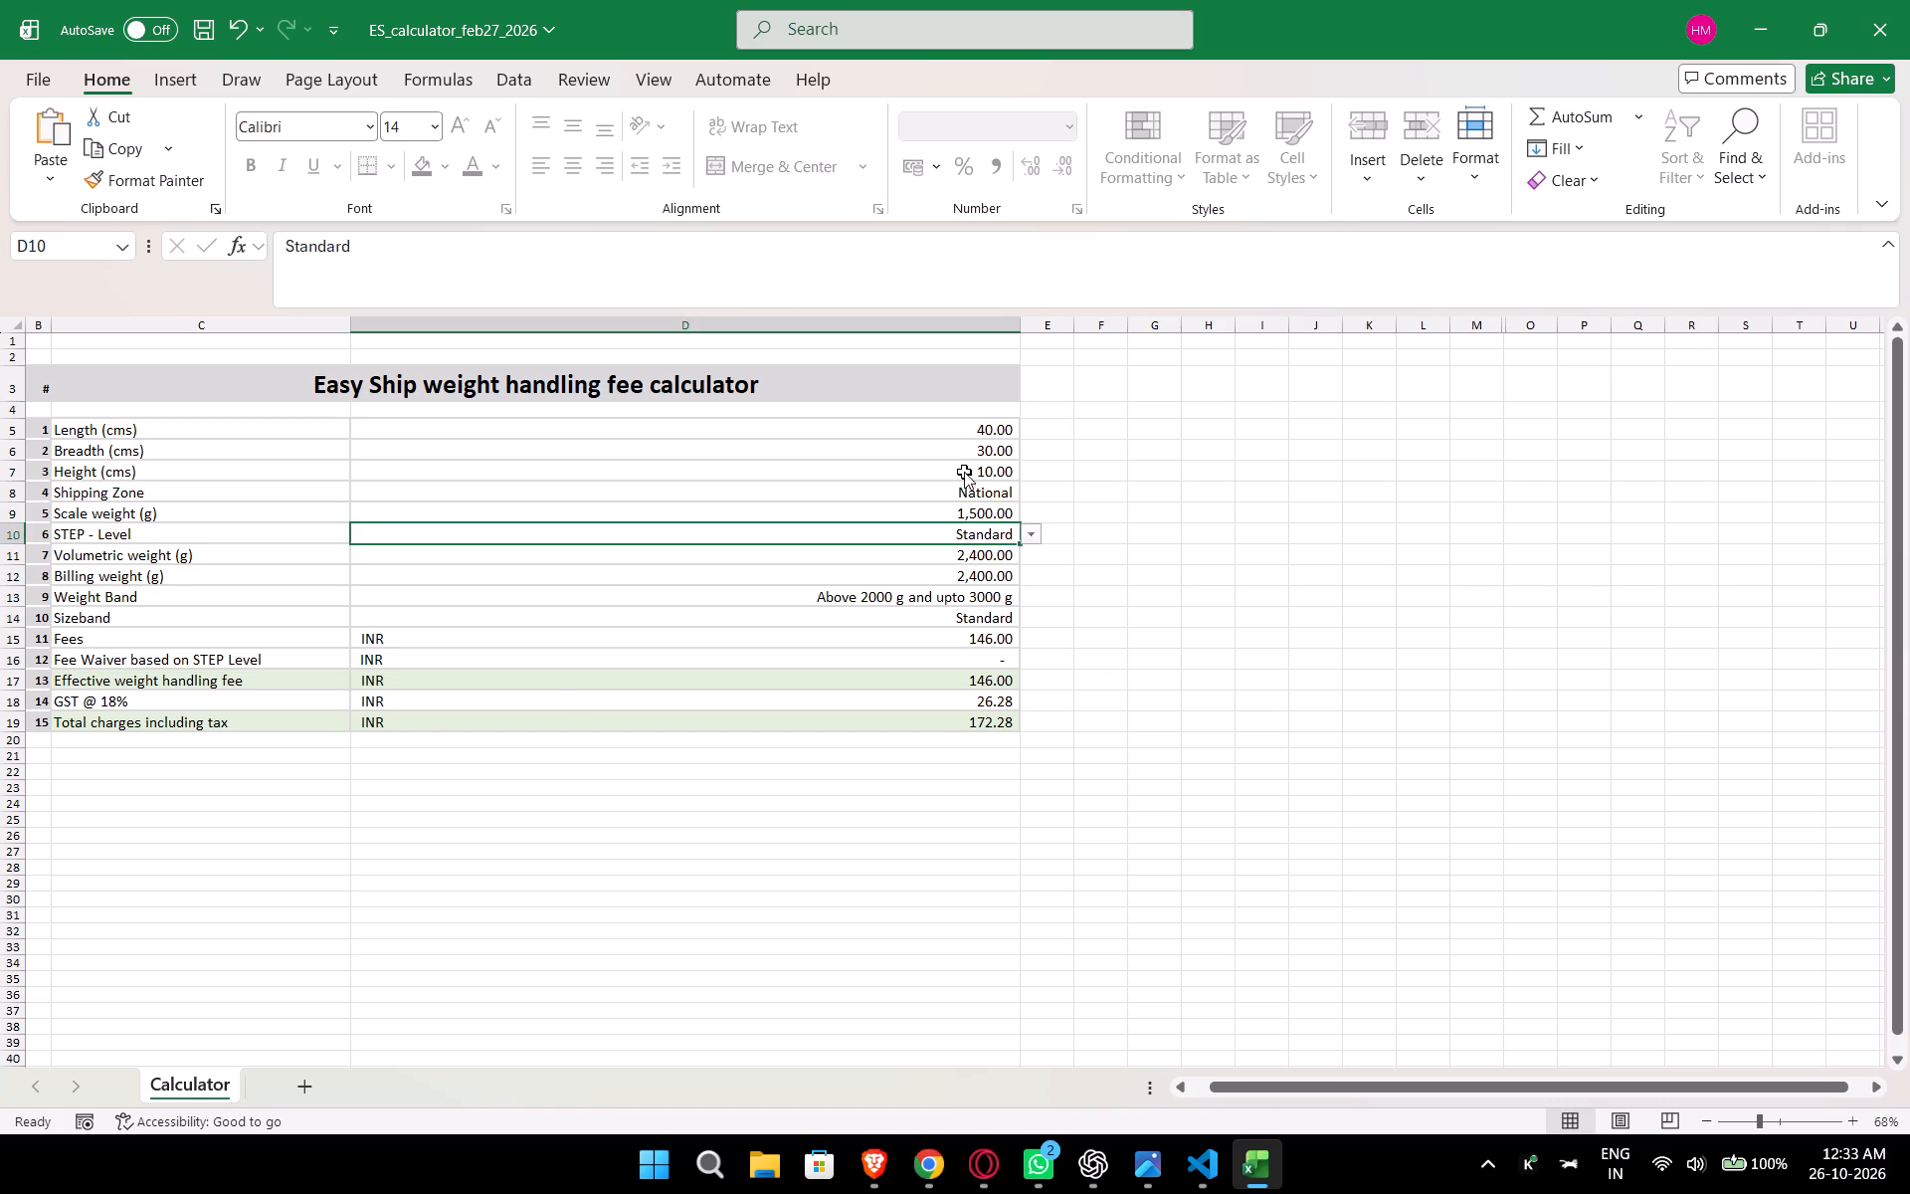
{"action": "key", "text": "alt+Tab"}
{"action": "key", "text": "alt+Tab"}
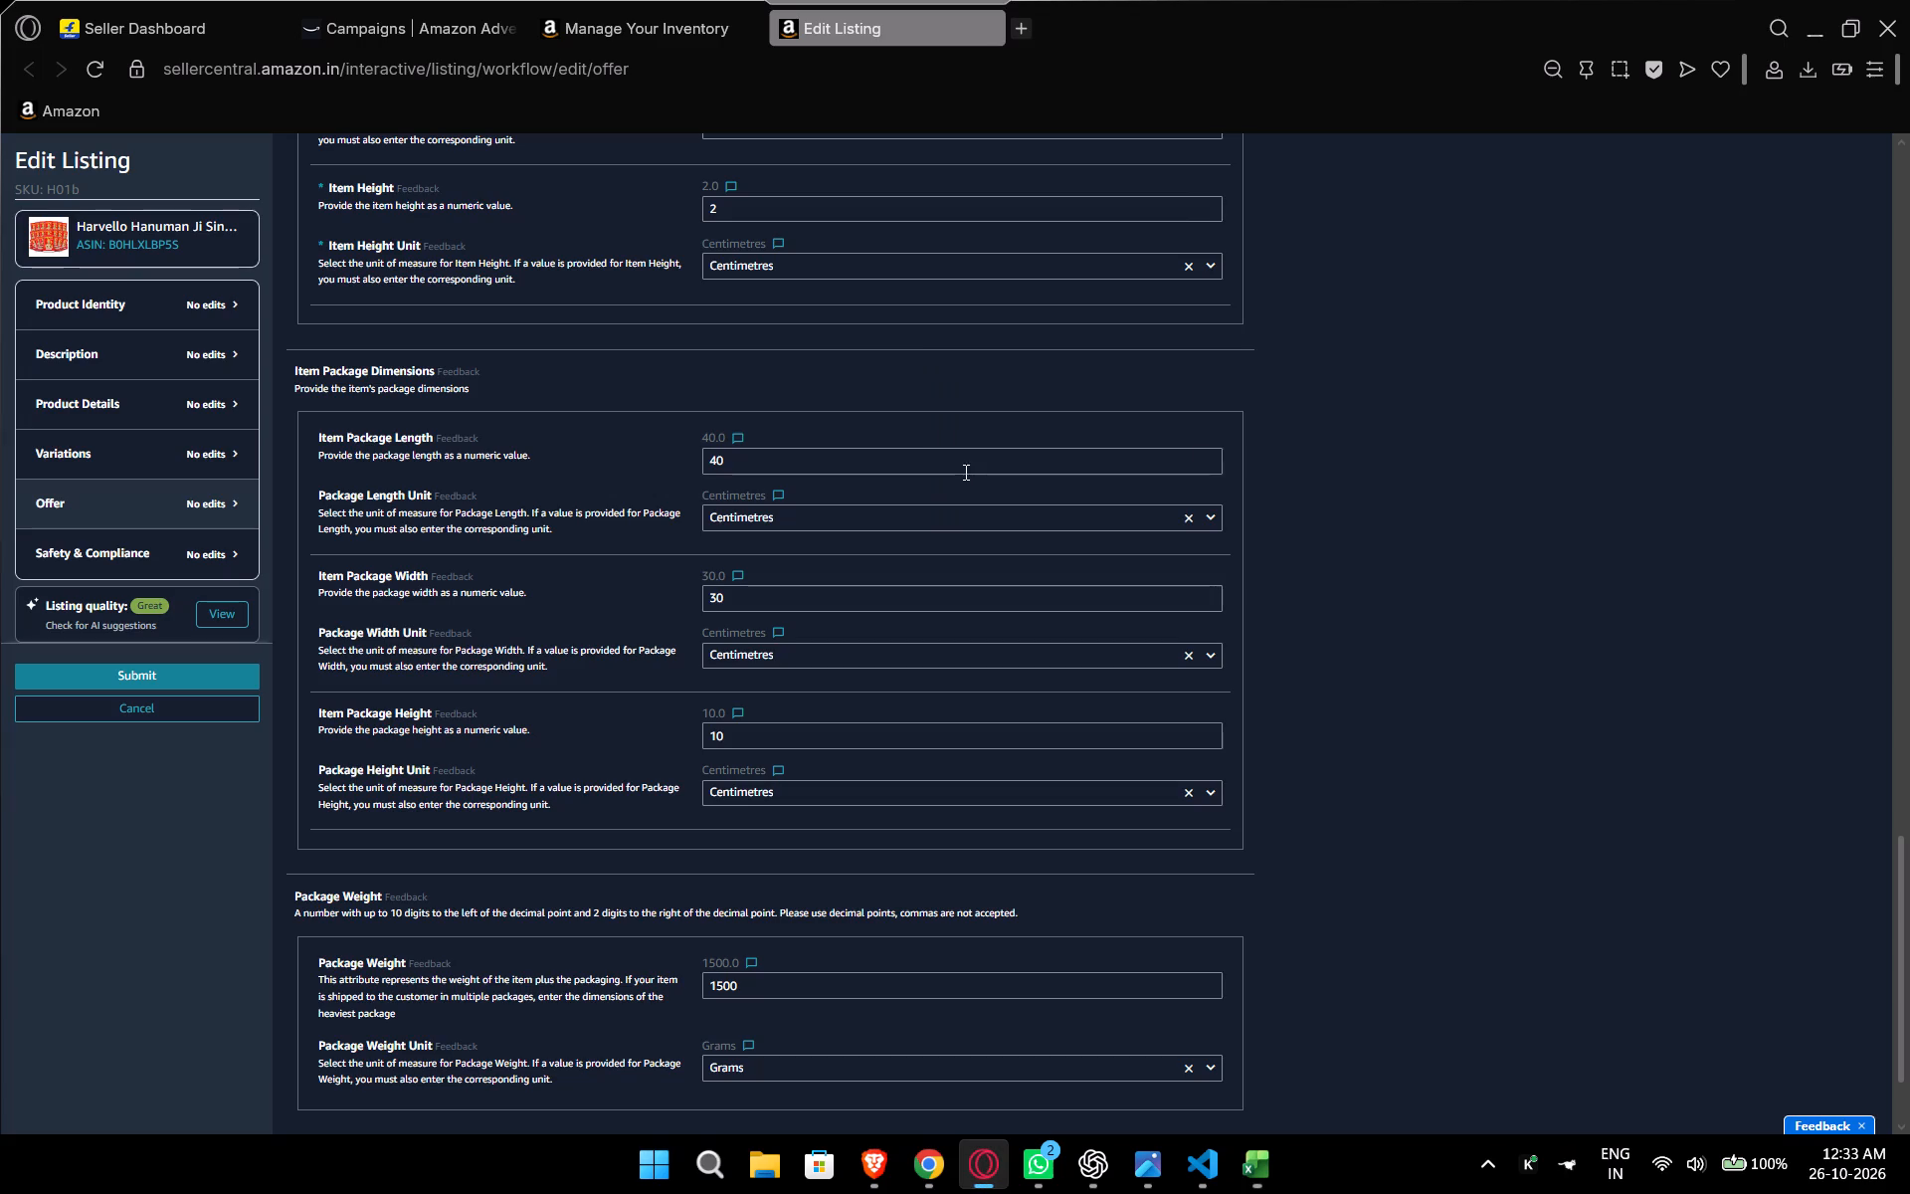
In the Pack of 48 Revenue Calculator, enter a fulfilment cost of 172.28, save the costs, and close the calculator.
{"action": "left_click", "coordinate": [714, 0]}
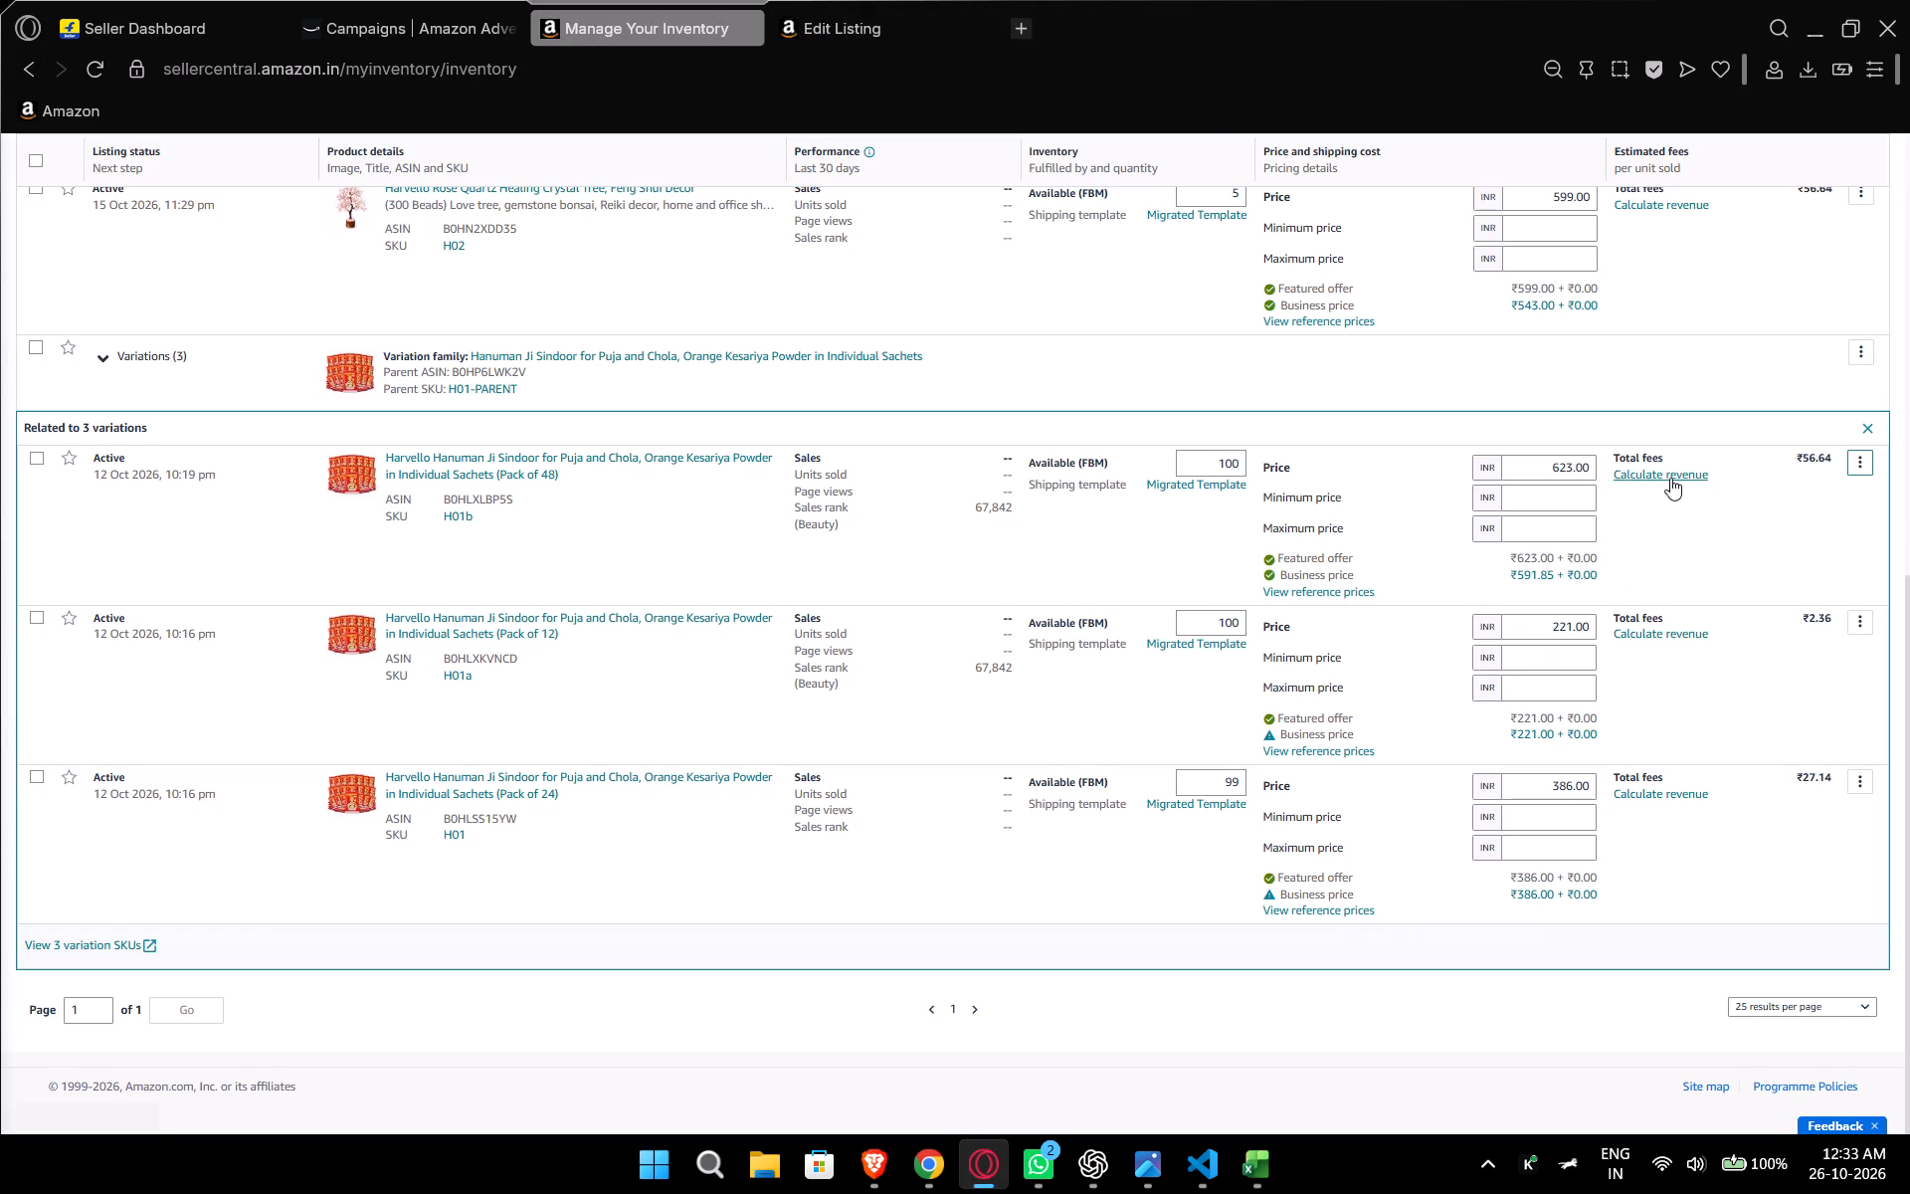
{"action": "left_click", "coordinate": [1669, 478]}
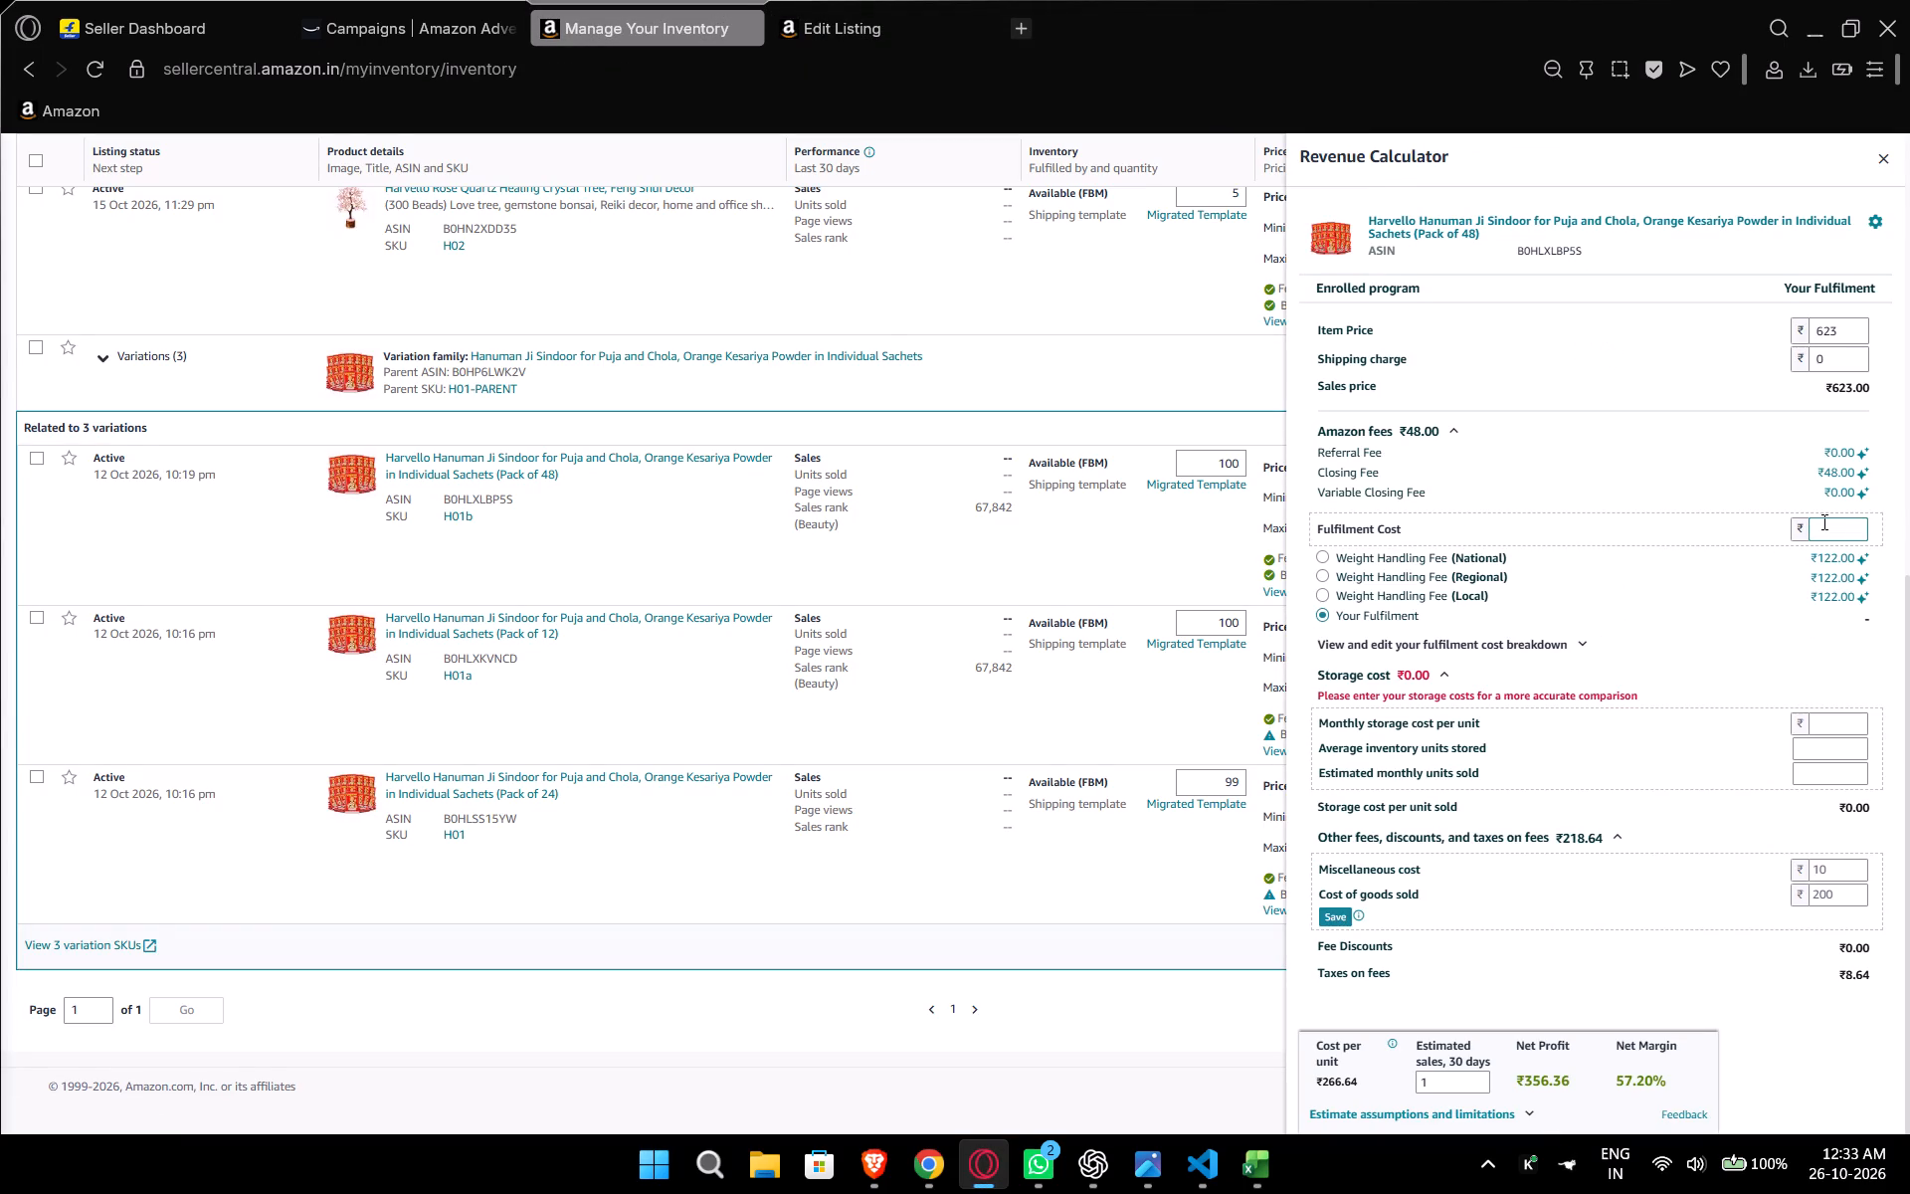
{"action": "left_click", "coordinate": [1822, 521]}
{"action": "key", "text": "1"}
{"action": "type", "text": "72.28"}
{"action": "left_click", "coordinate": [1657, 519]}
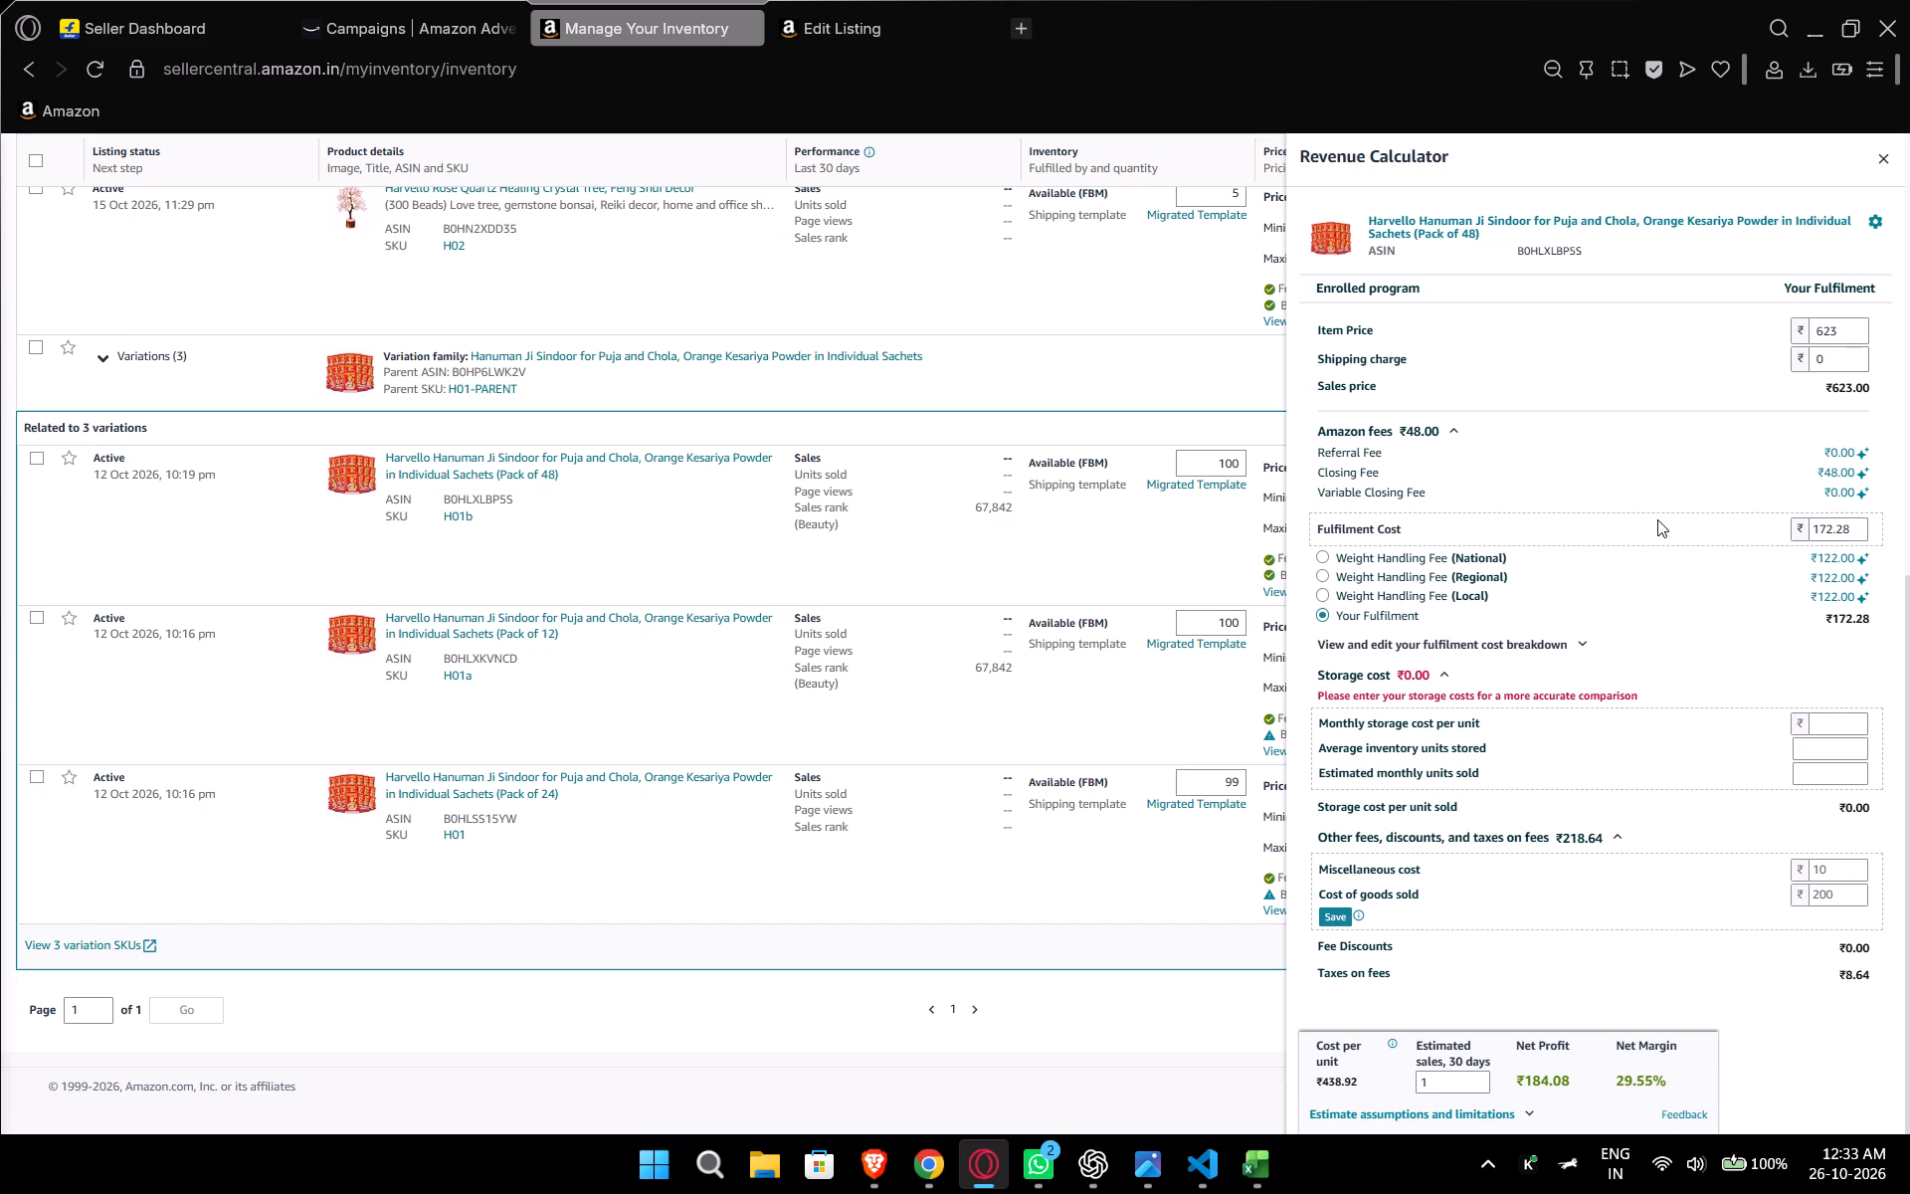
{"action": "left_click", "coordinate": [1336, 917]}
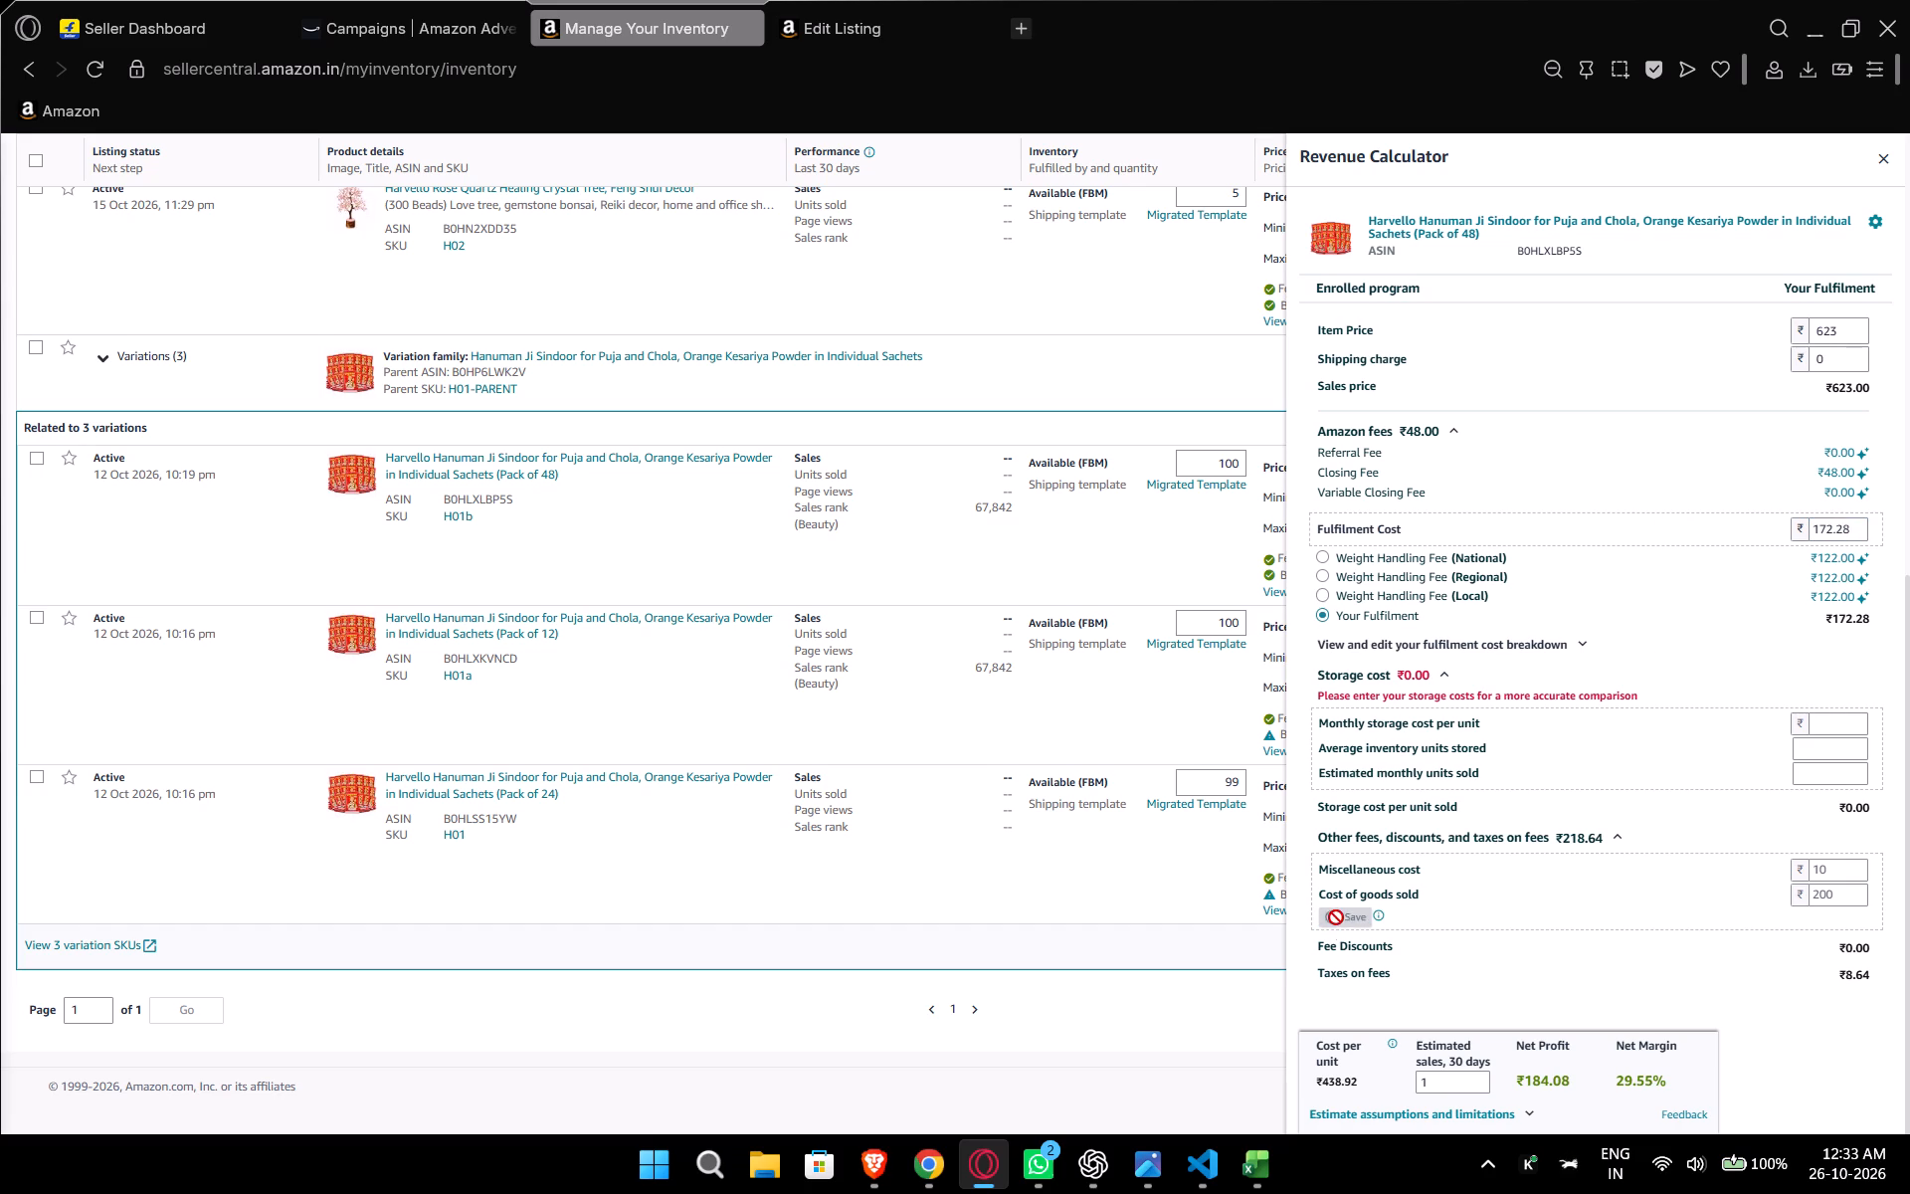
{"action": "left_click", "coordinate": [1336, 917]}
{"action": "left_click", "coordinate": [1336, 917]}
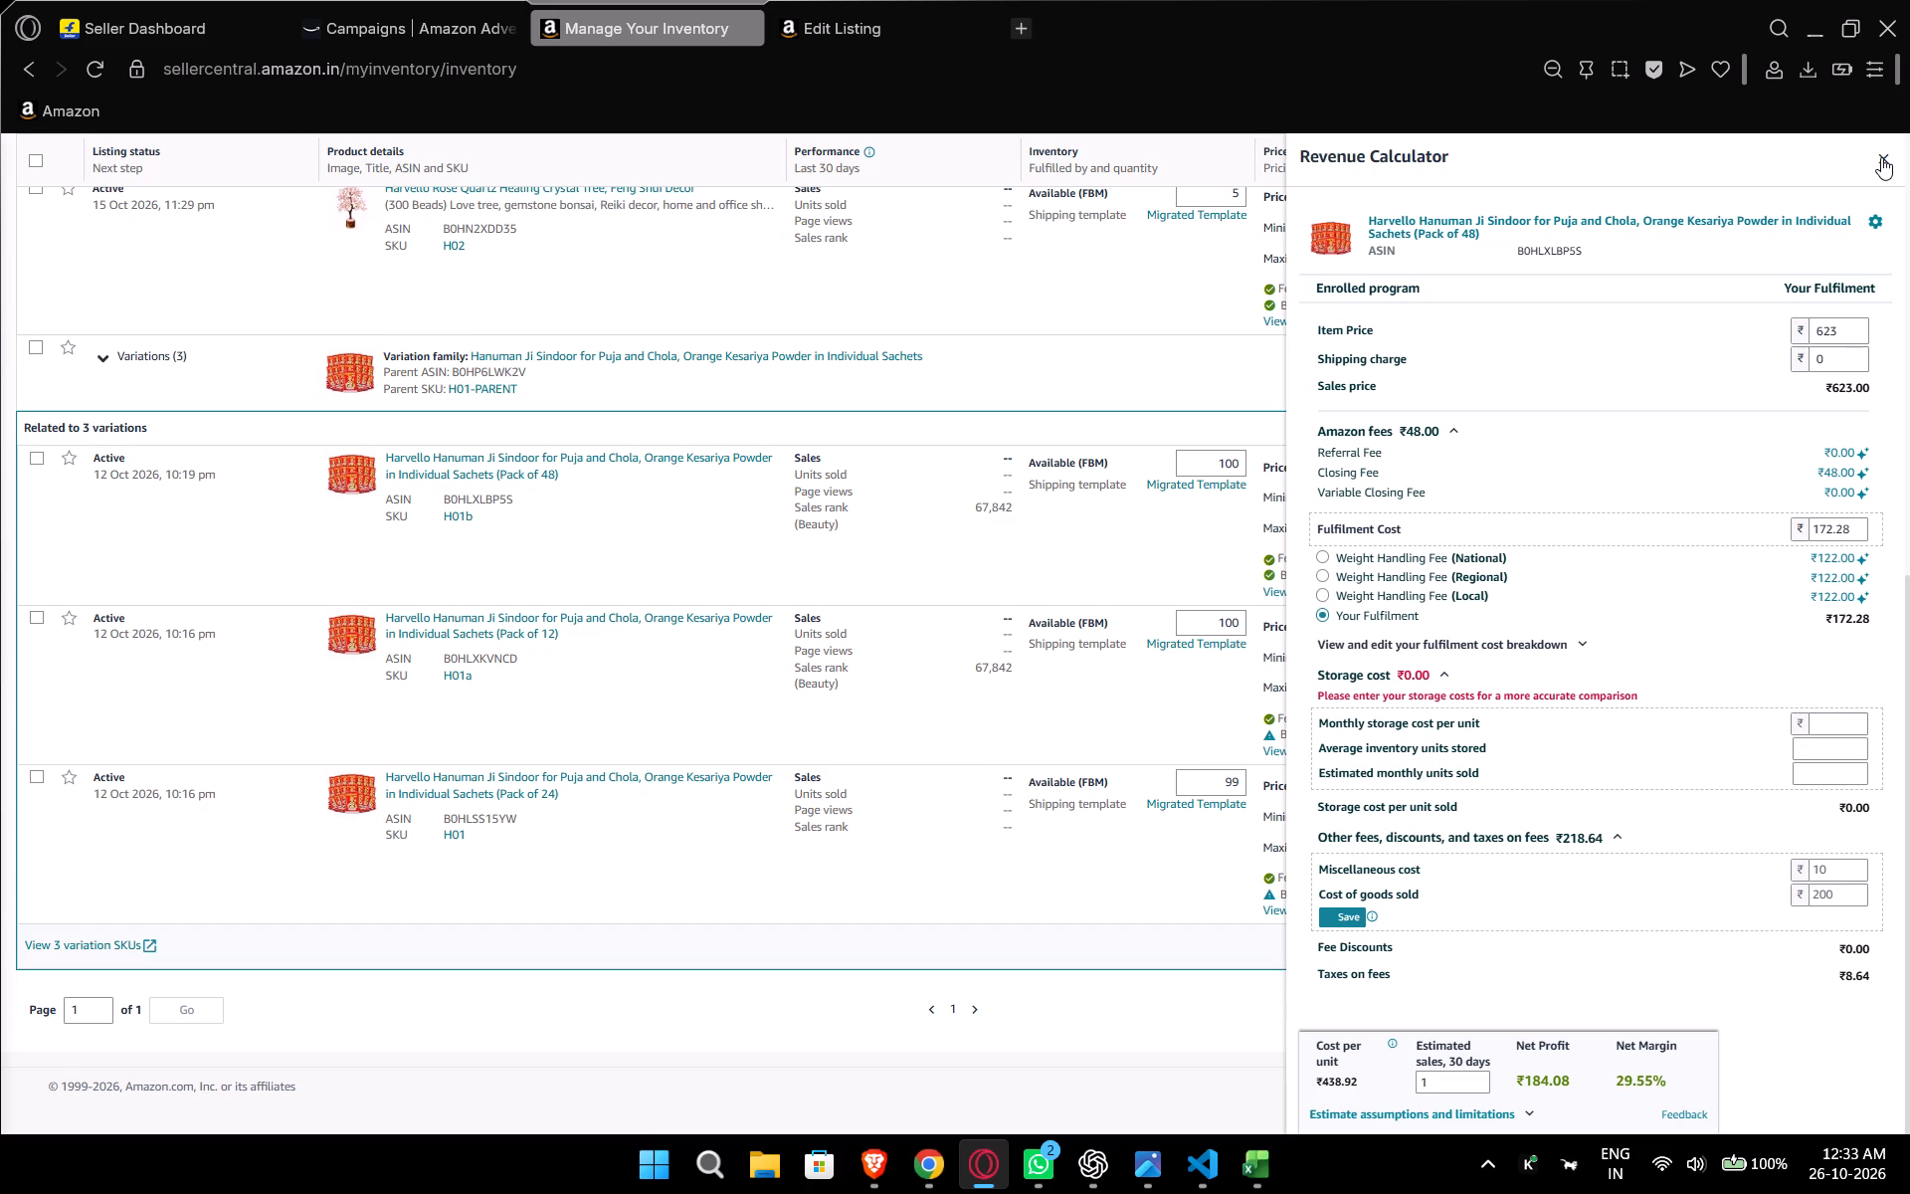
{"action": "left_click", "coordinate": [1881, 157]}
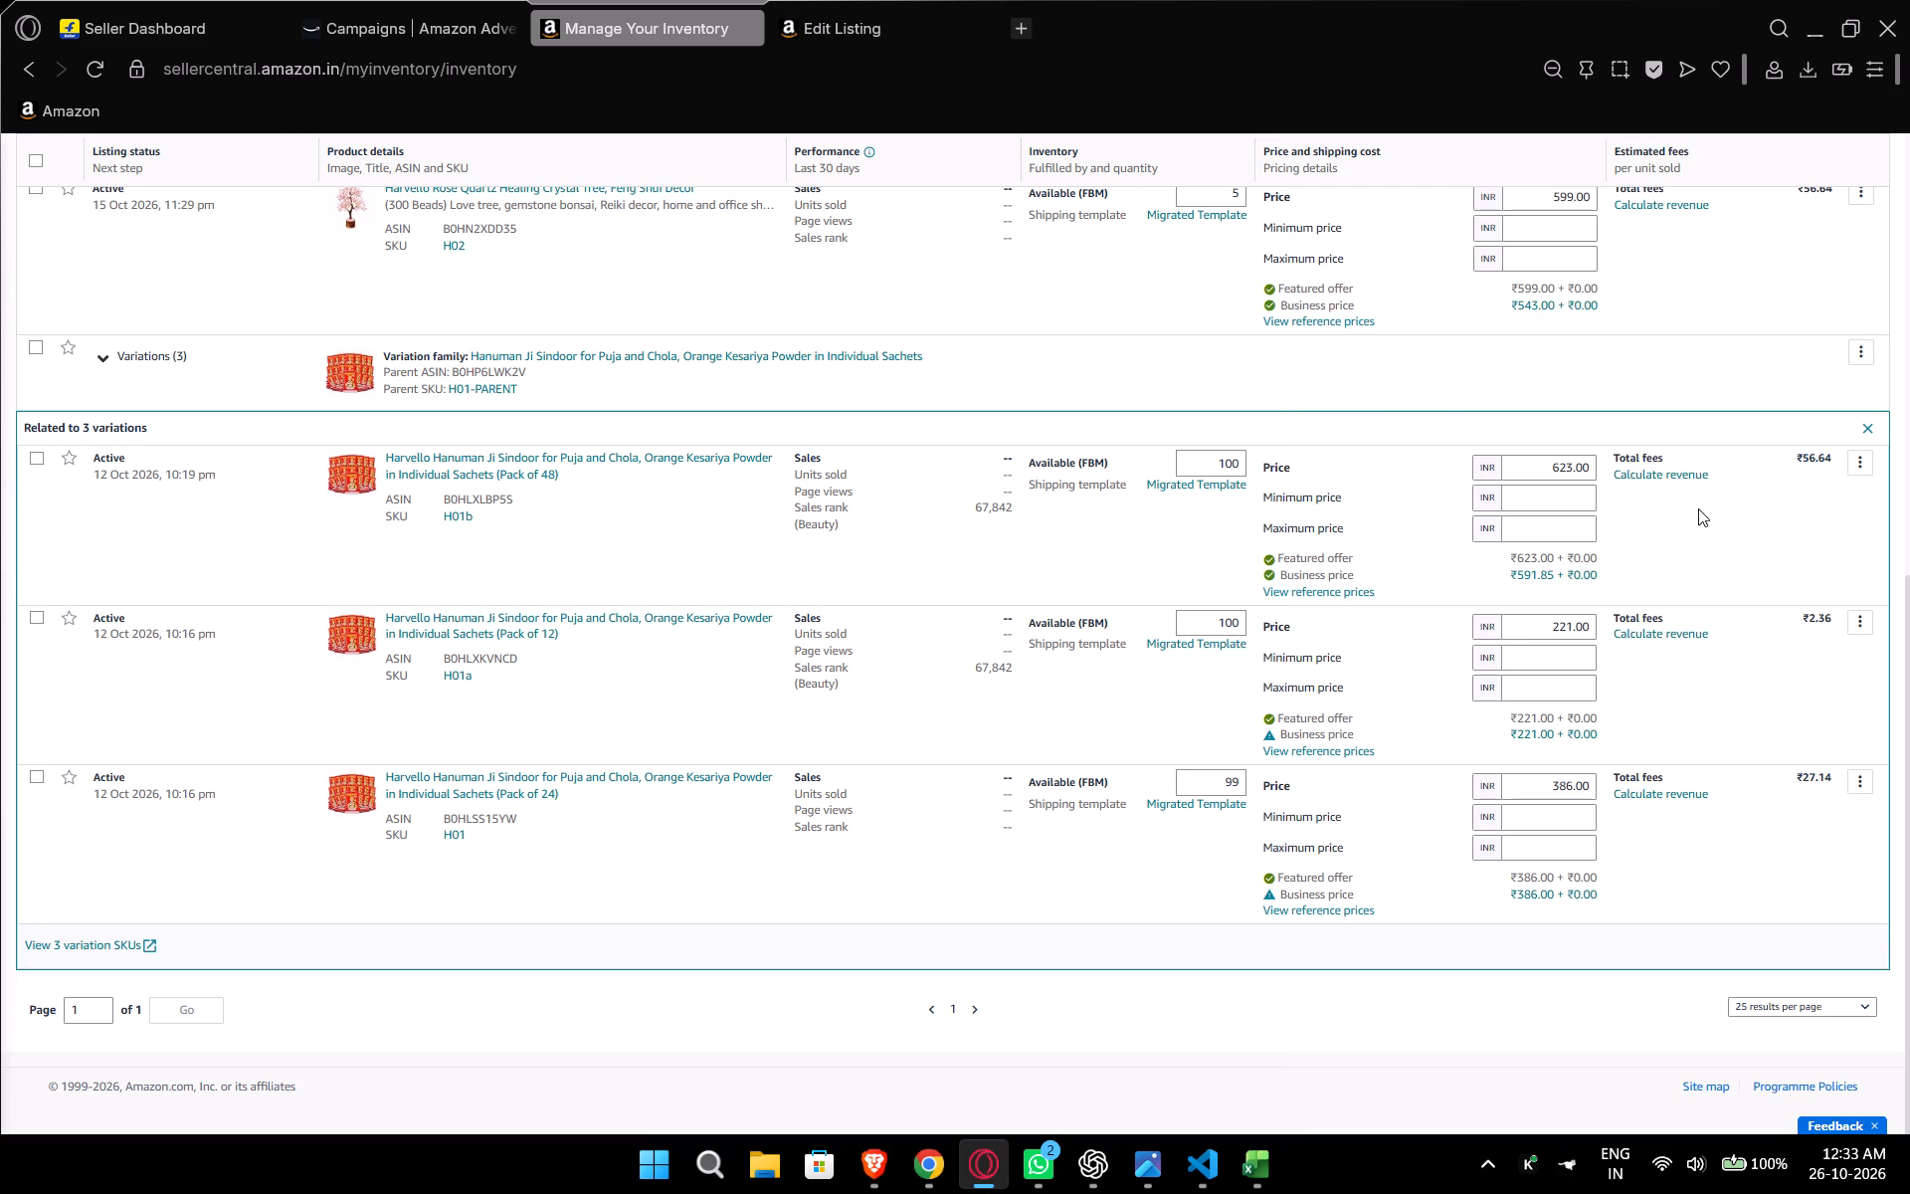
Check the cost inputs in the Pack of 12 and Pack of 24 Revenue Calculators, closing each one.
{"action": "left_click", "coordinate": [1641, 636]}
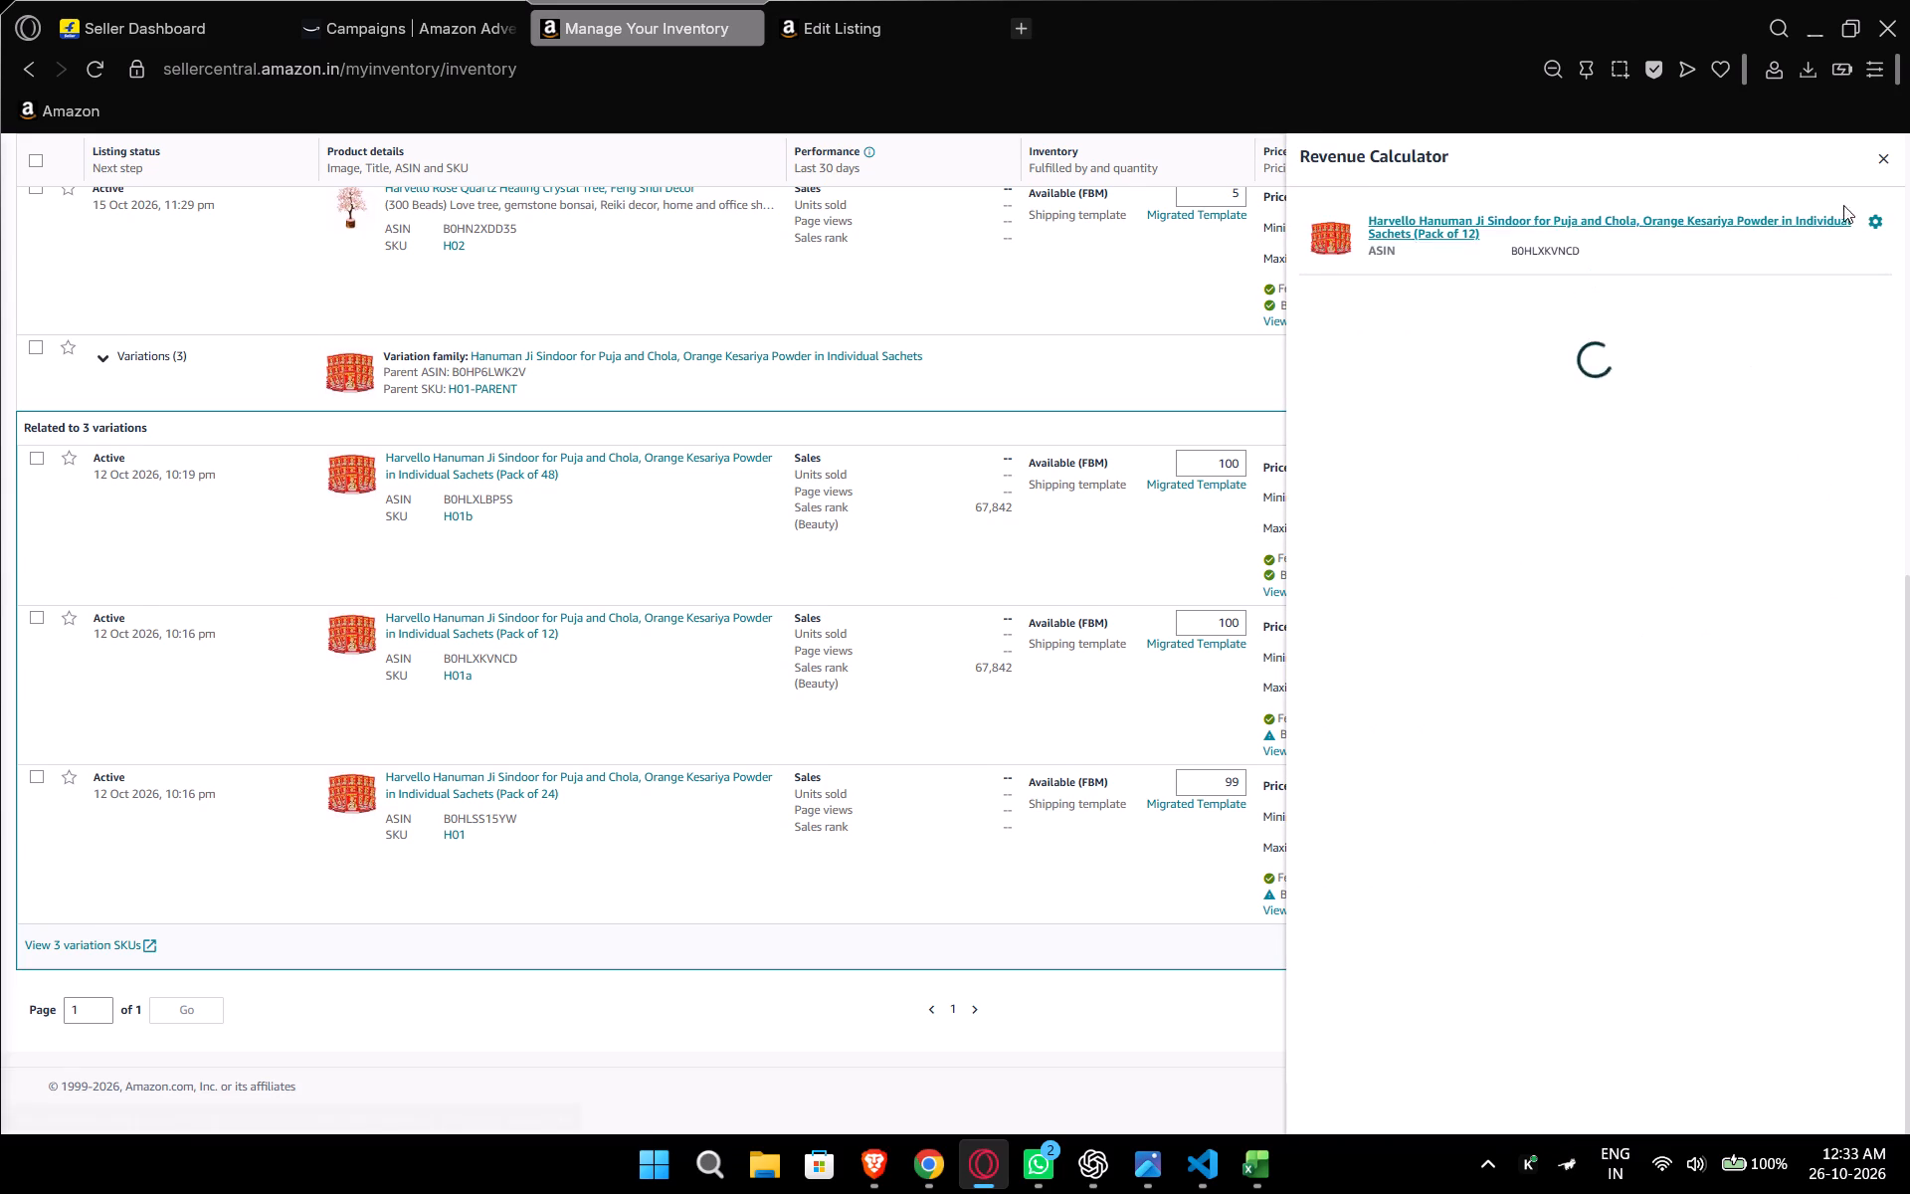
{"action": "left_click", "coordinate": [1881, 158]}
{"action": "left_click", "coordinate": [1663, 797]}
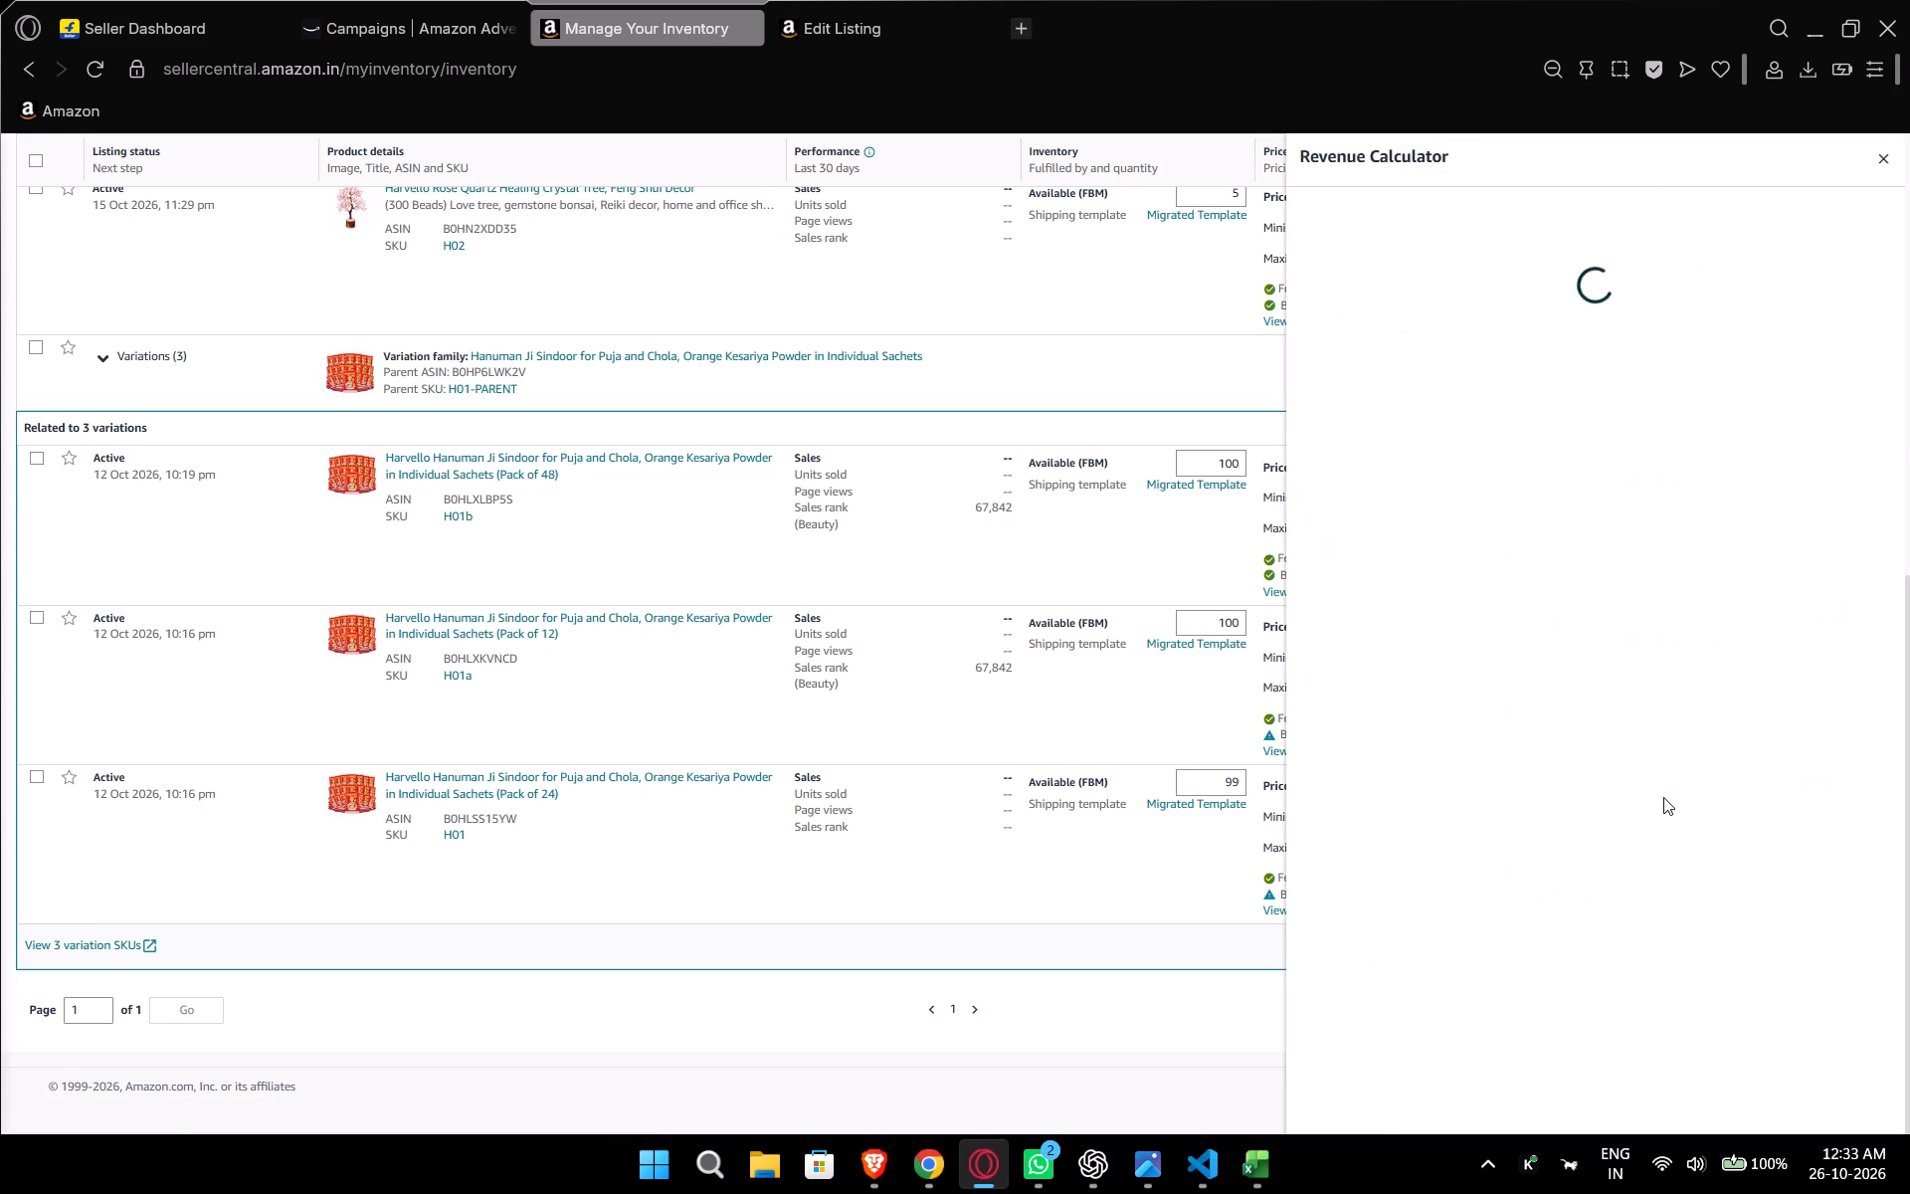
{"action": "left_click", "coordinate": [1878, 161]}
Review the Revenue Calculator for the Vintage Kerosene Hurricane Lantern listing and close it.
{"action": "scroll", "coordinate": [1451, 638], "scroll_direction": "up", "scroll_amount": 1}
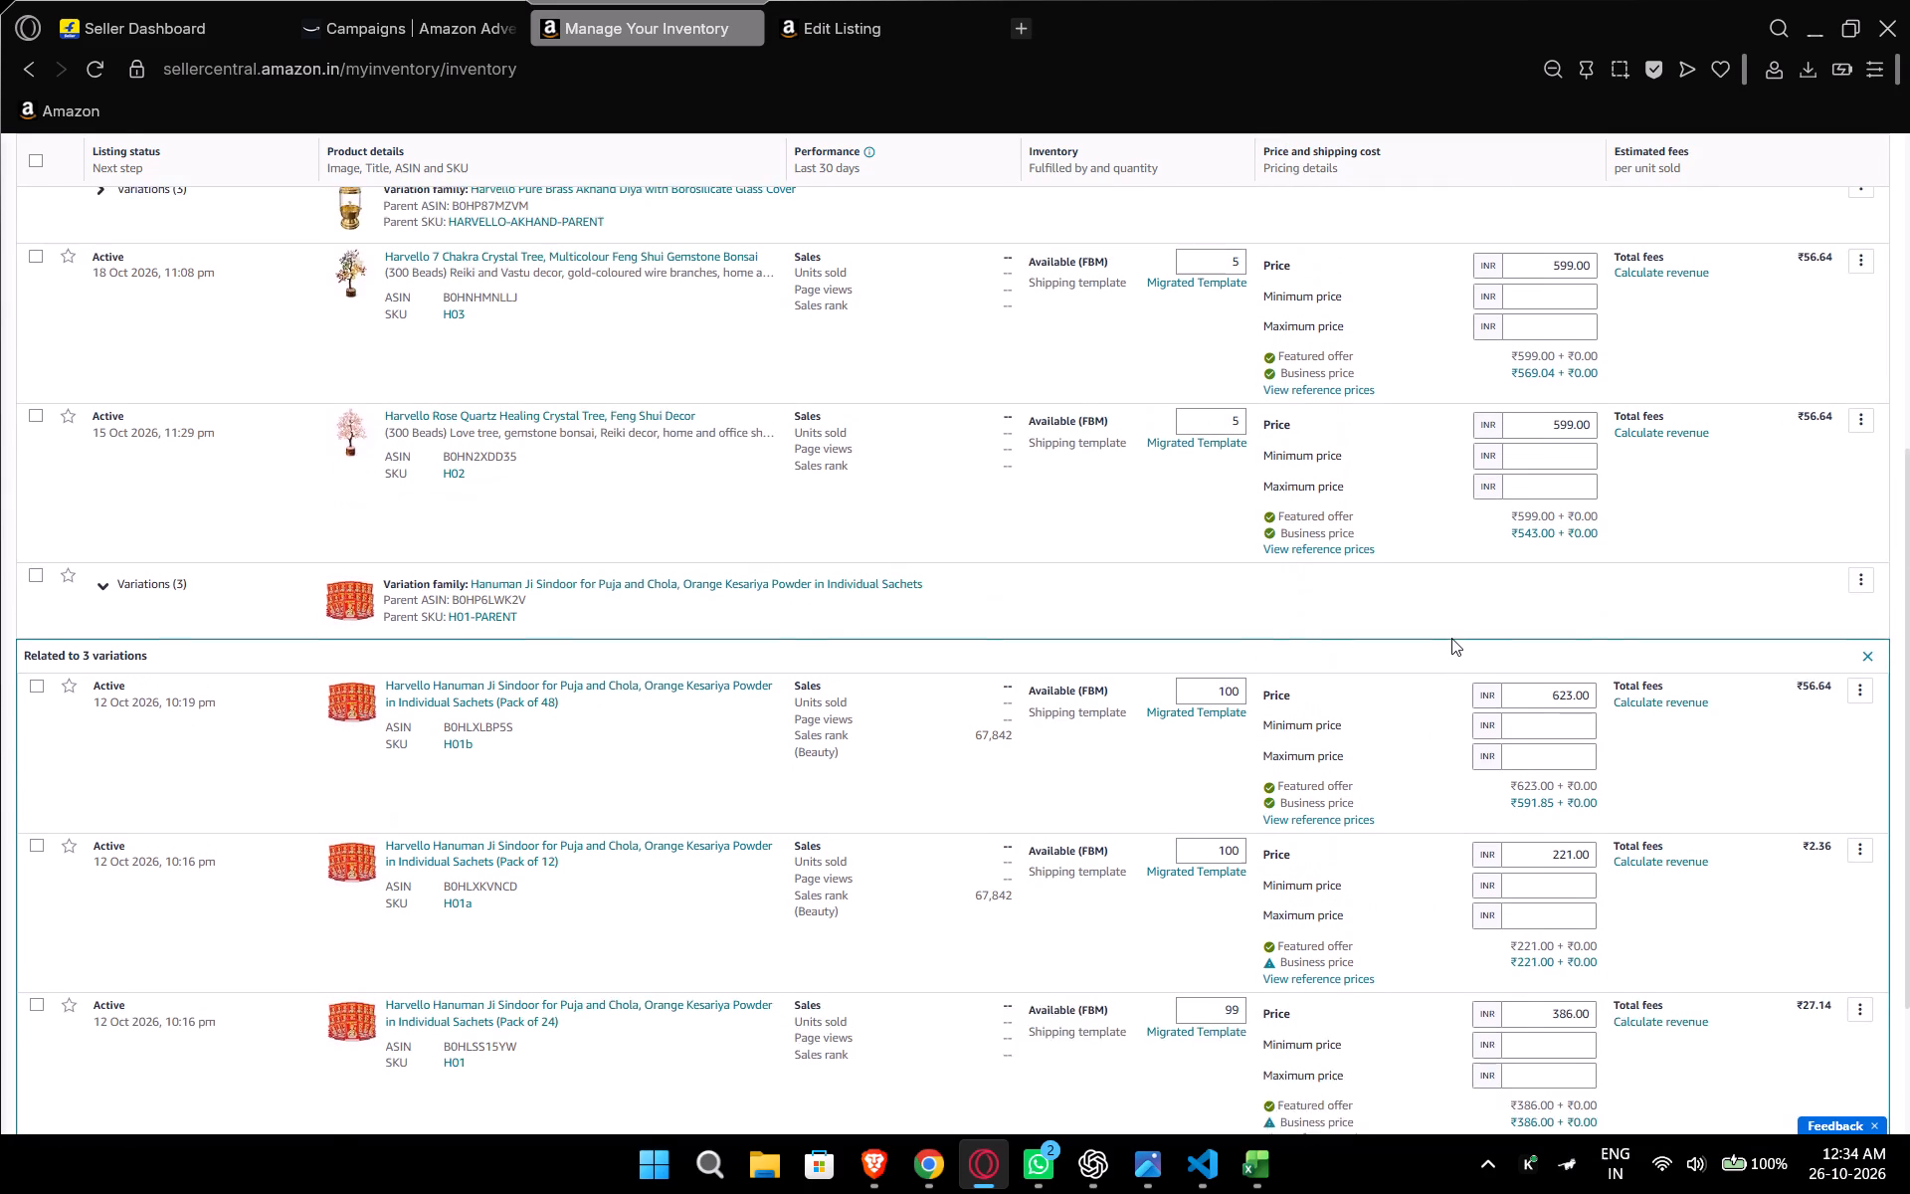
{"action": "scroll", "coordinate": [1451, 638], "scroll_direction": "up", "scroll_amount": 4}
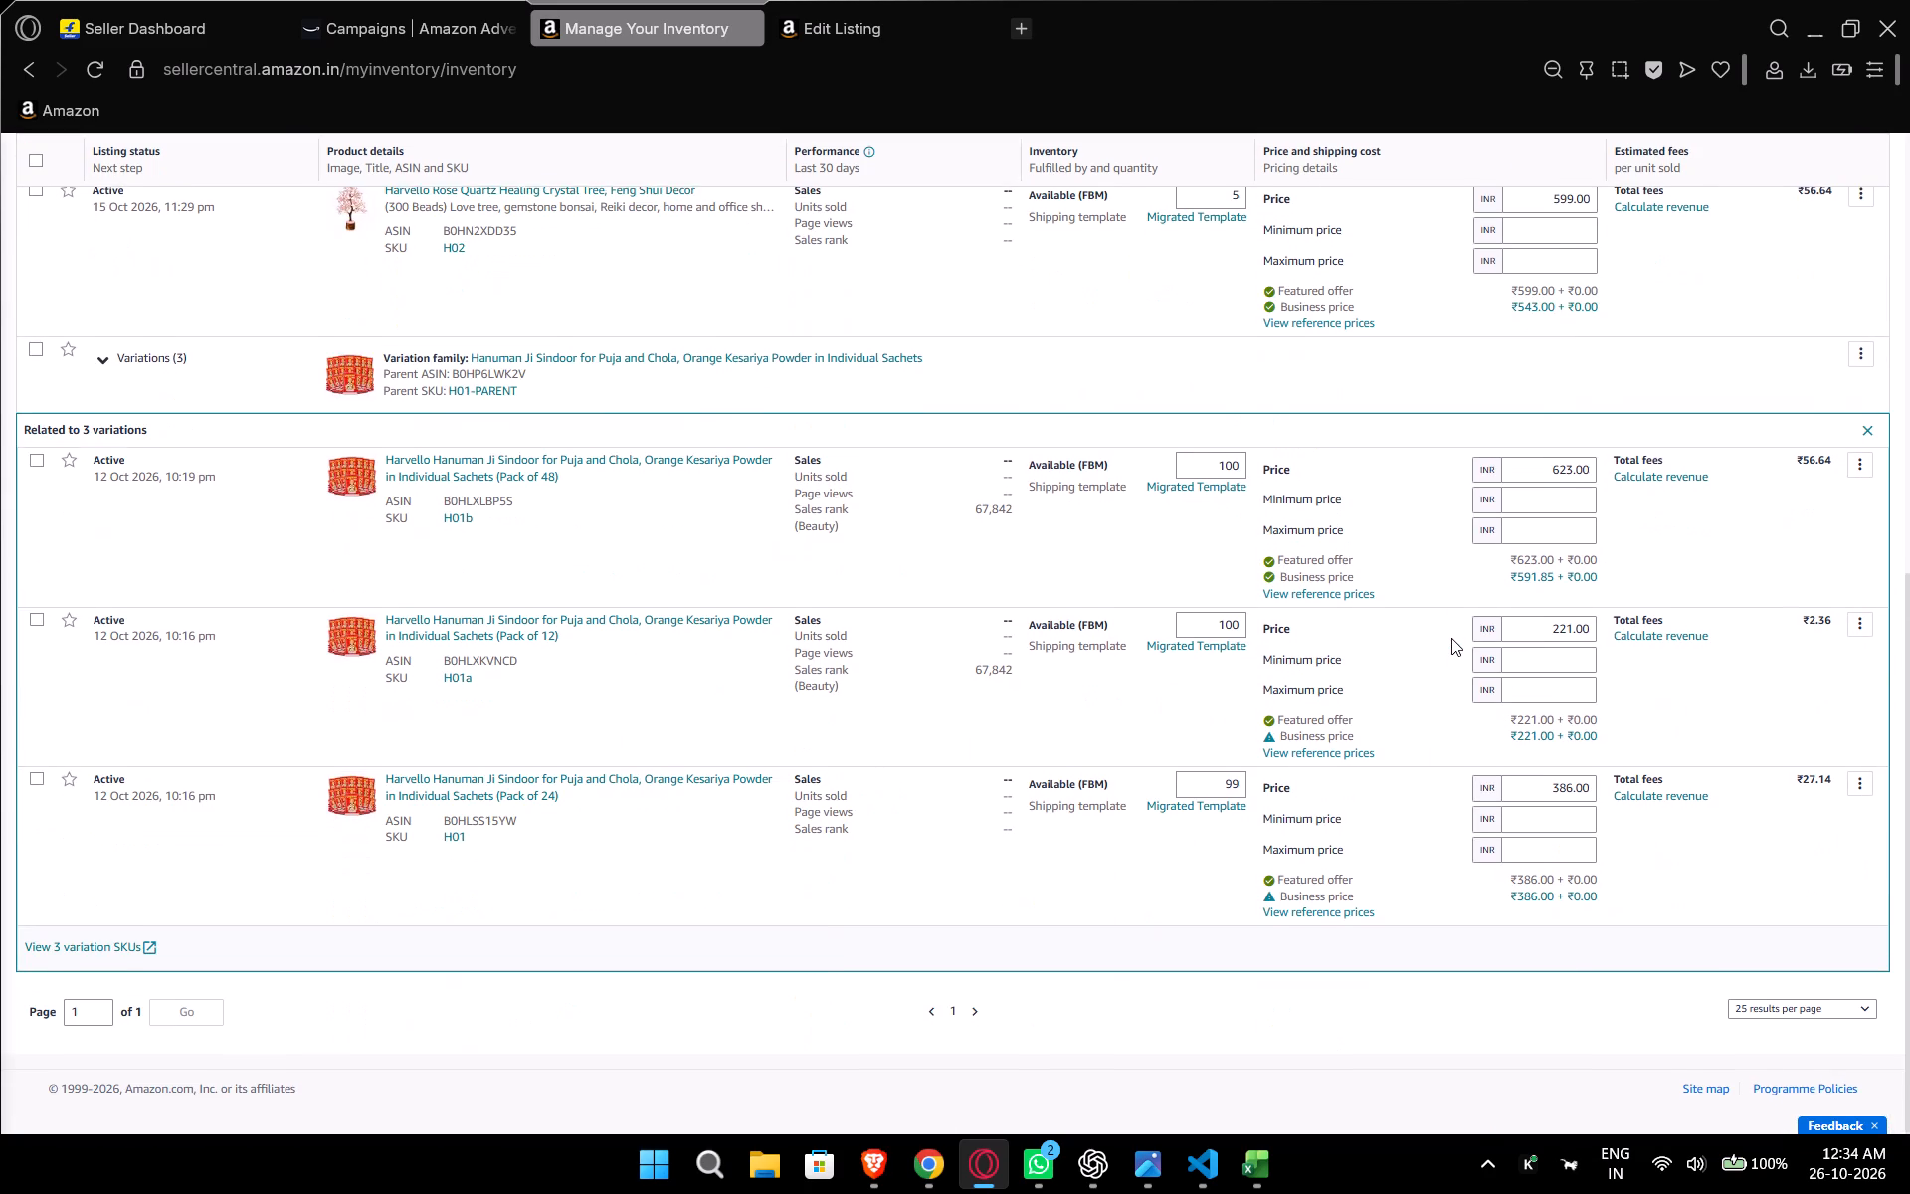
{"action": "scroll", "coordinate": [1451, 638], "scroll_direction": "up", "scroll_amount": 1}
{"action": "scroll", "coordinate": [1451, 638], "scroll_direction": "down", "scroll_amount": 1}
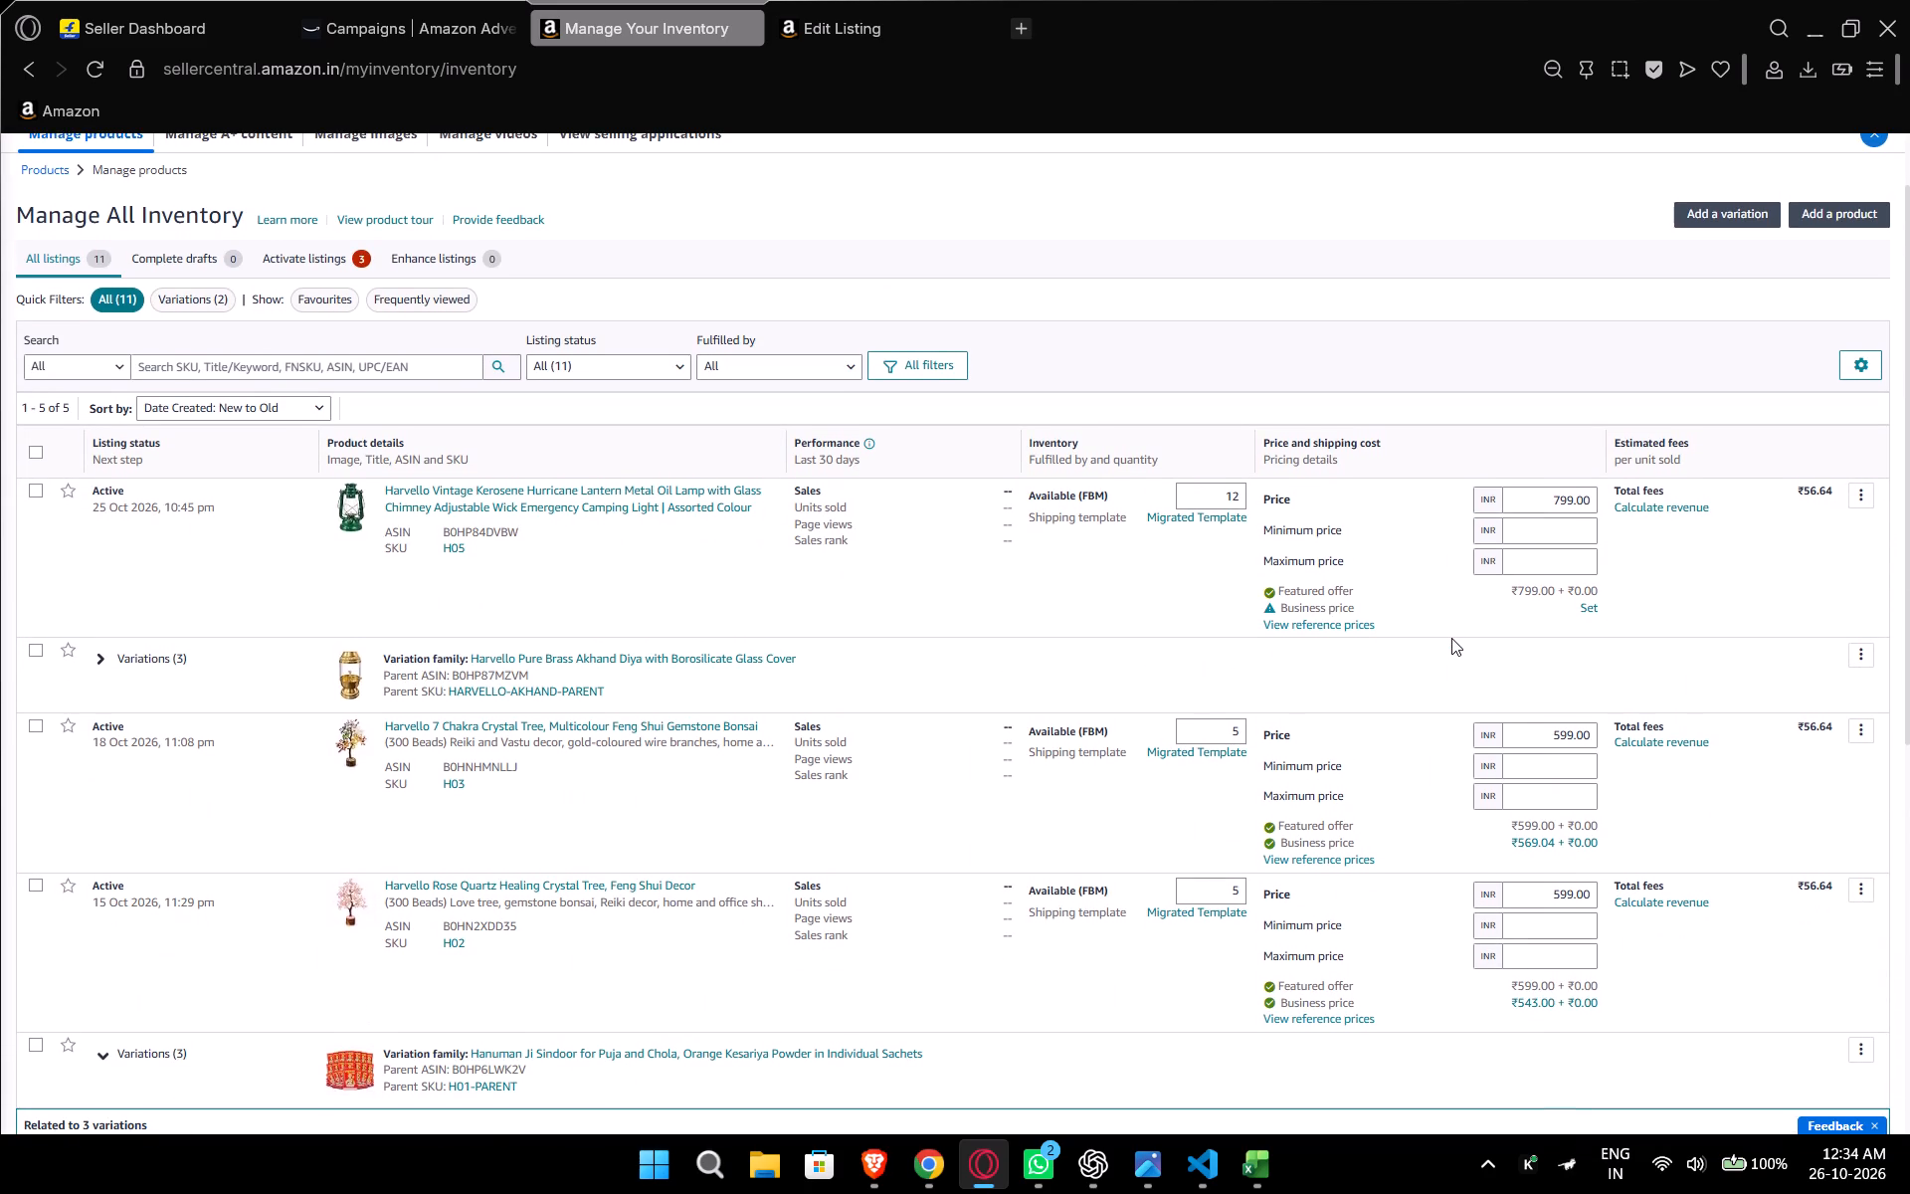
{"action": "scroll", "coordinate": [1451, 638], "scroll_direction": "down", "scroll_amount": 1}
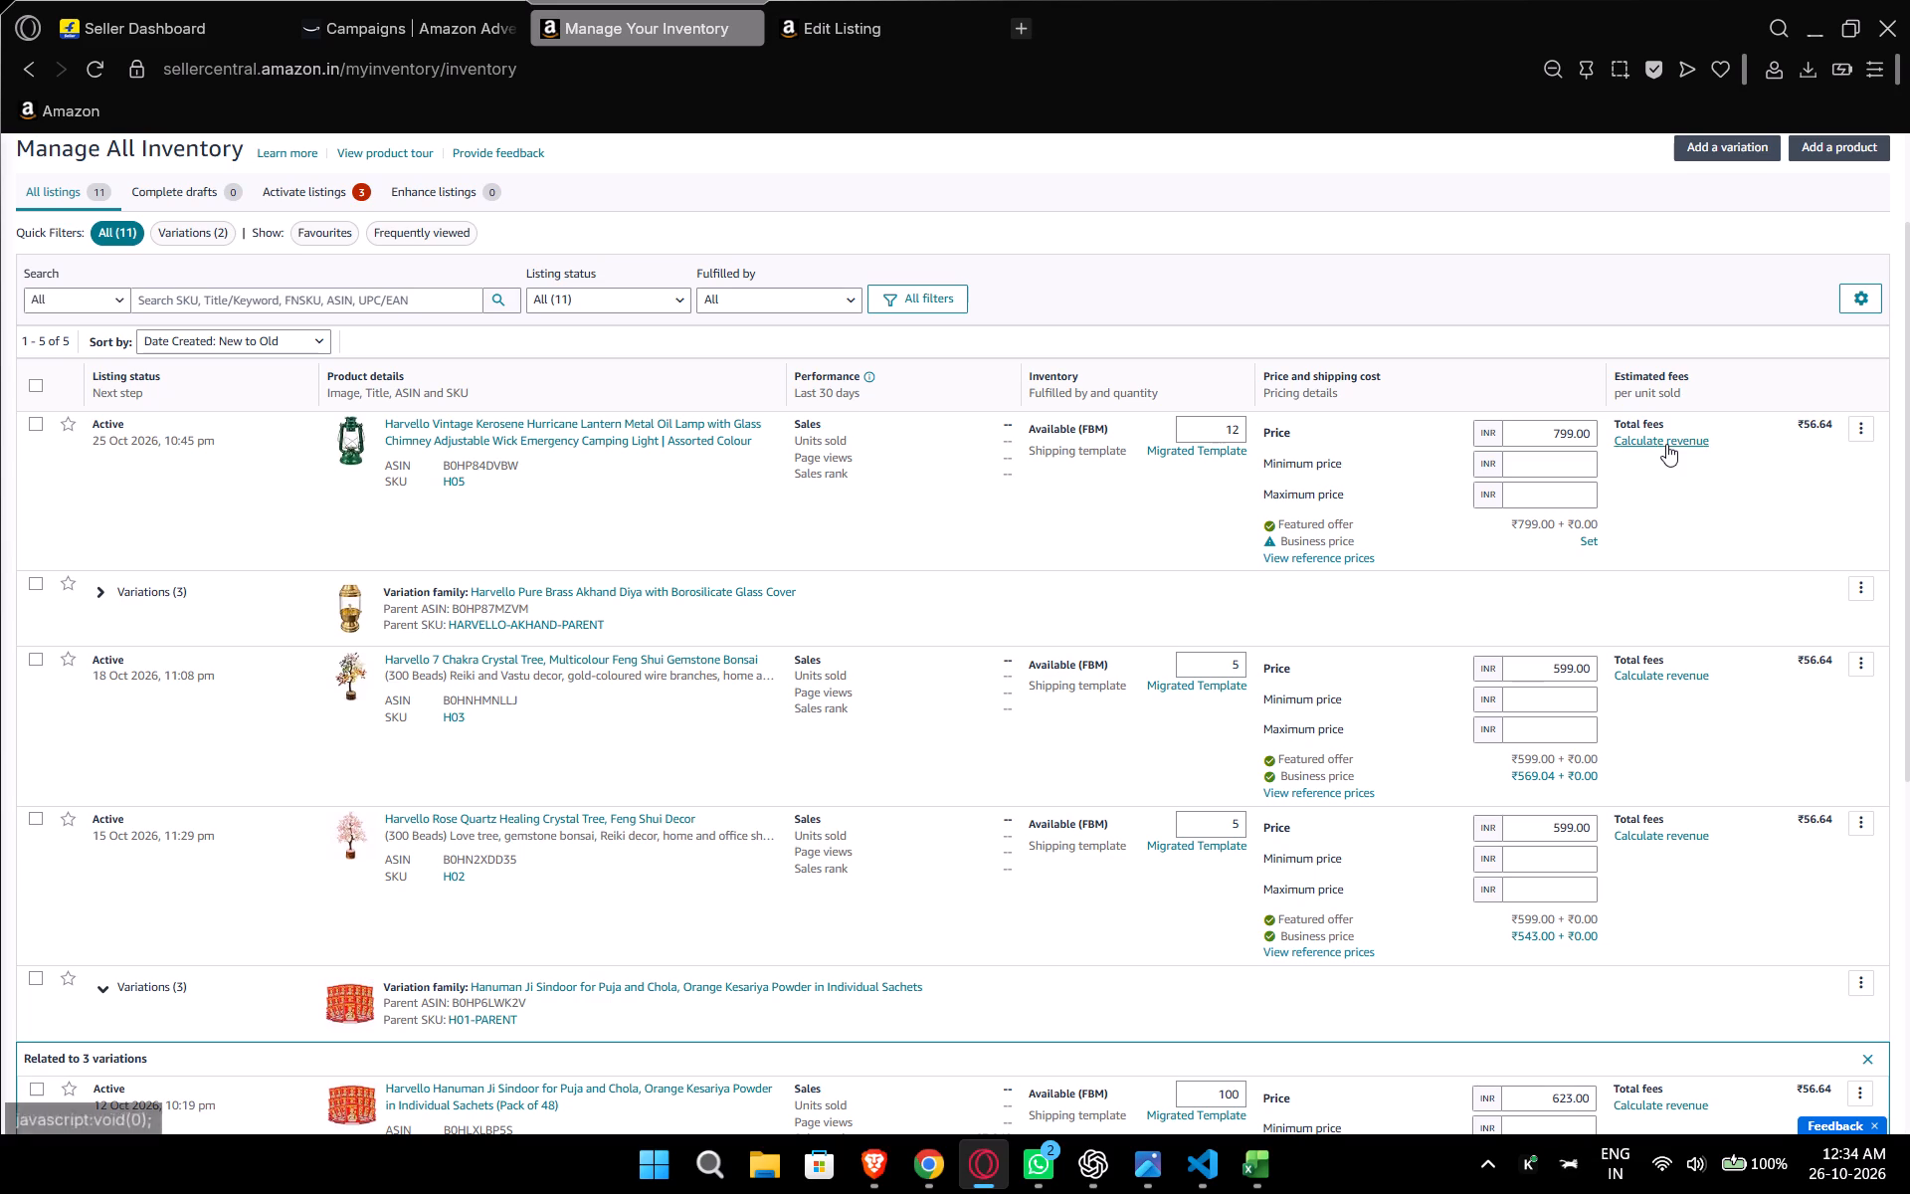
{"action": "left_click", "coordinate": [1666, 444]}
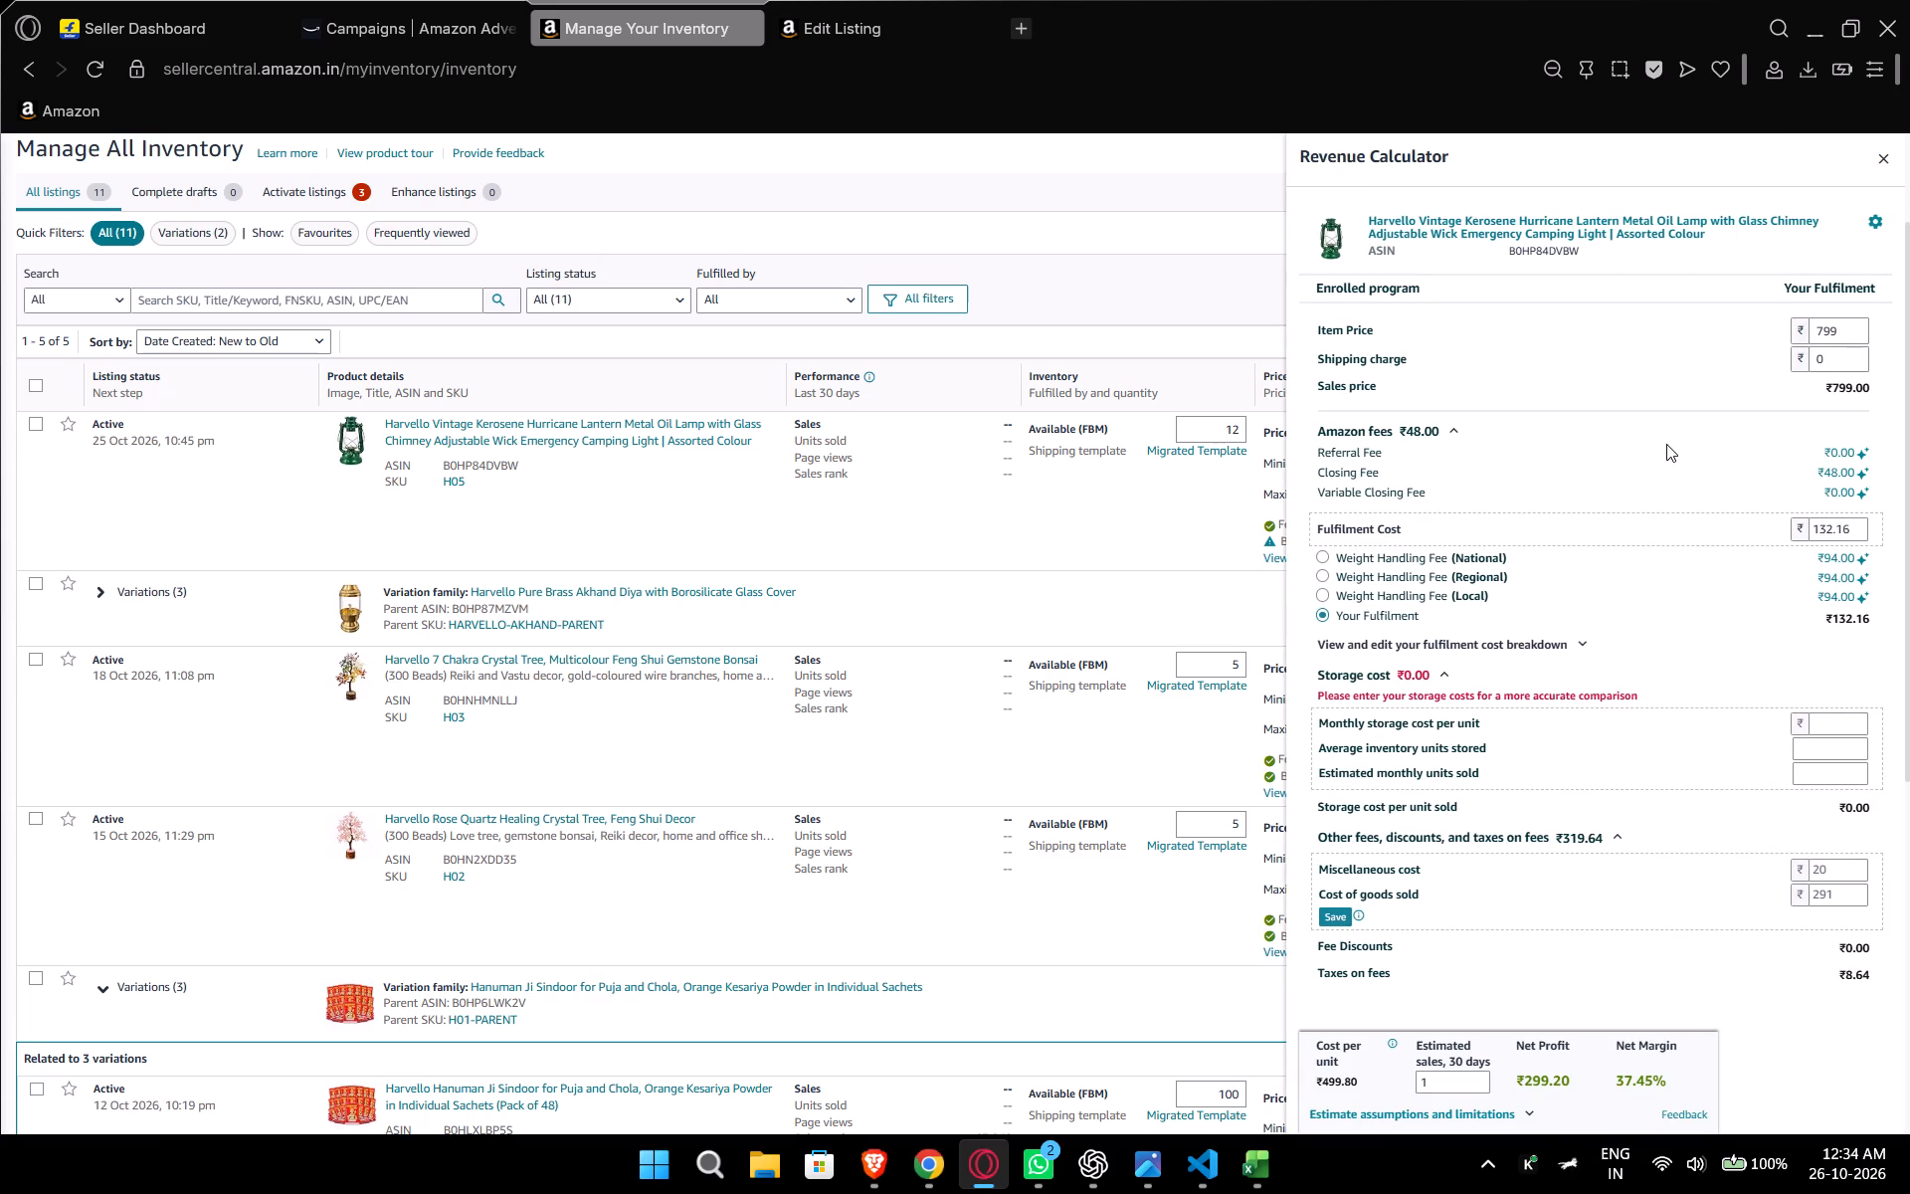
{"action": "left_click", "coordinate": [1890, 150]}
Open the 7 Chakra Crystal Tree listing (H03) for editing and check its package dimensions and weight.
{"action": "scroll", "coordinate": [1596, 596], "scroll_direction": "down", "scroll_amount": 1}
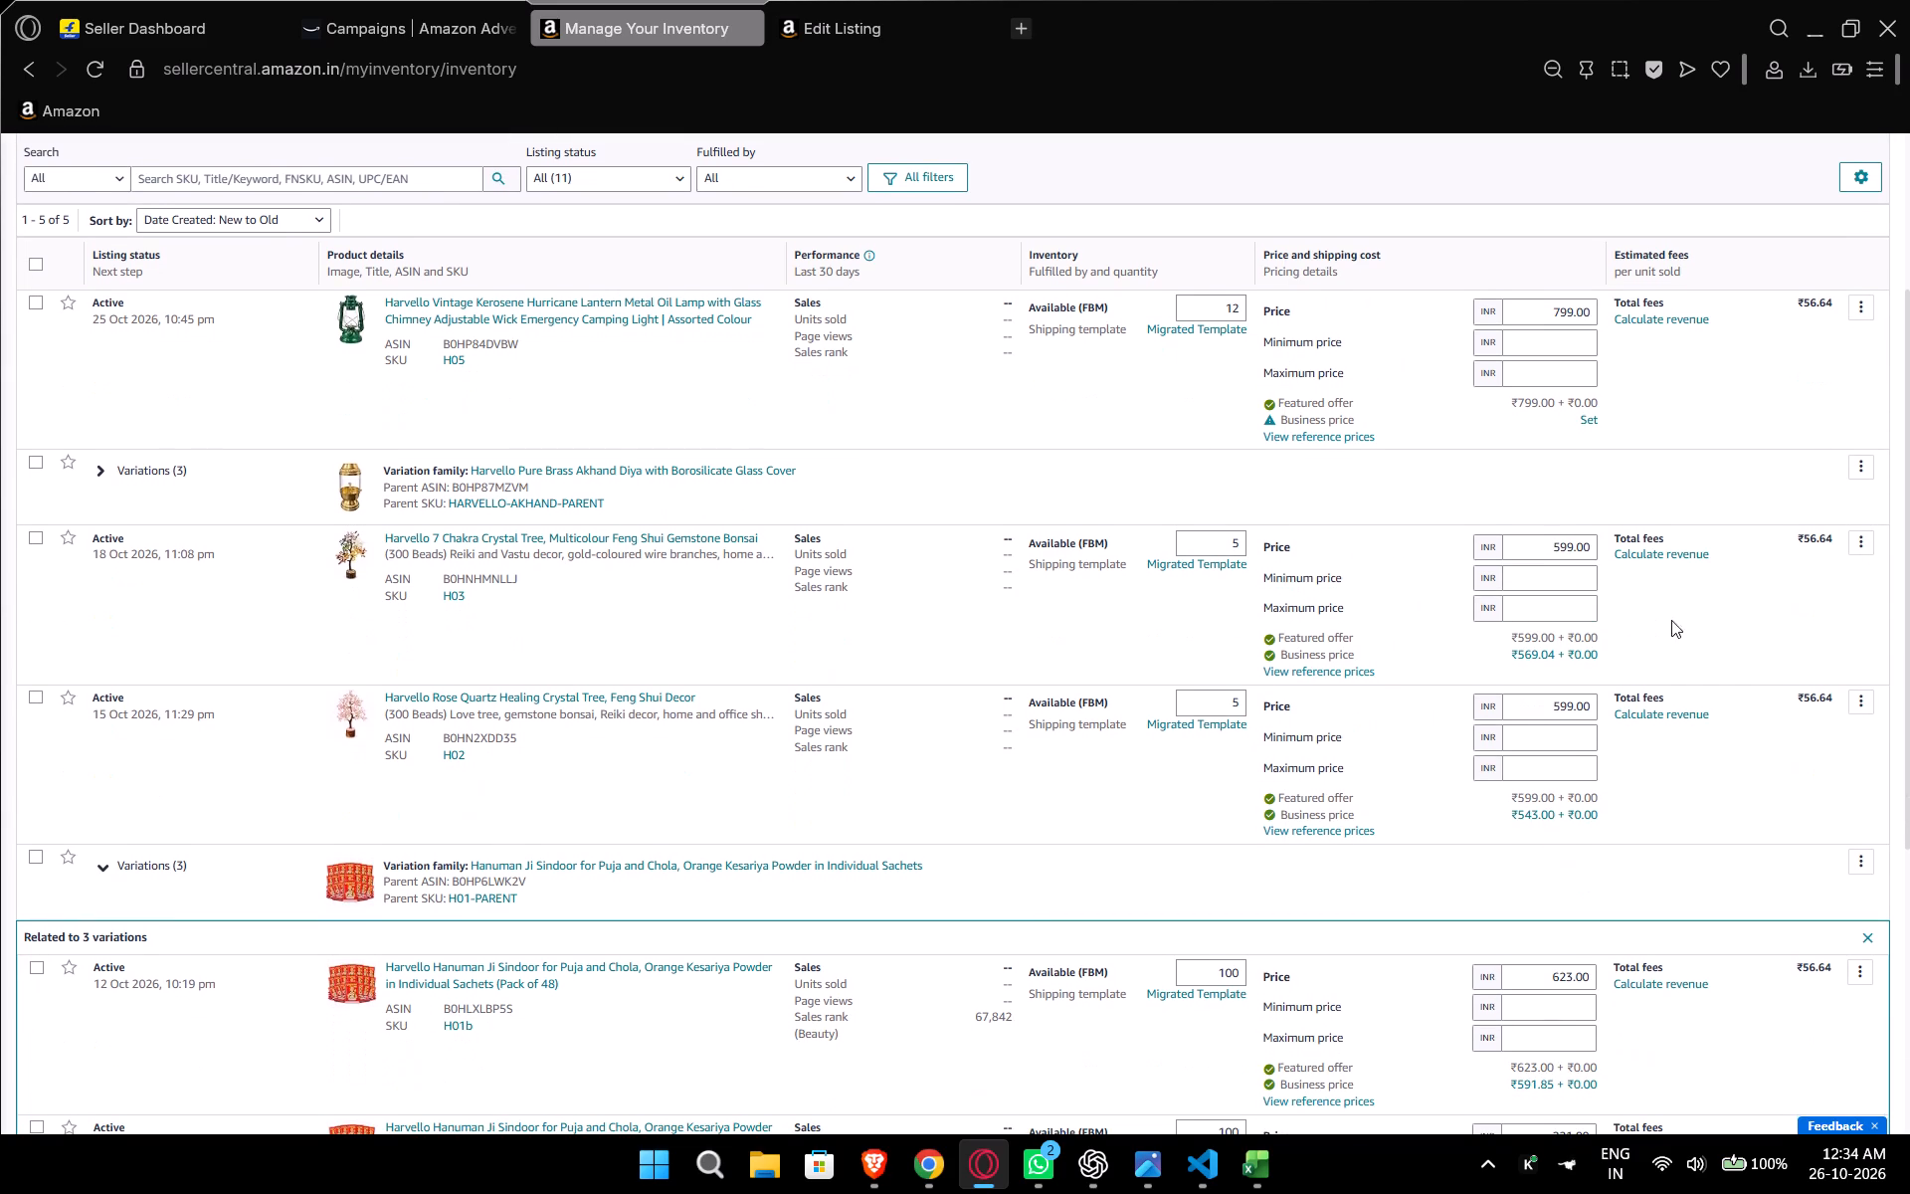
{"action": "left_click", "coordinate": [1856, 547]}
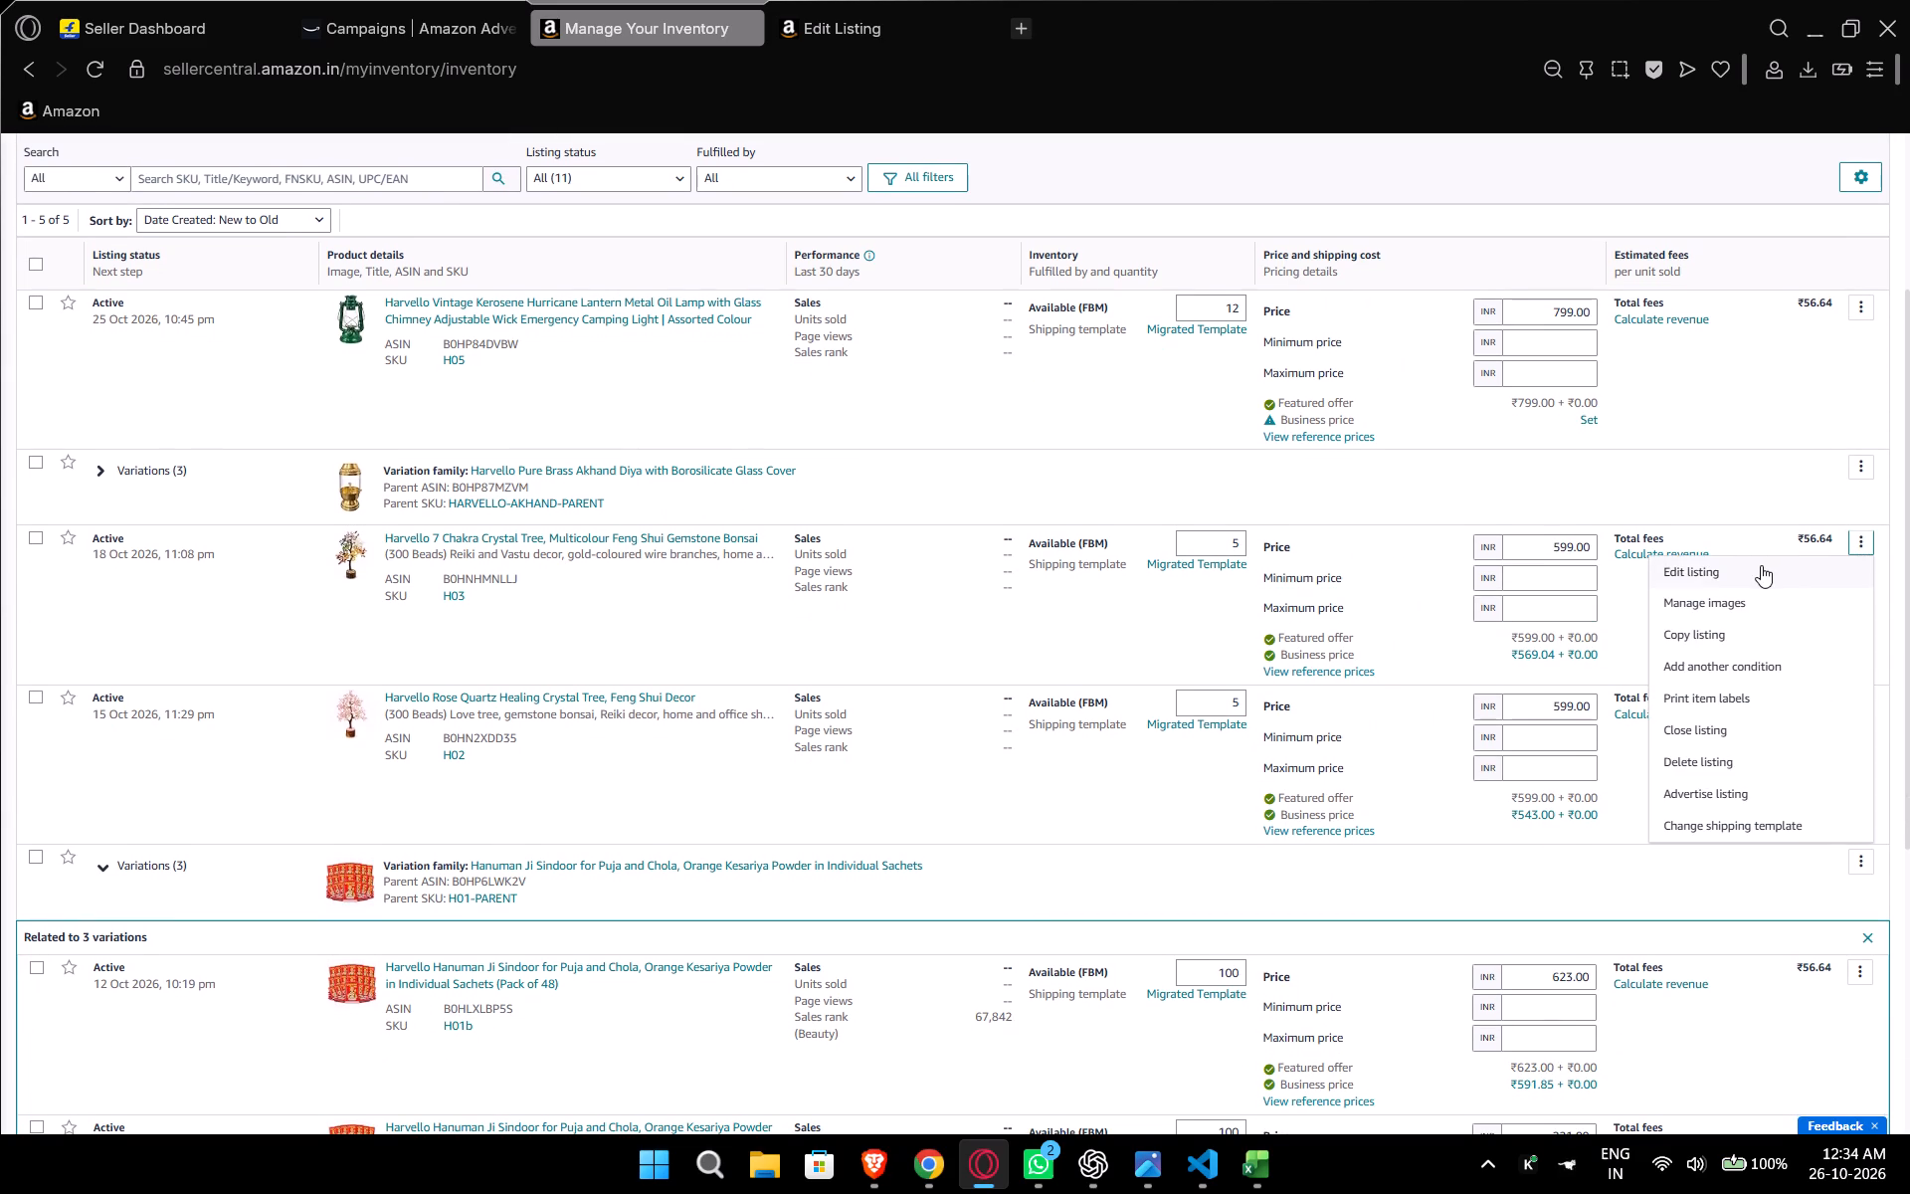
{"action": "left_click", "coordinate": [1761, 565]}
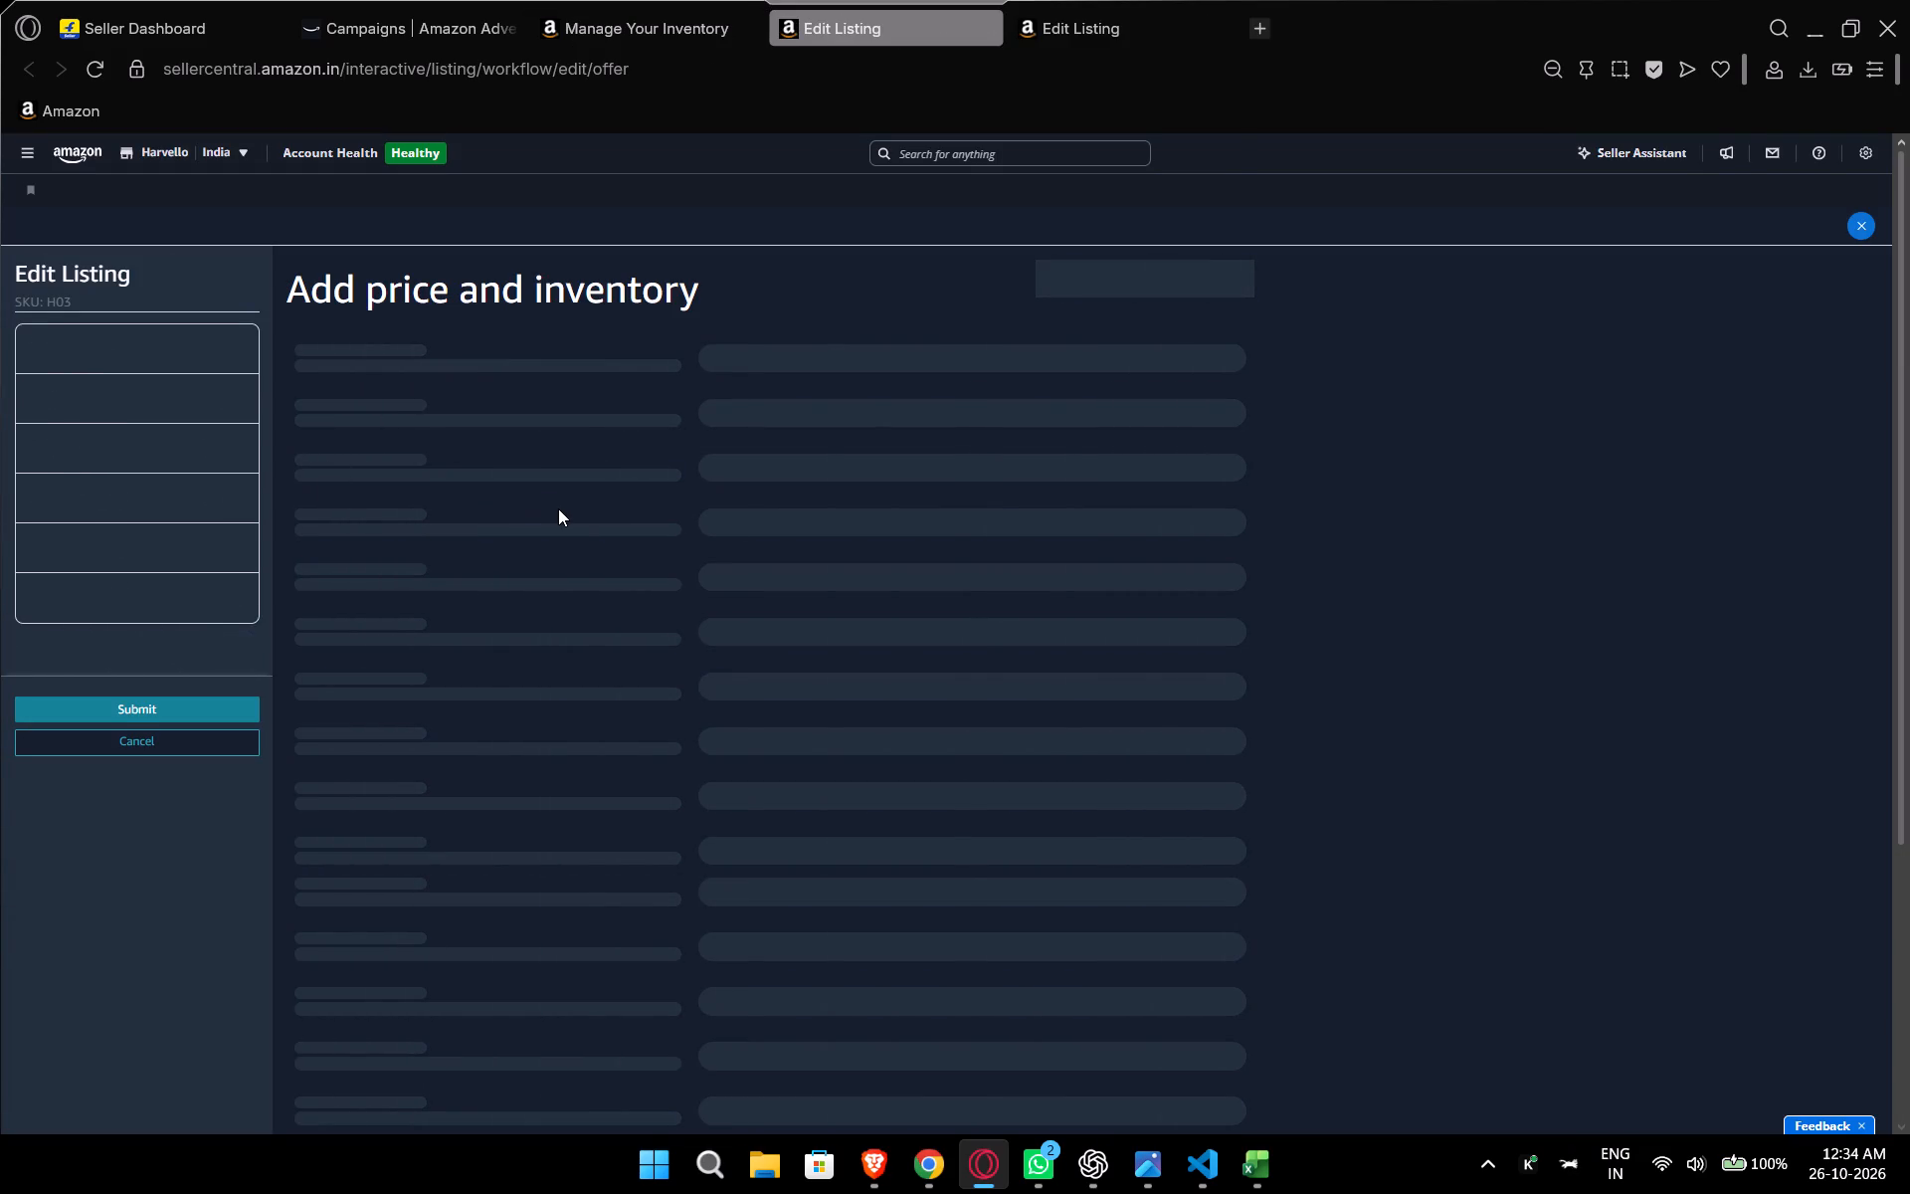
{"action": "scroll", "coordinate": [558, 508], "scroll_direction": "down", "scroll_amount": 18}
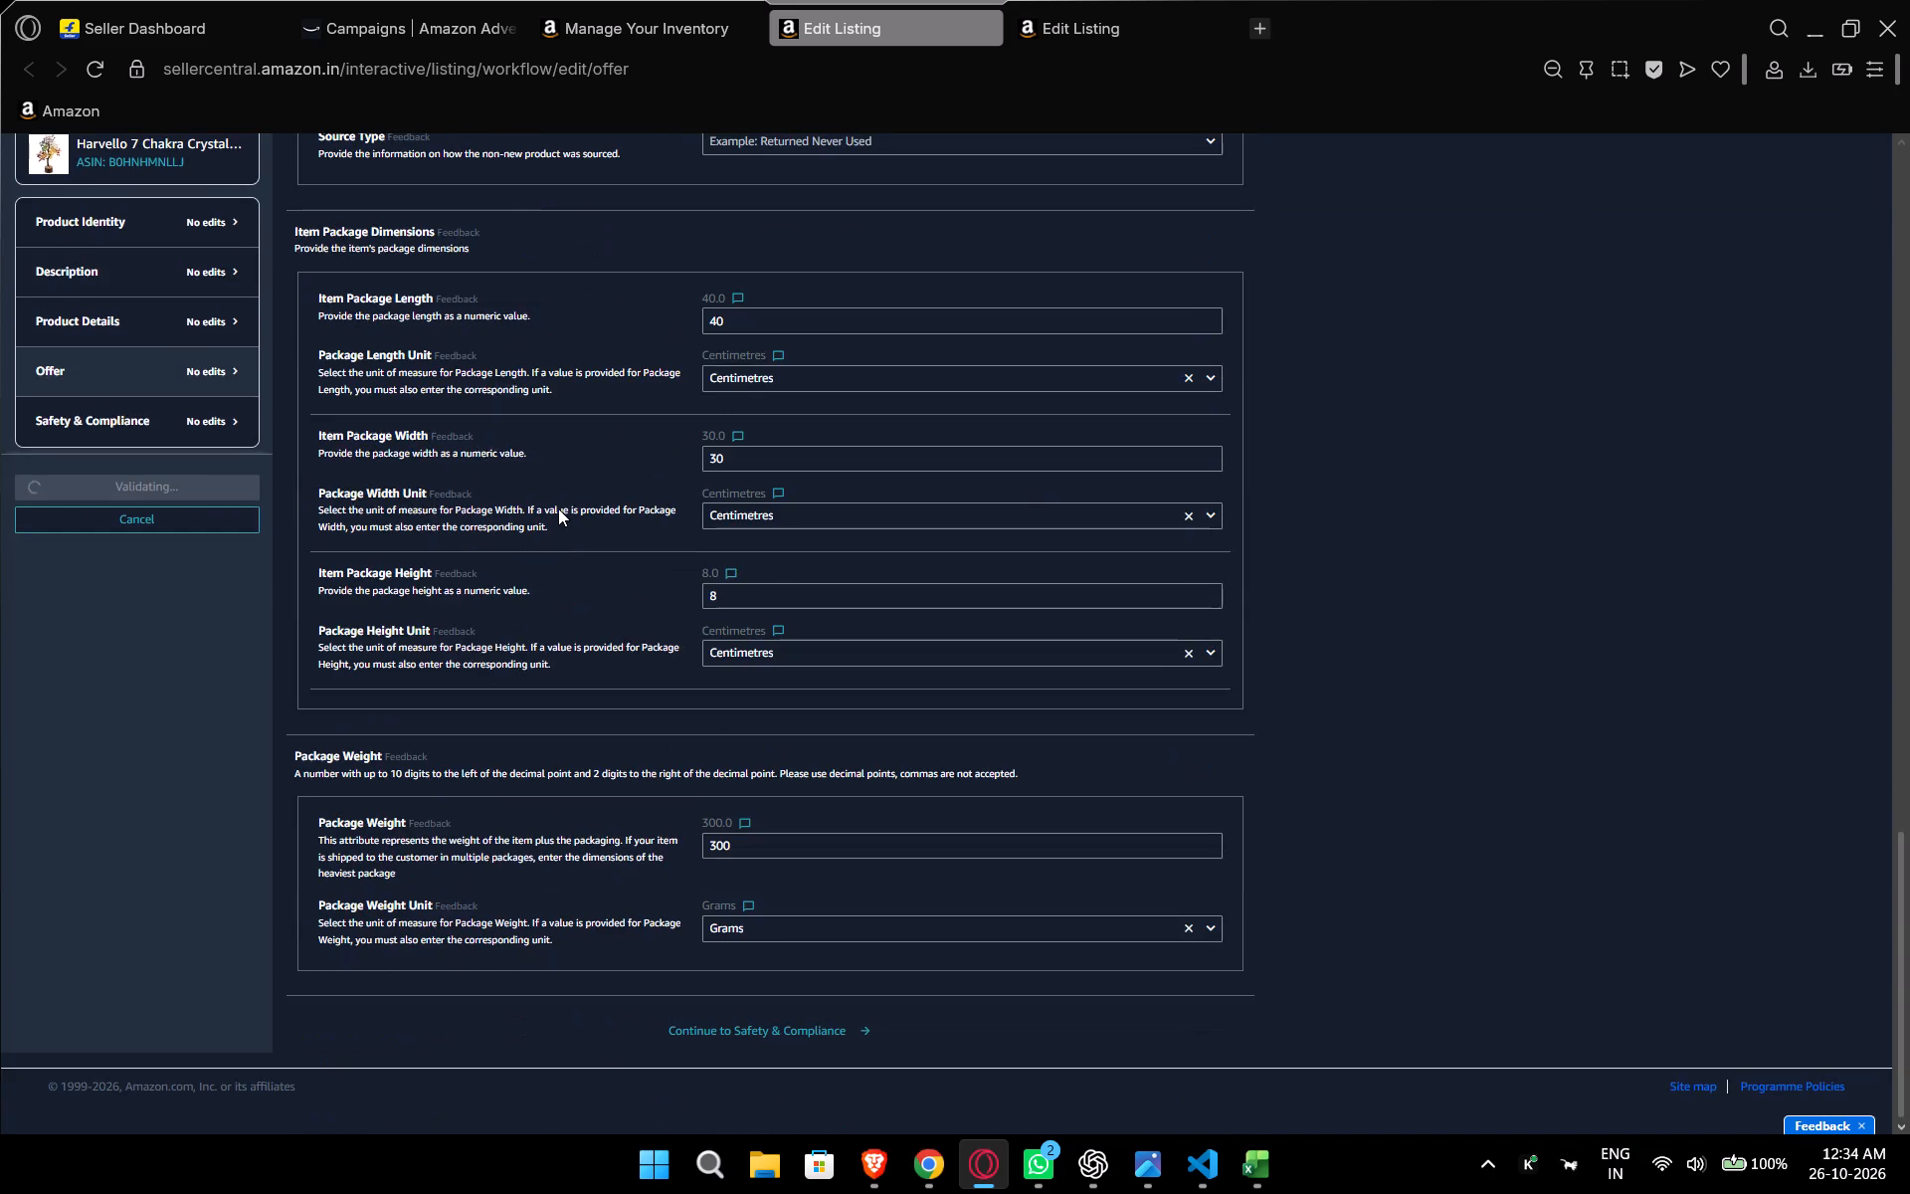
{"action": "scroll", "coordinate": [558, 508], "scroll_direction": "up", "scroll_amount": 1}
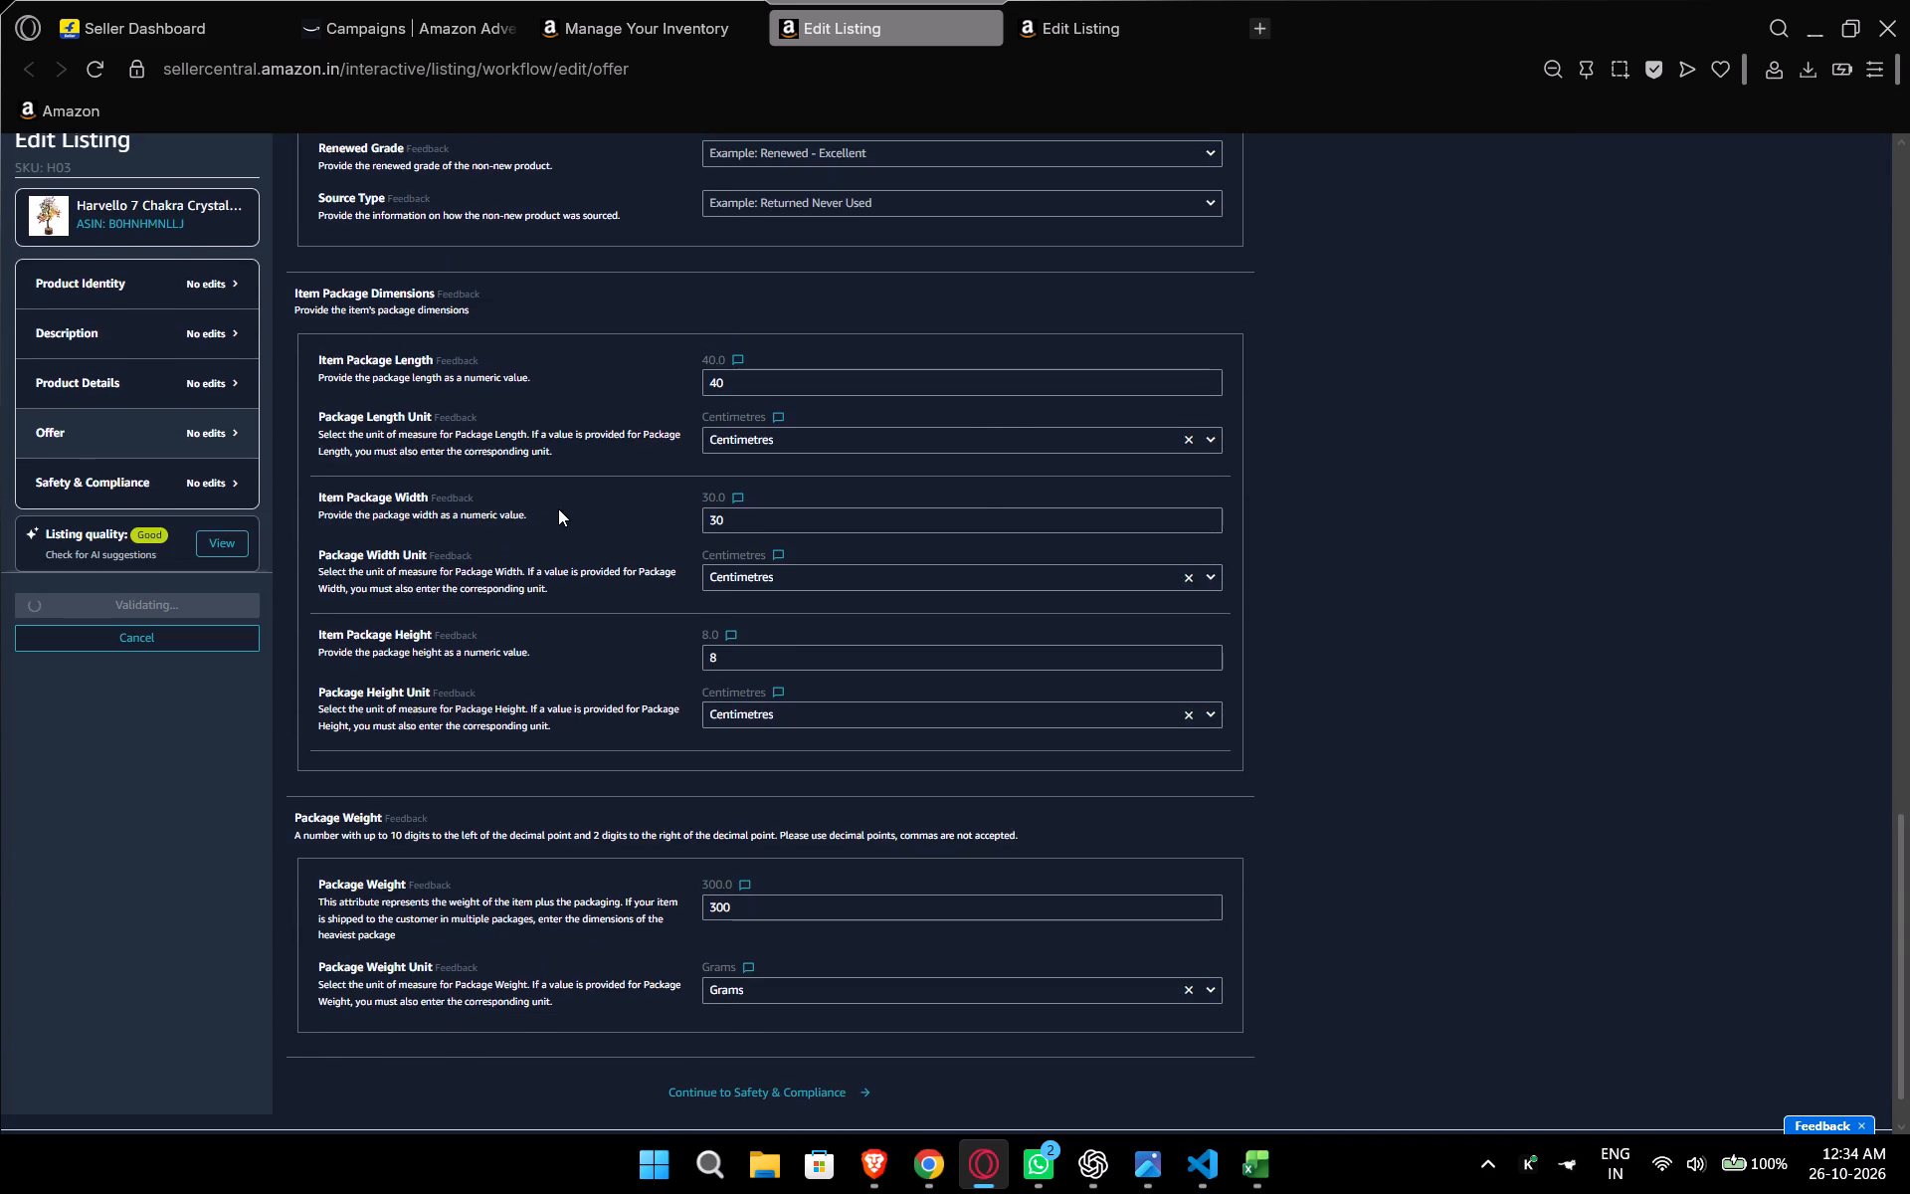
In the Excel Easy Ship fee calculator, set height to 8 cm and scale weight to 300 g, and return to the browser's inventory page.
{"action": "key", "text": "alt+Tab"}
{"action": "key", "text": "Up"}
{"action": "key", "text": "Up"}
{"action": "key", "text": "Up"}
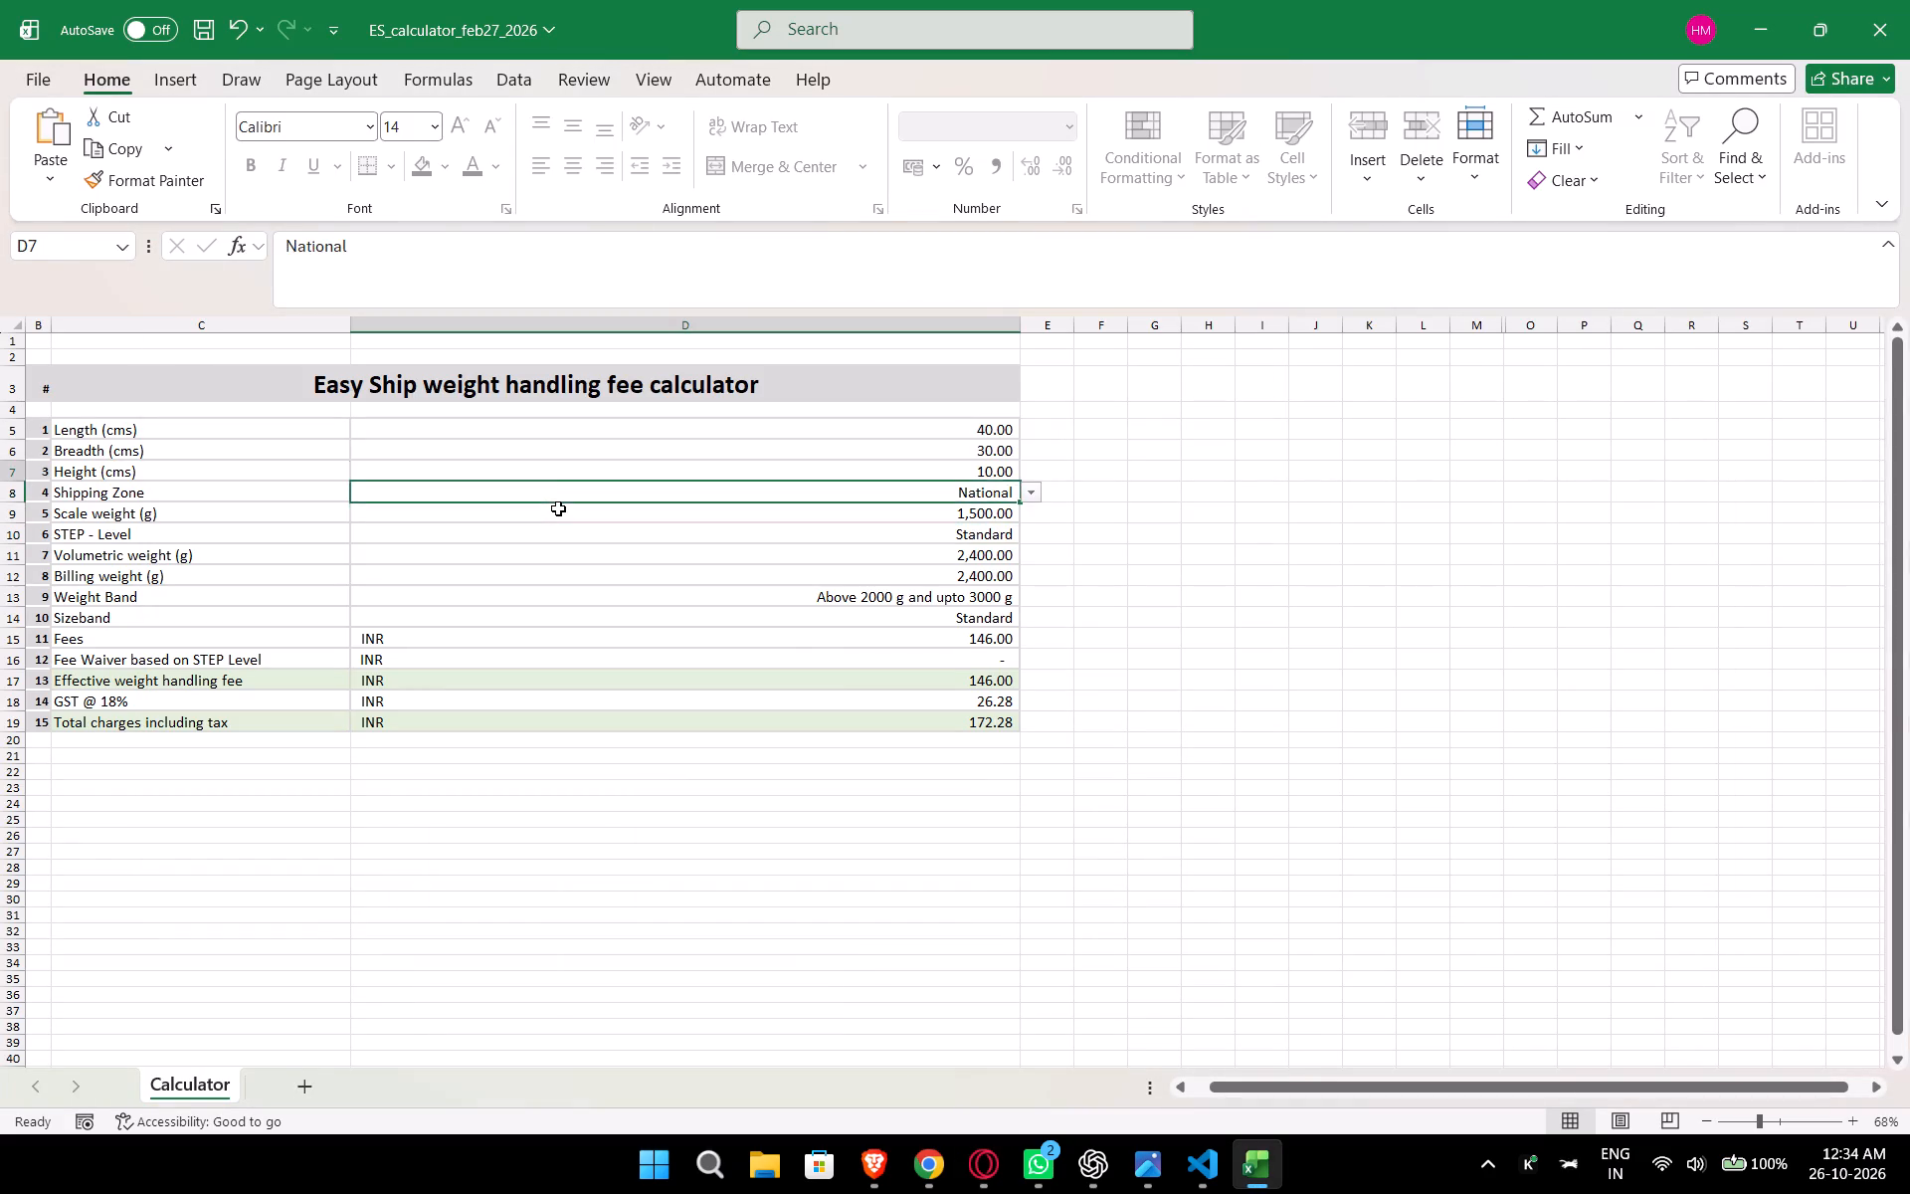
{"action": "key", "text": "8"}
{"action": "key", "text": "Return"}
{"action": "key", "text": "Return"}
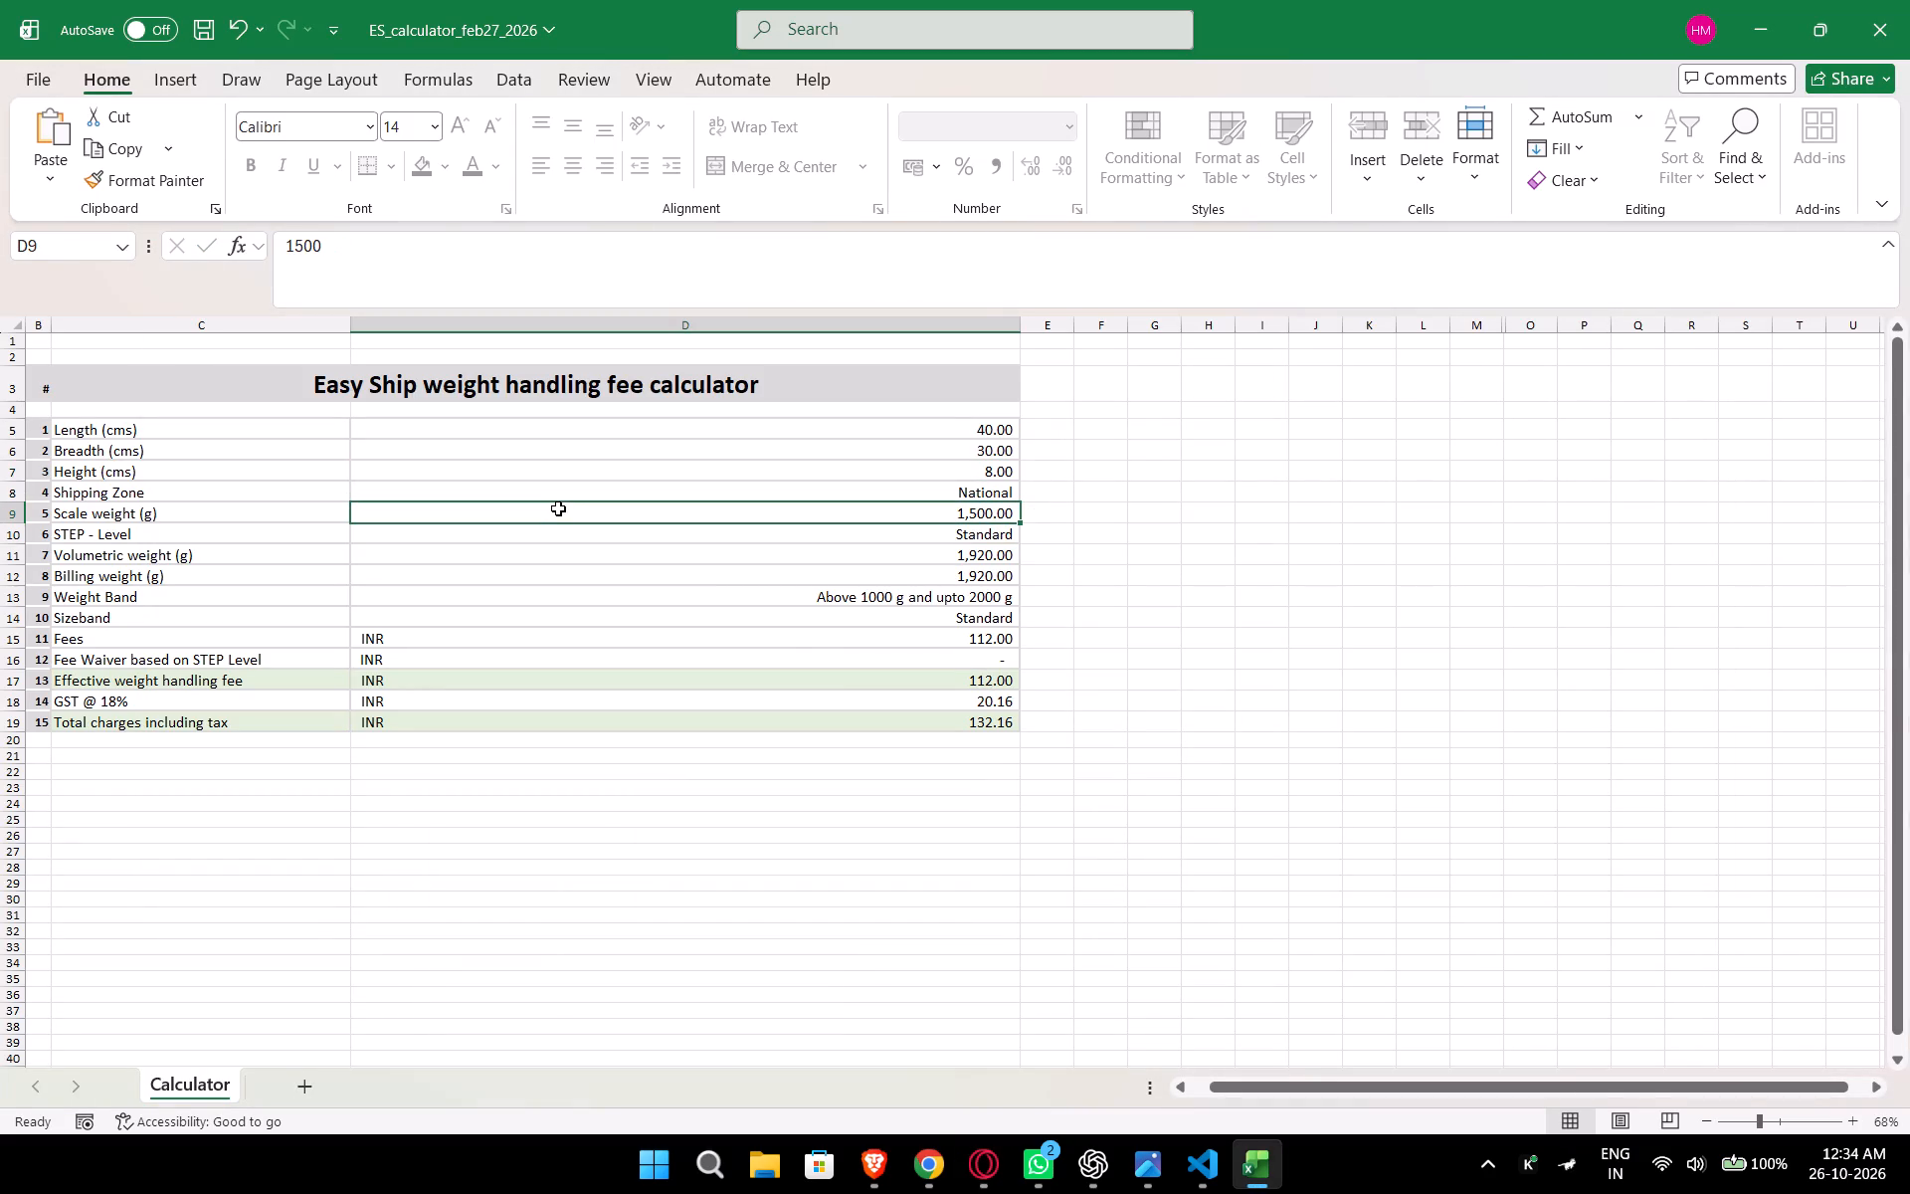
{"action": "key", "text": "alt+Tab"}
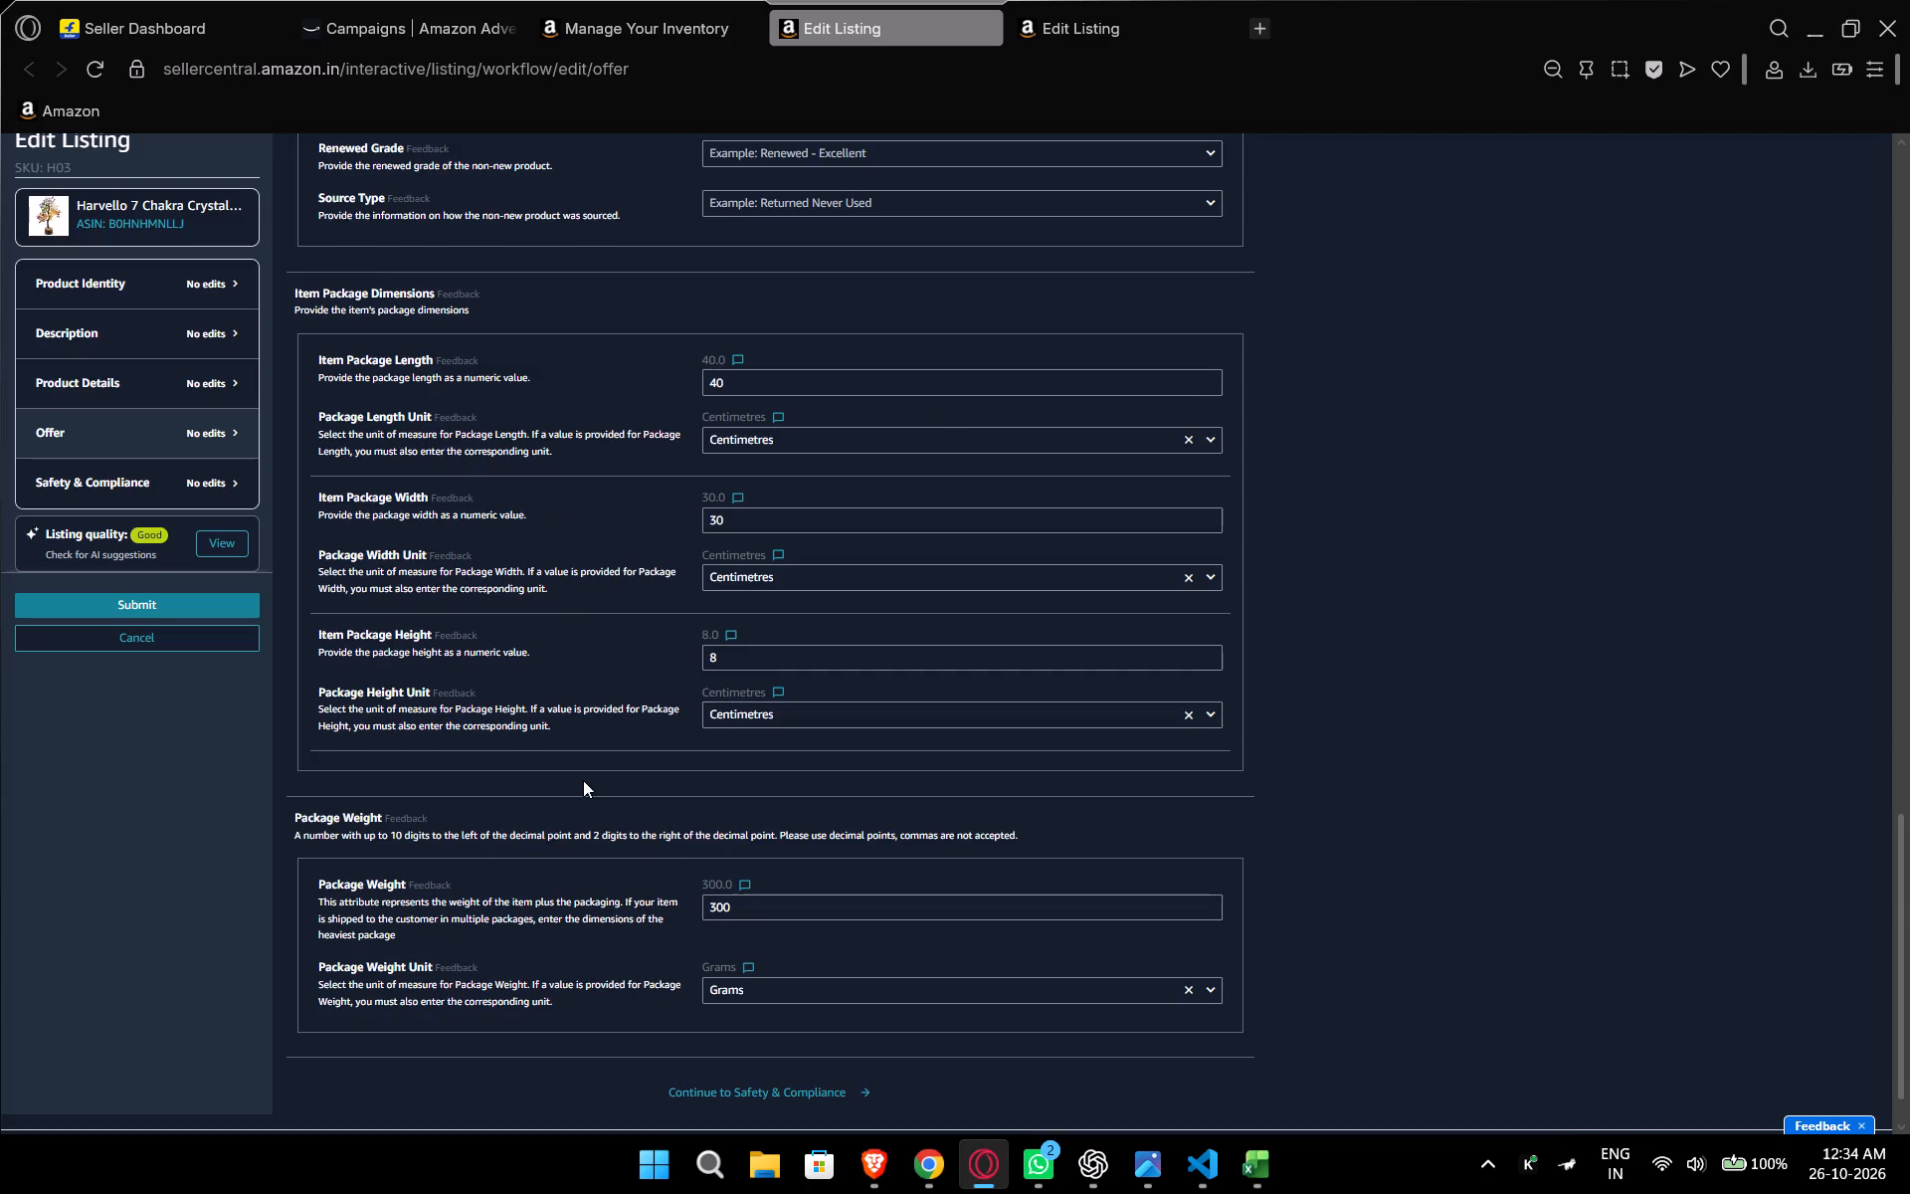
{"action": "key", "text": "alt+Tab"}
{"action": "type", "text": "300"}
{"action": "key", "text": "Return"}
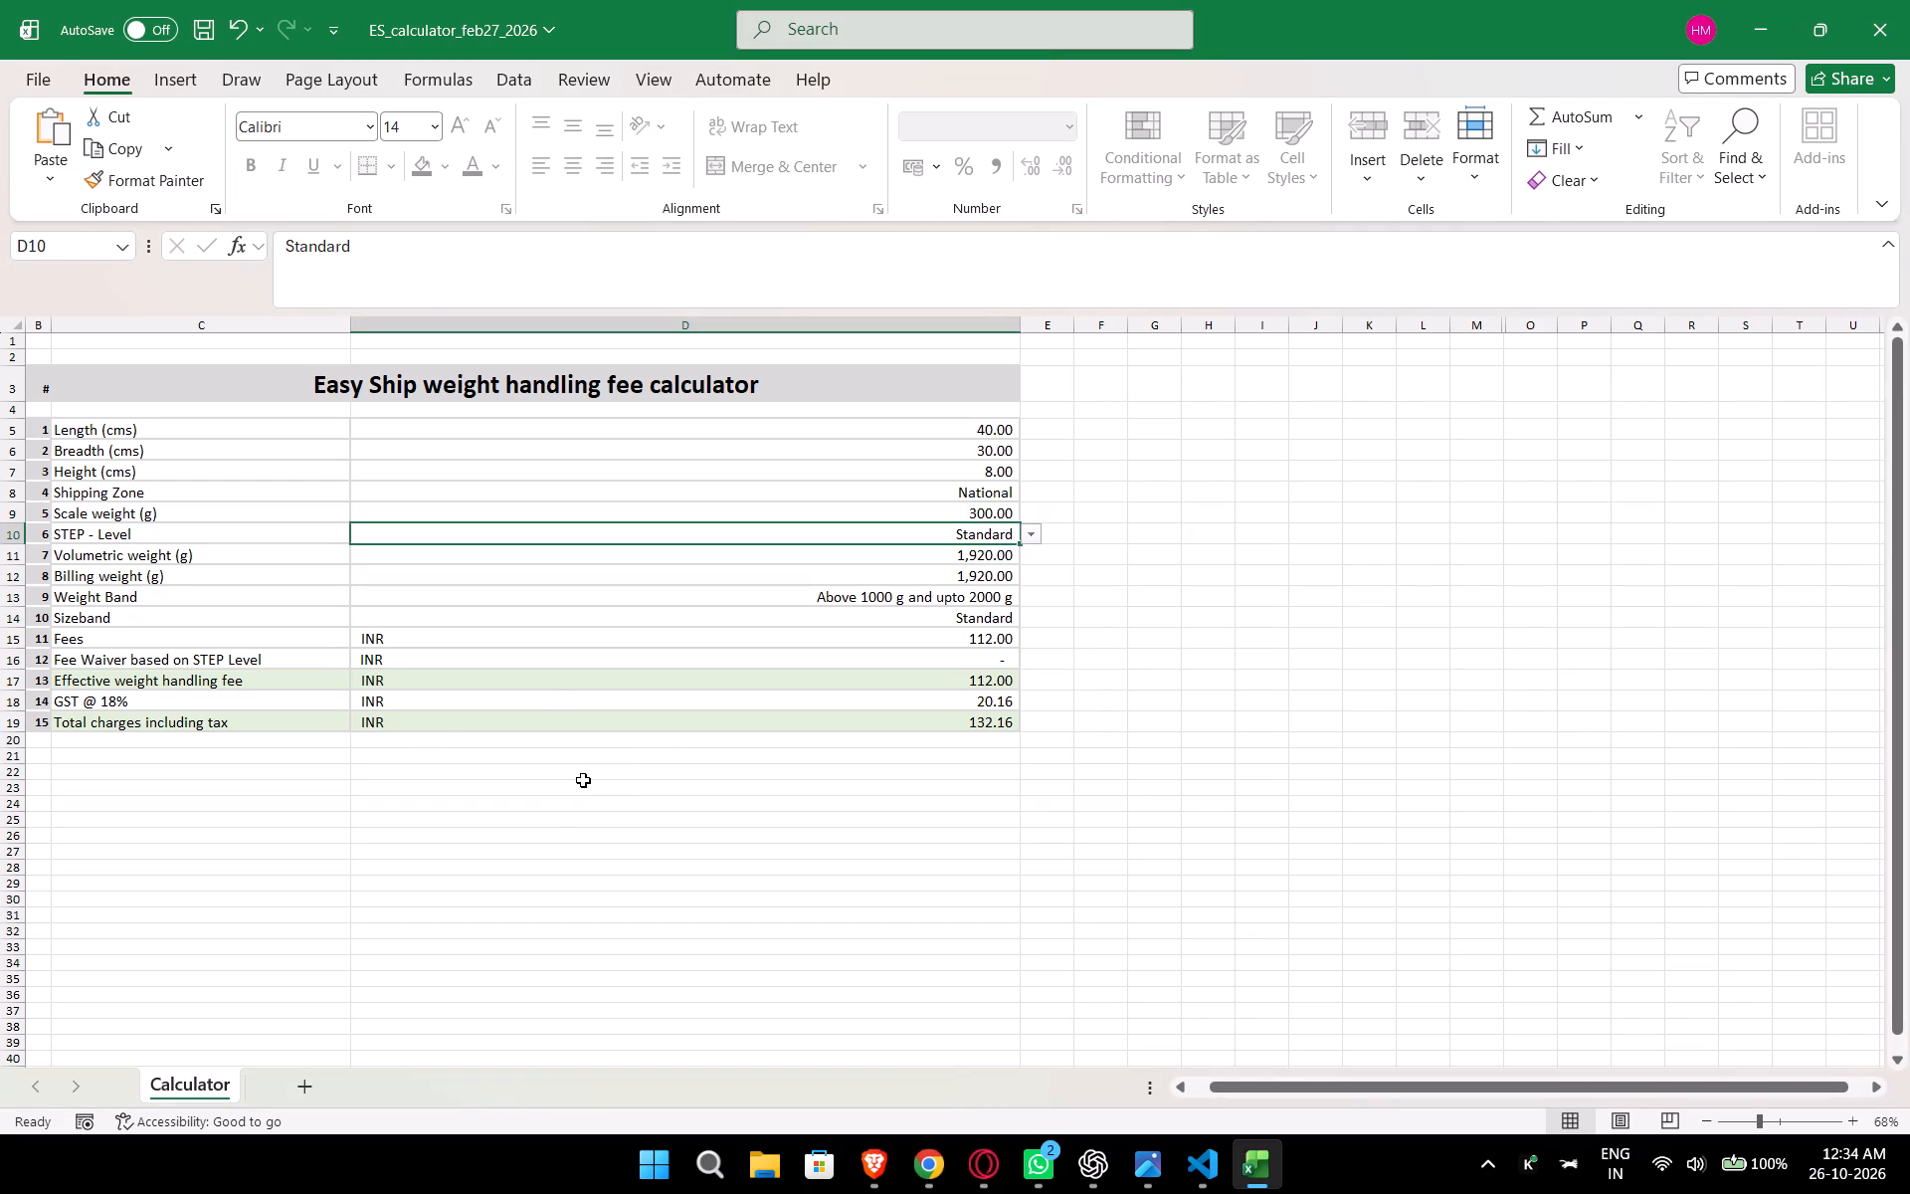
{"action": "key", "text": "alt+Tab"}
{"action": "left_click", "coordinate": [642, 0]}
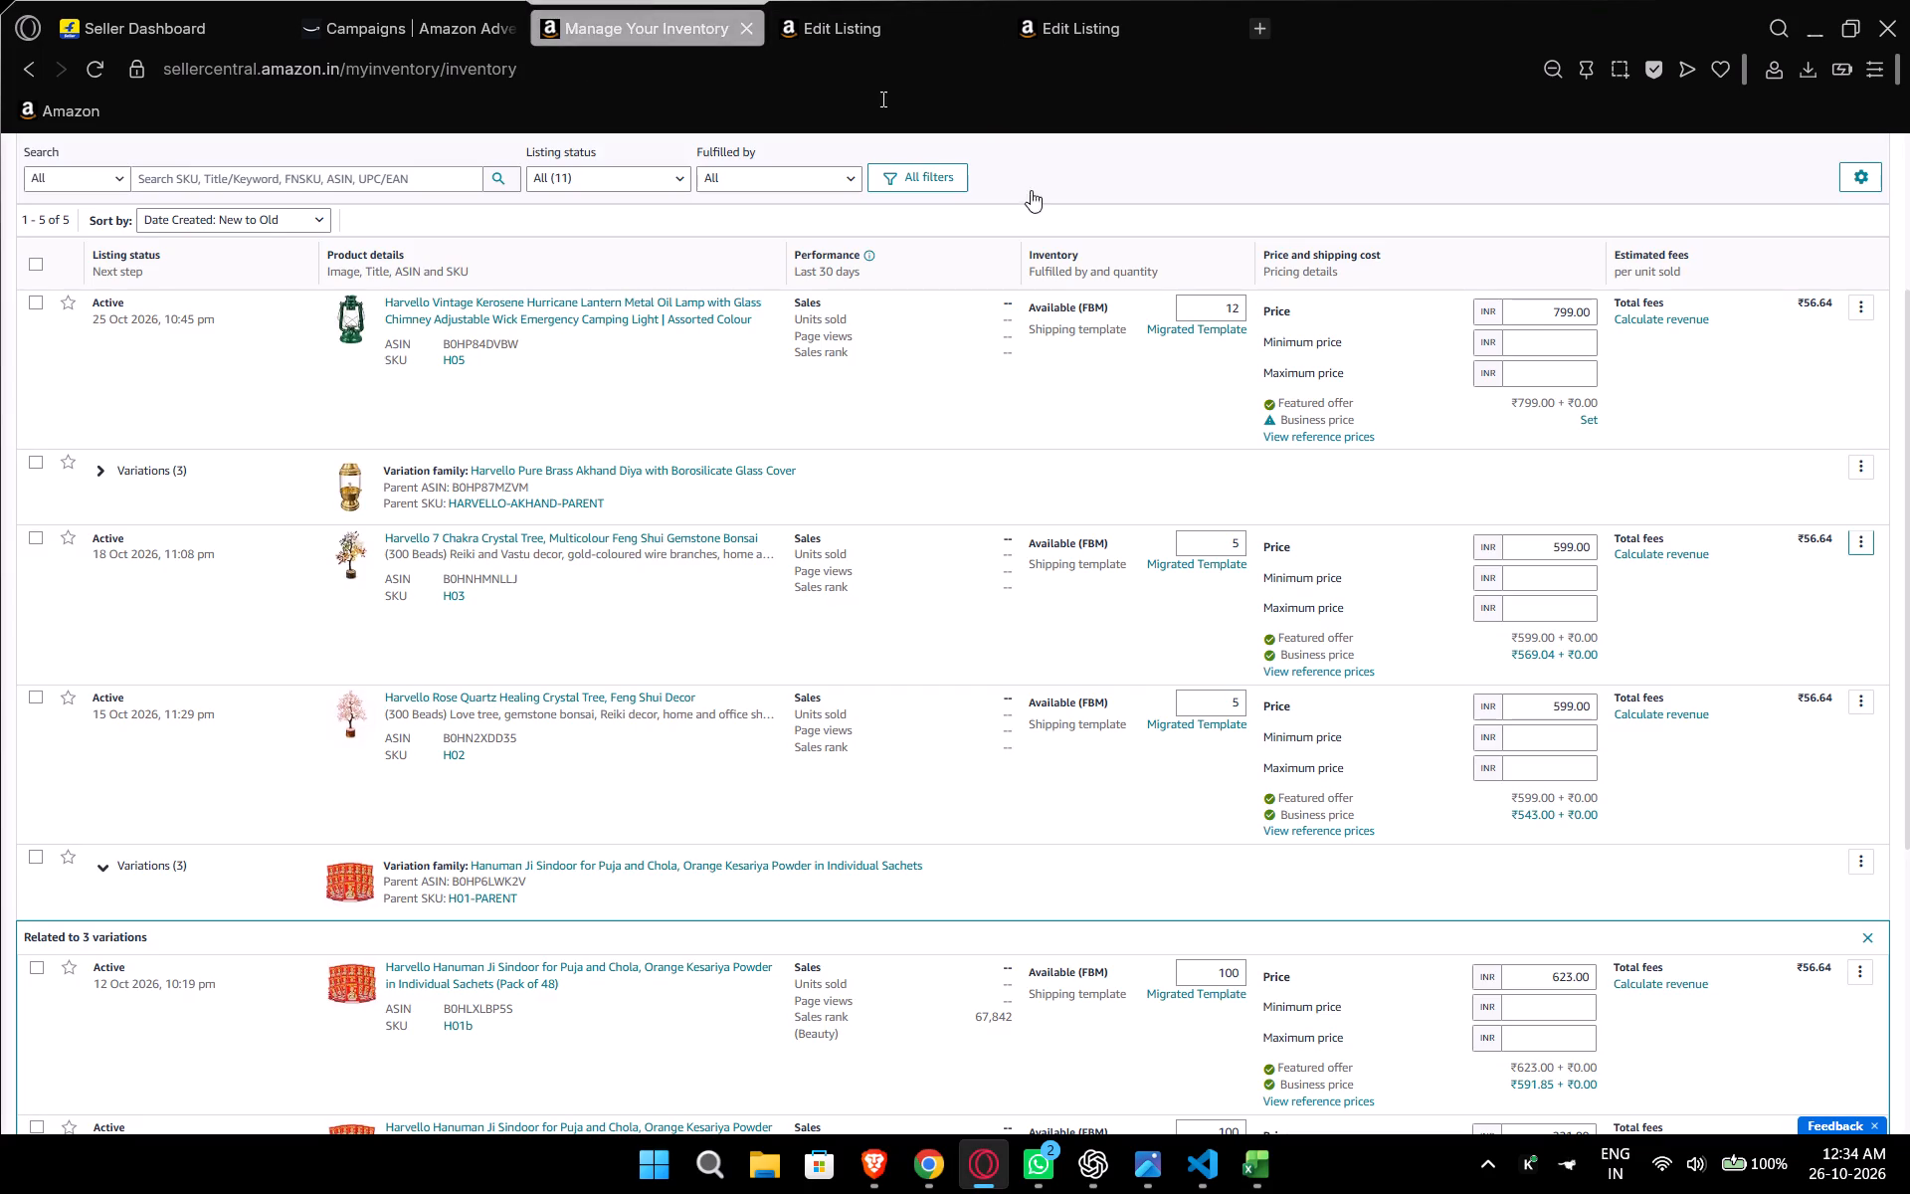
In the 7 Chakra Crystal Tree's Revenue Calculator, enter a fulfilment cost of 132.16, save the costs and close the calculator.
{"action": "left_click", "coordinate": [1650, 552]}
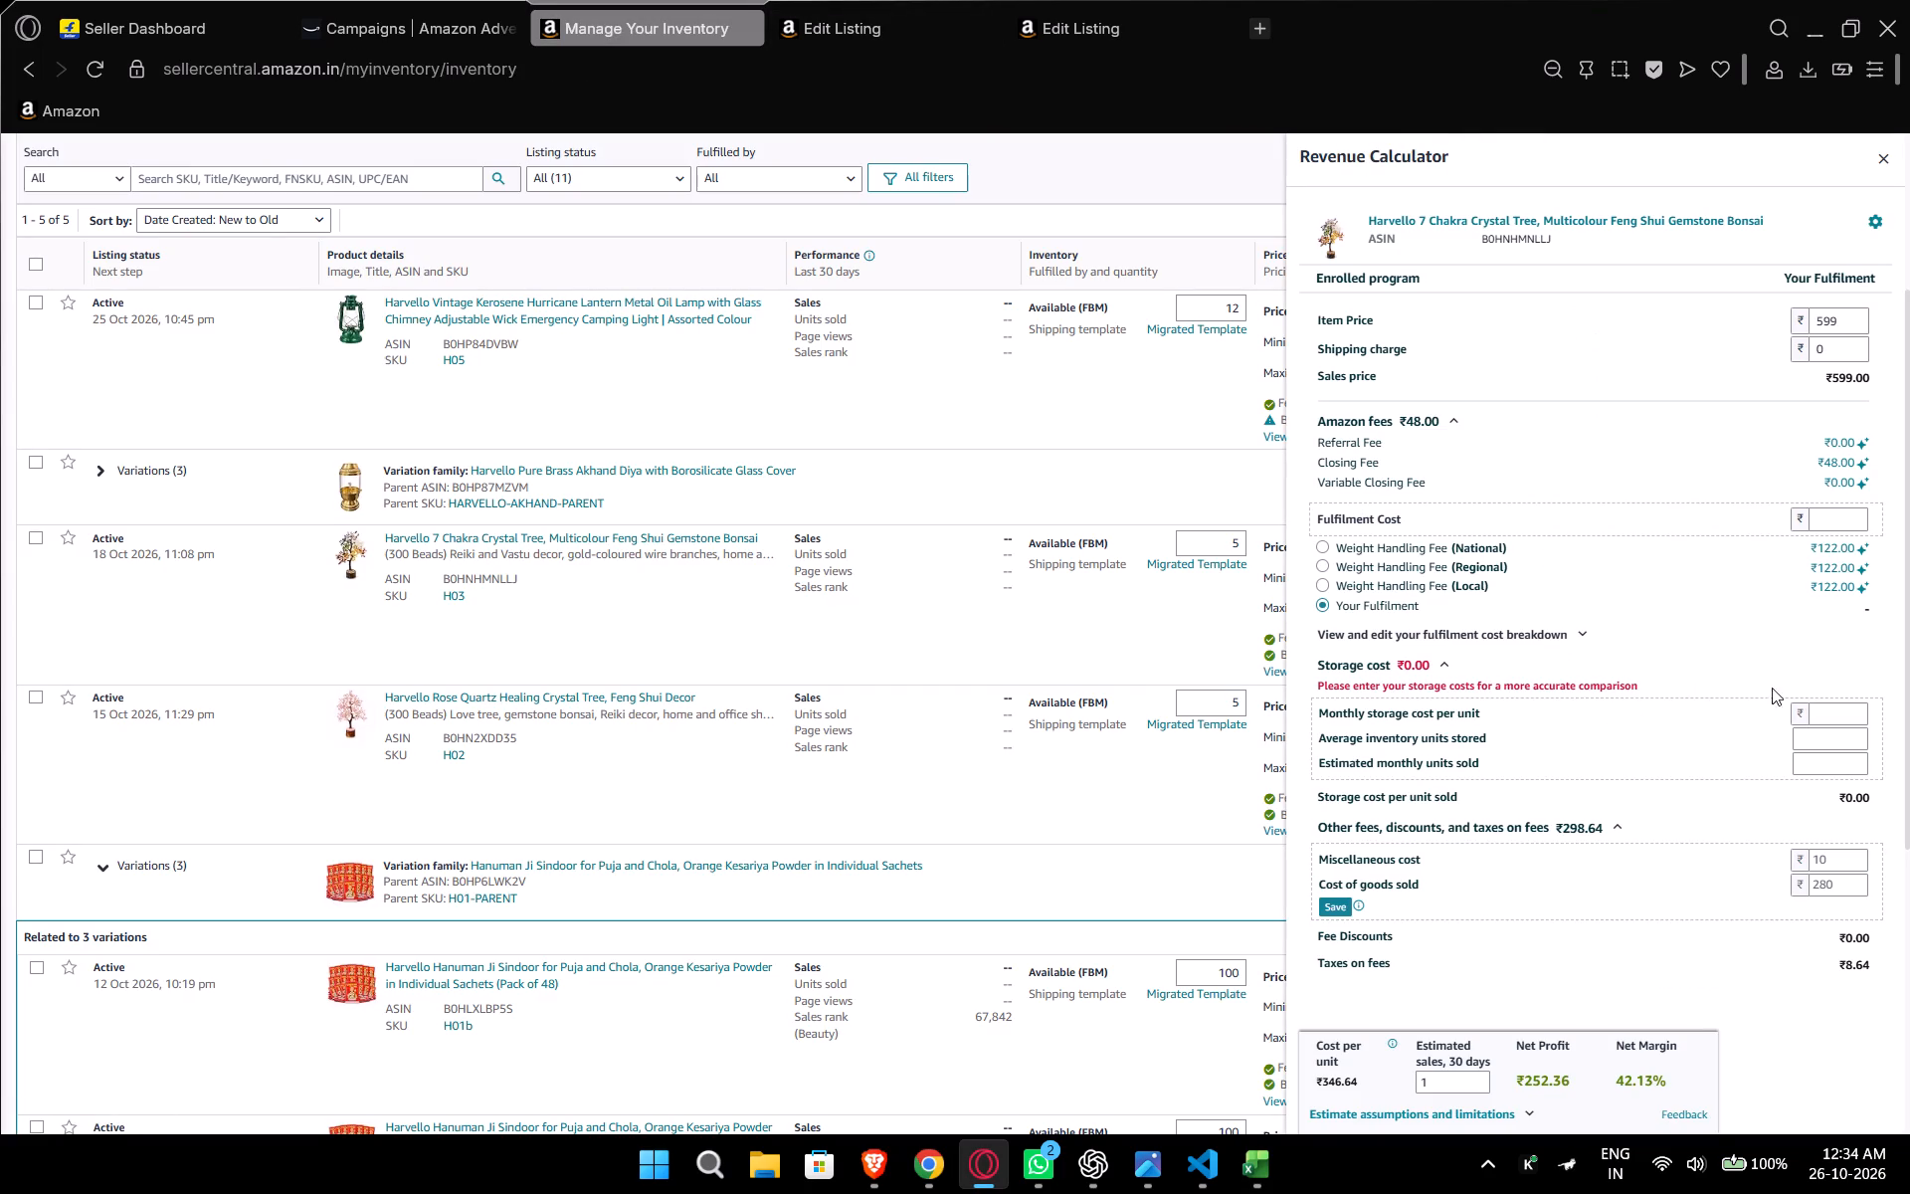
{"action": "left_click", "coordinate": [1839, 517]}
{"action": "type", "text": "132.16"}
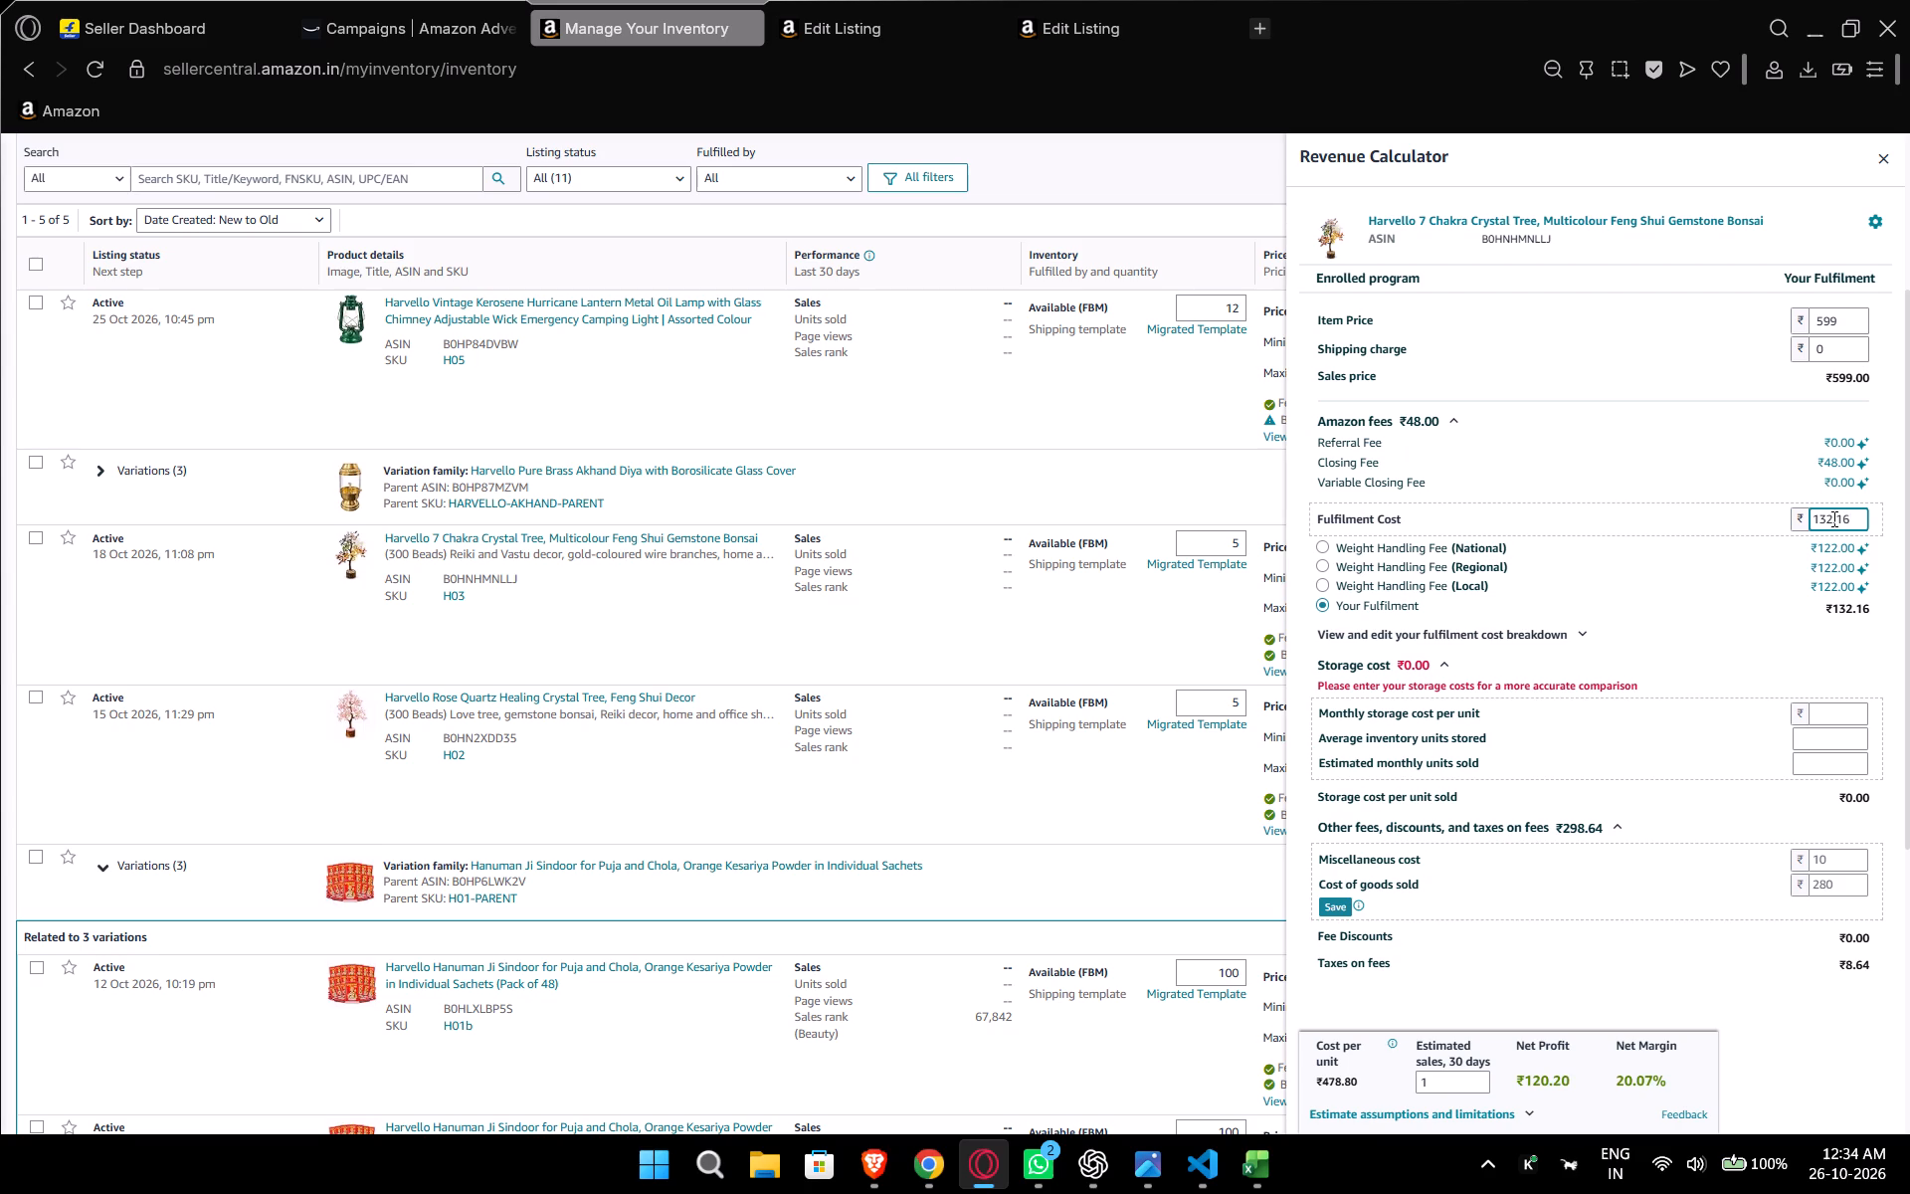
{"action": "left_click", "coordinate": [1732, 537]}
{"action": "left_click", "coordinate": [1340, 904]}
{"action": "left_click", "coordinate": [1887, 155]}
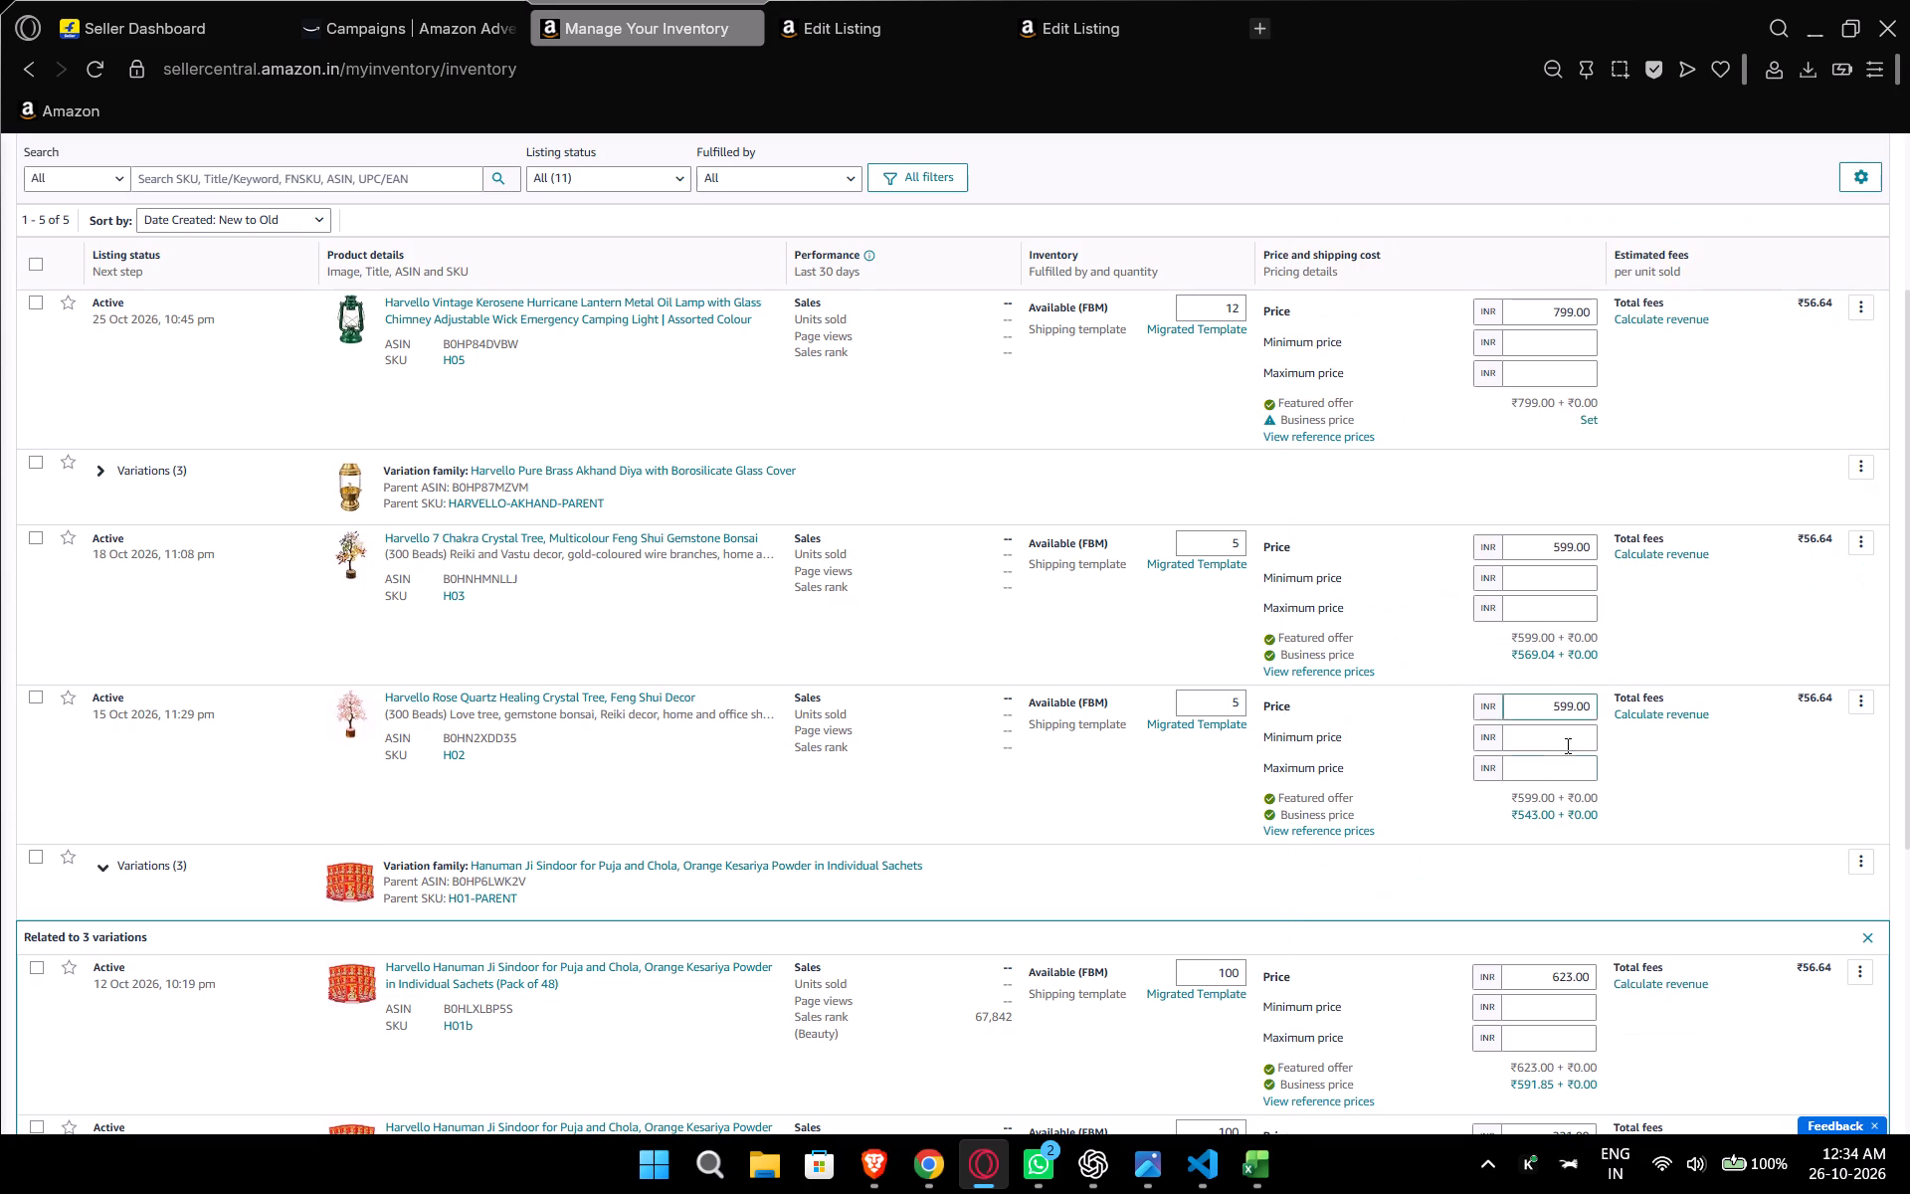
Open the Rose Quartz Healing Crystal Tree listing (H02) for editing, close the older Edit Listing pages, and check its package dimensions and weight.
{"action": "left_click", "coordinate": [1672, 711]}
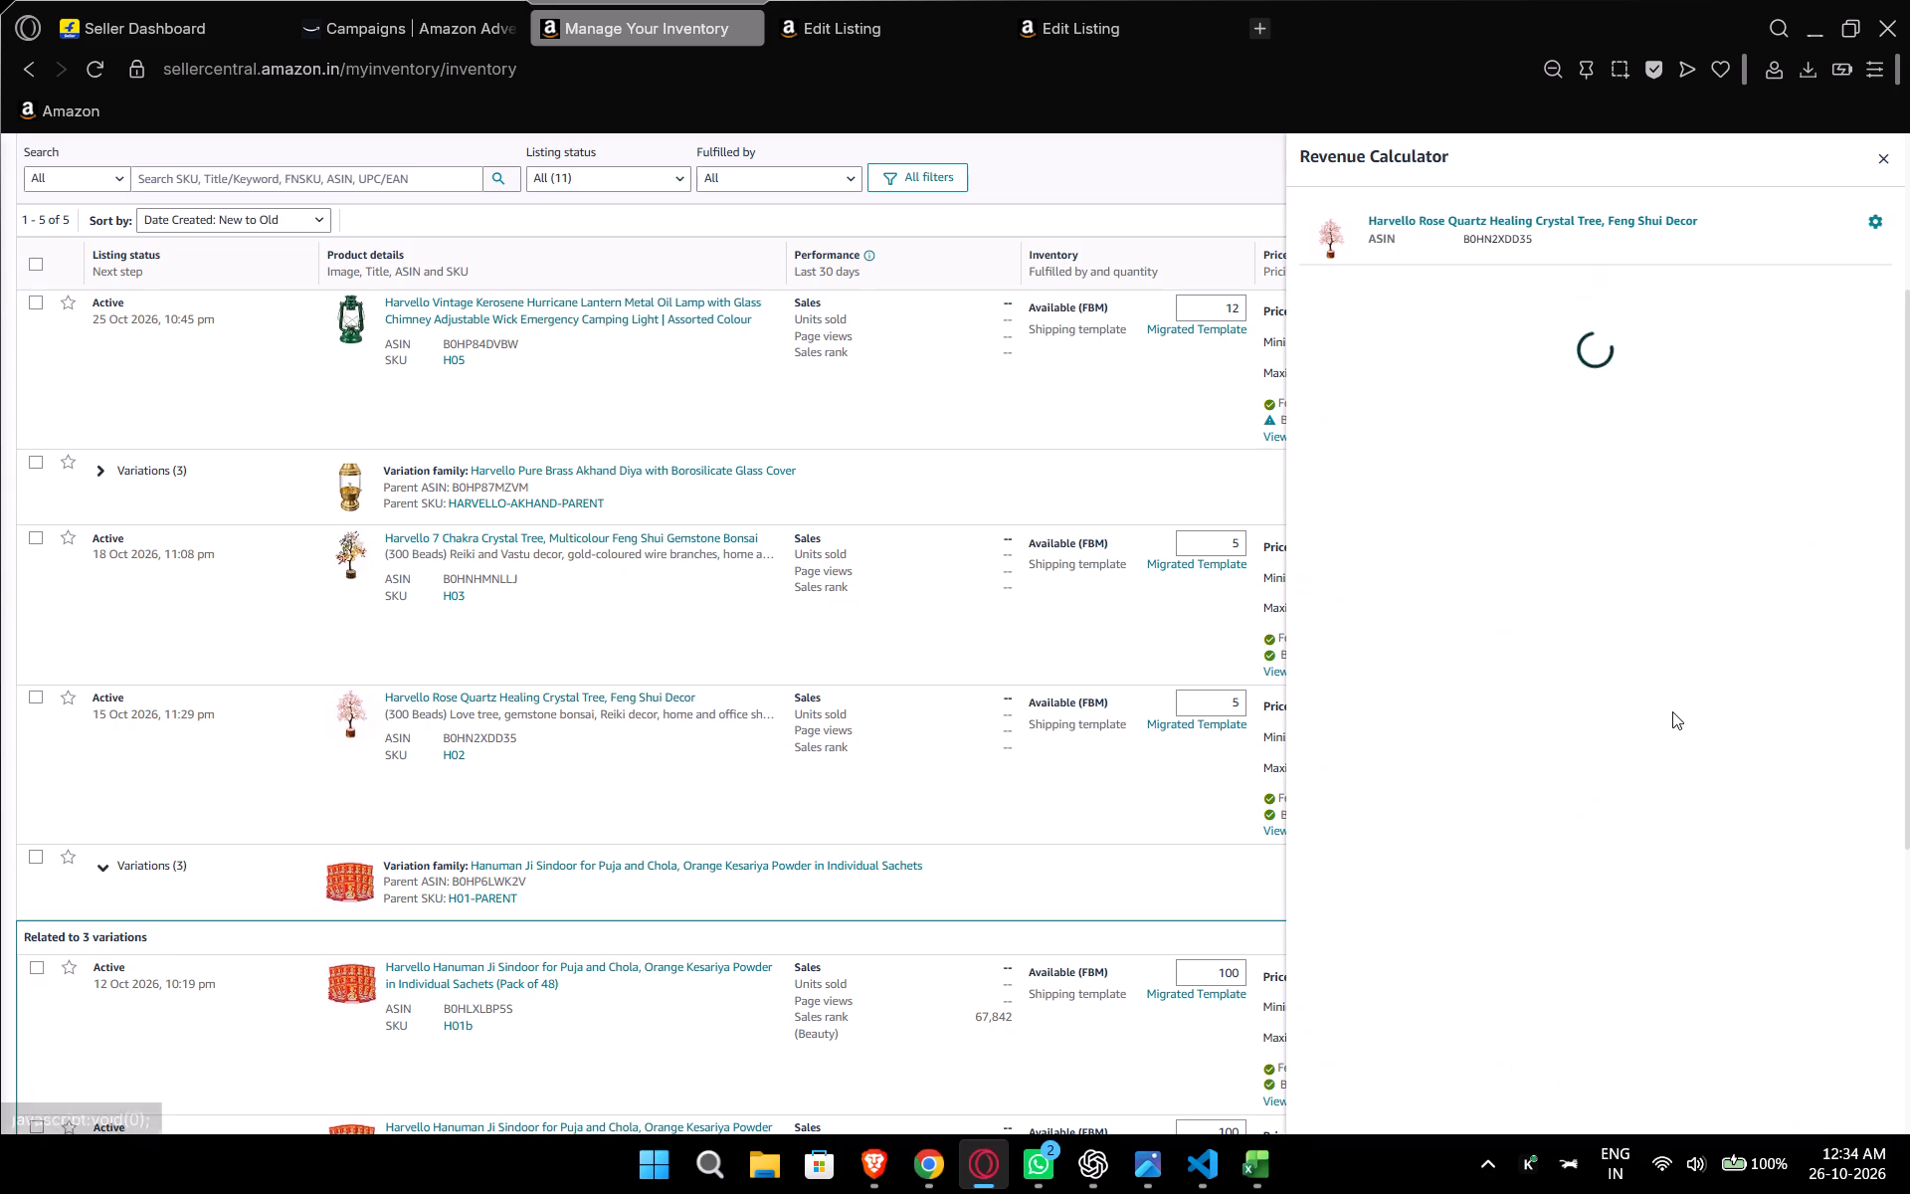
{"action": "left_click", "coordinate": [1879, 155]}
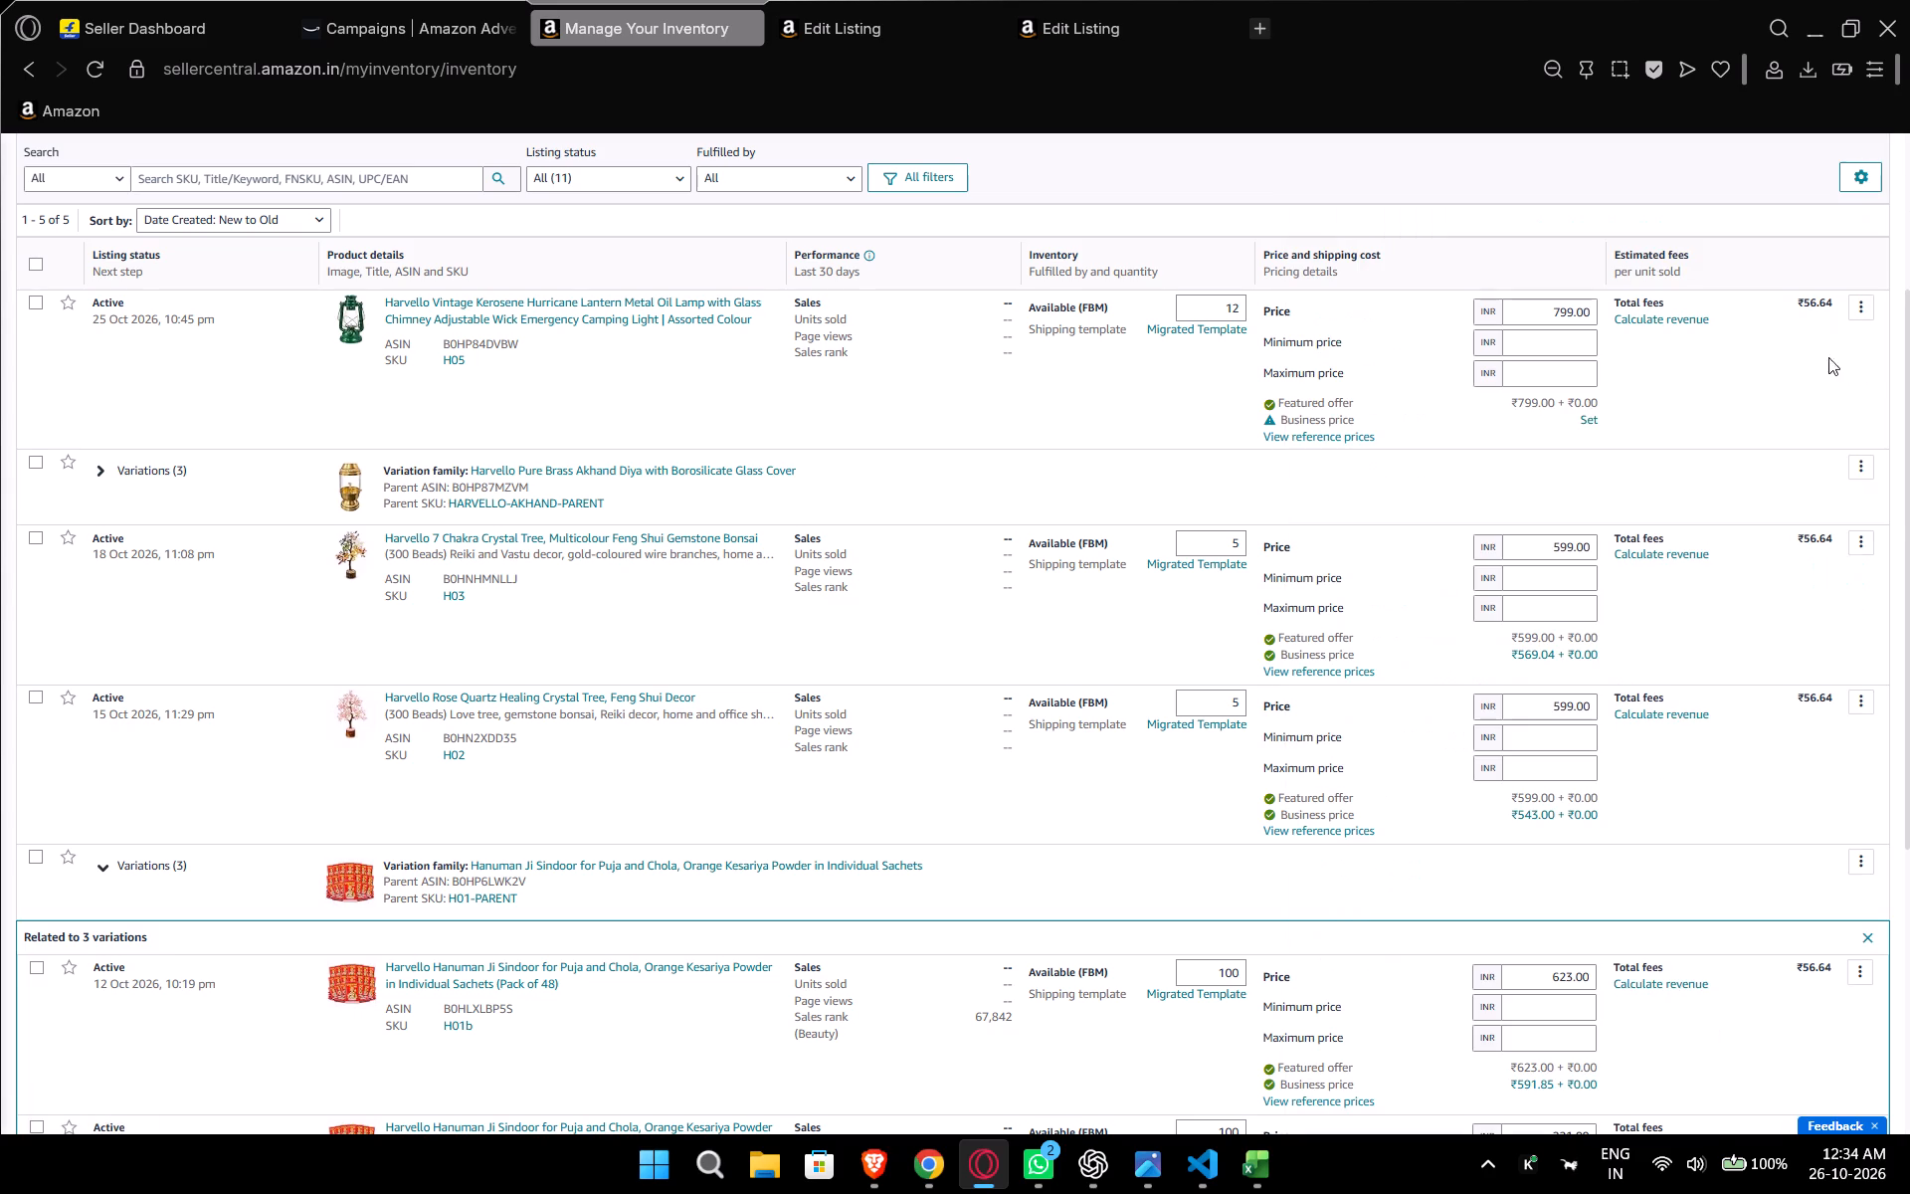
{"action": "left_click", "coordinate": [1849, 697]}
{"action": "left_click", "coordinate": [1759, 729]}
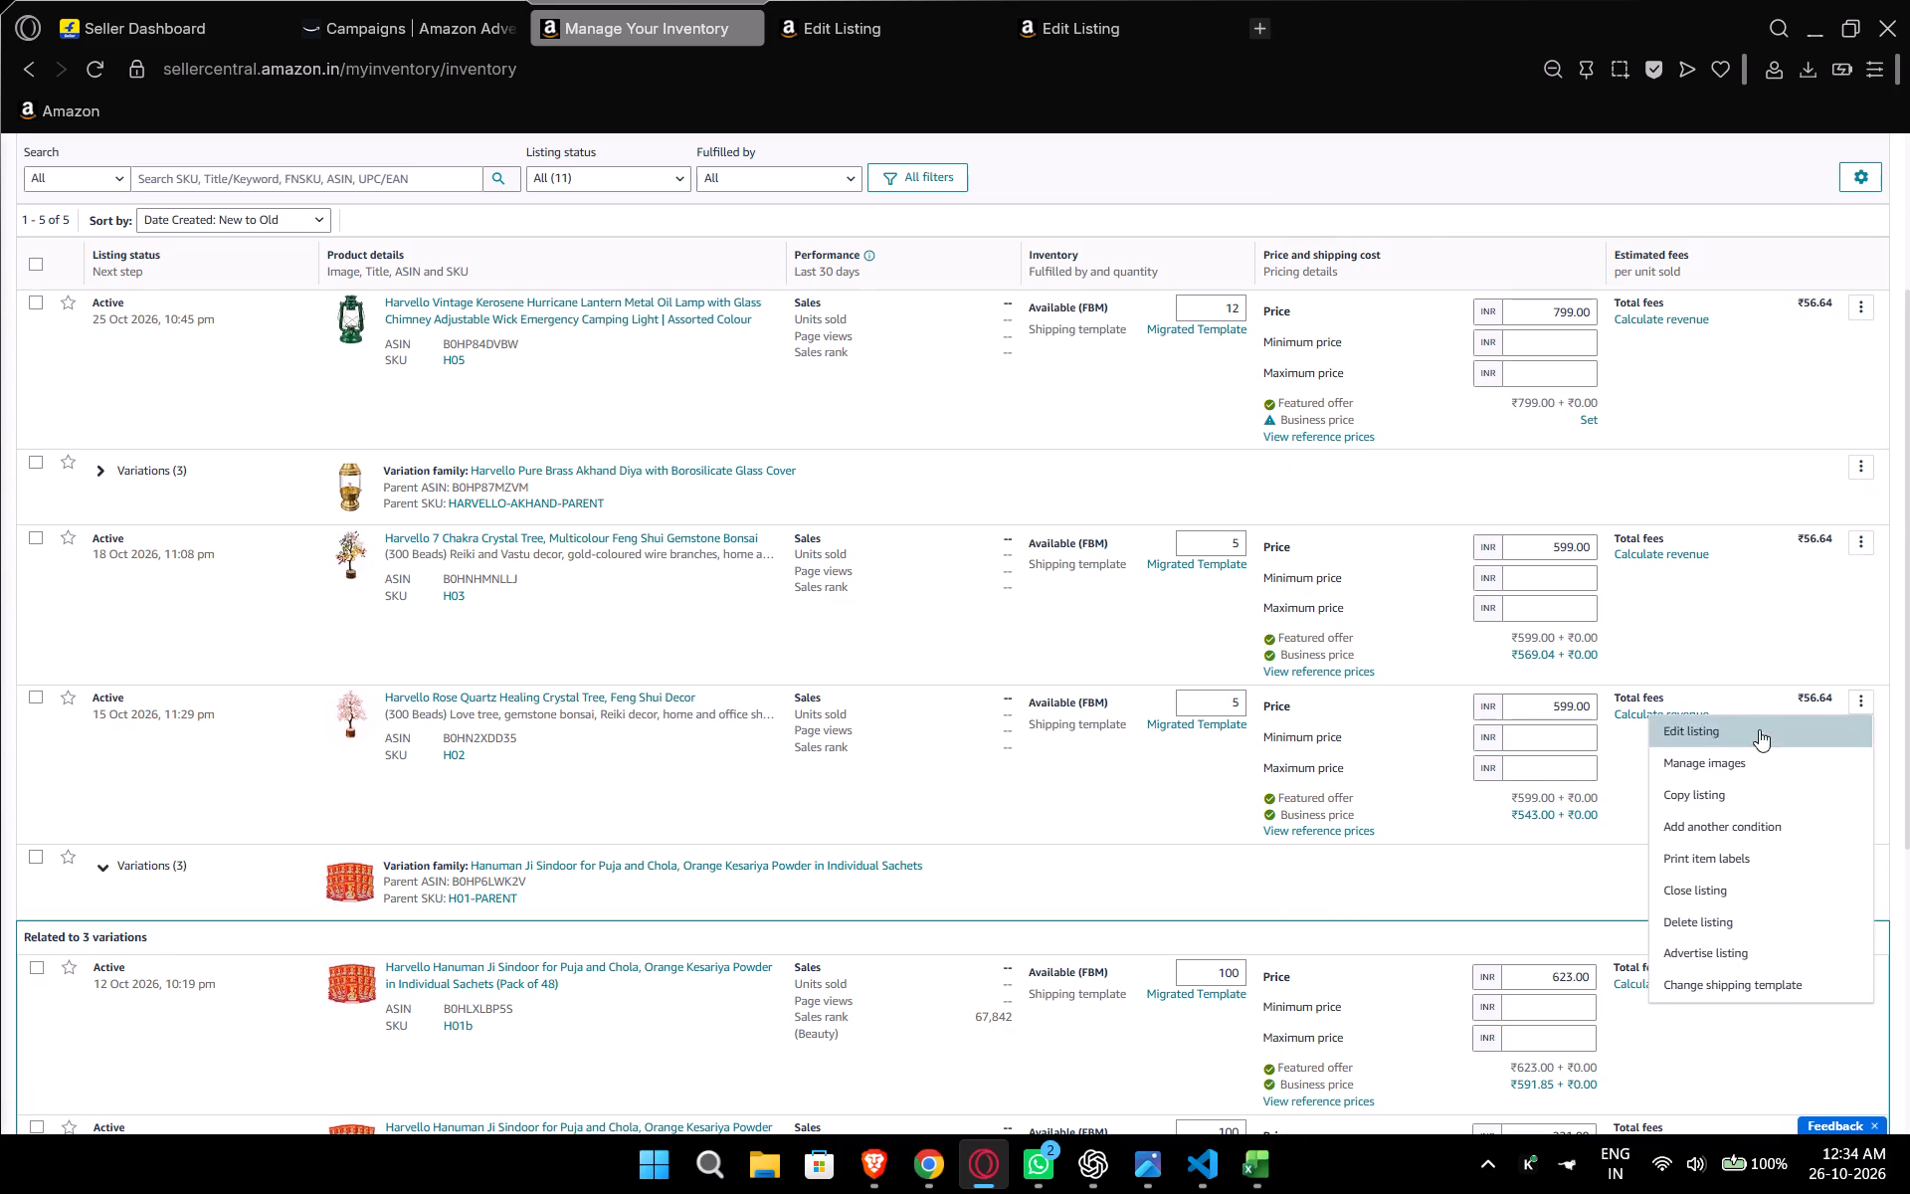
{"action": "left_click", "coordinate": [1223, 30]}
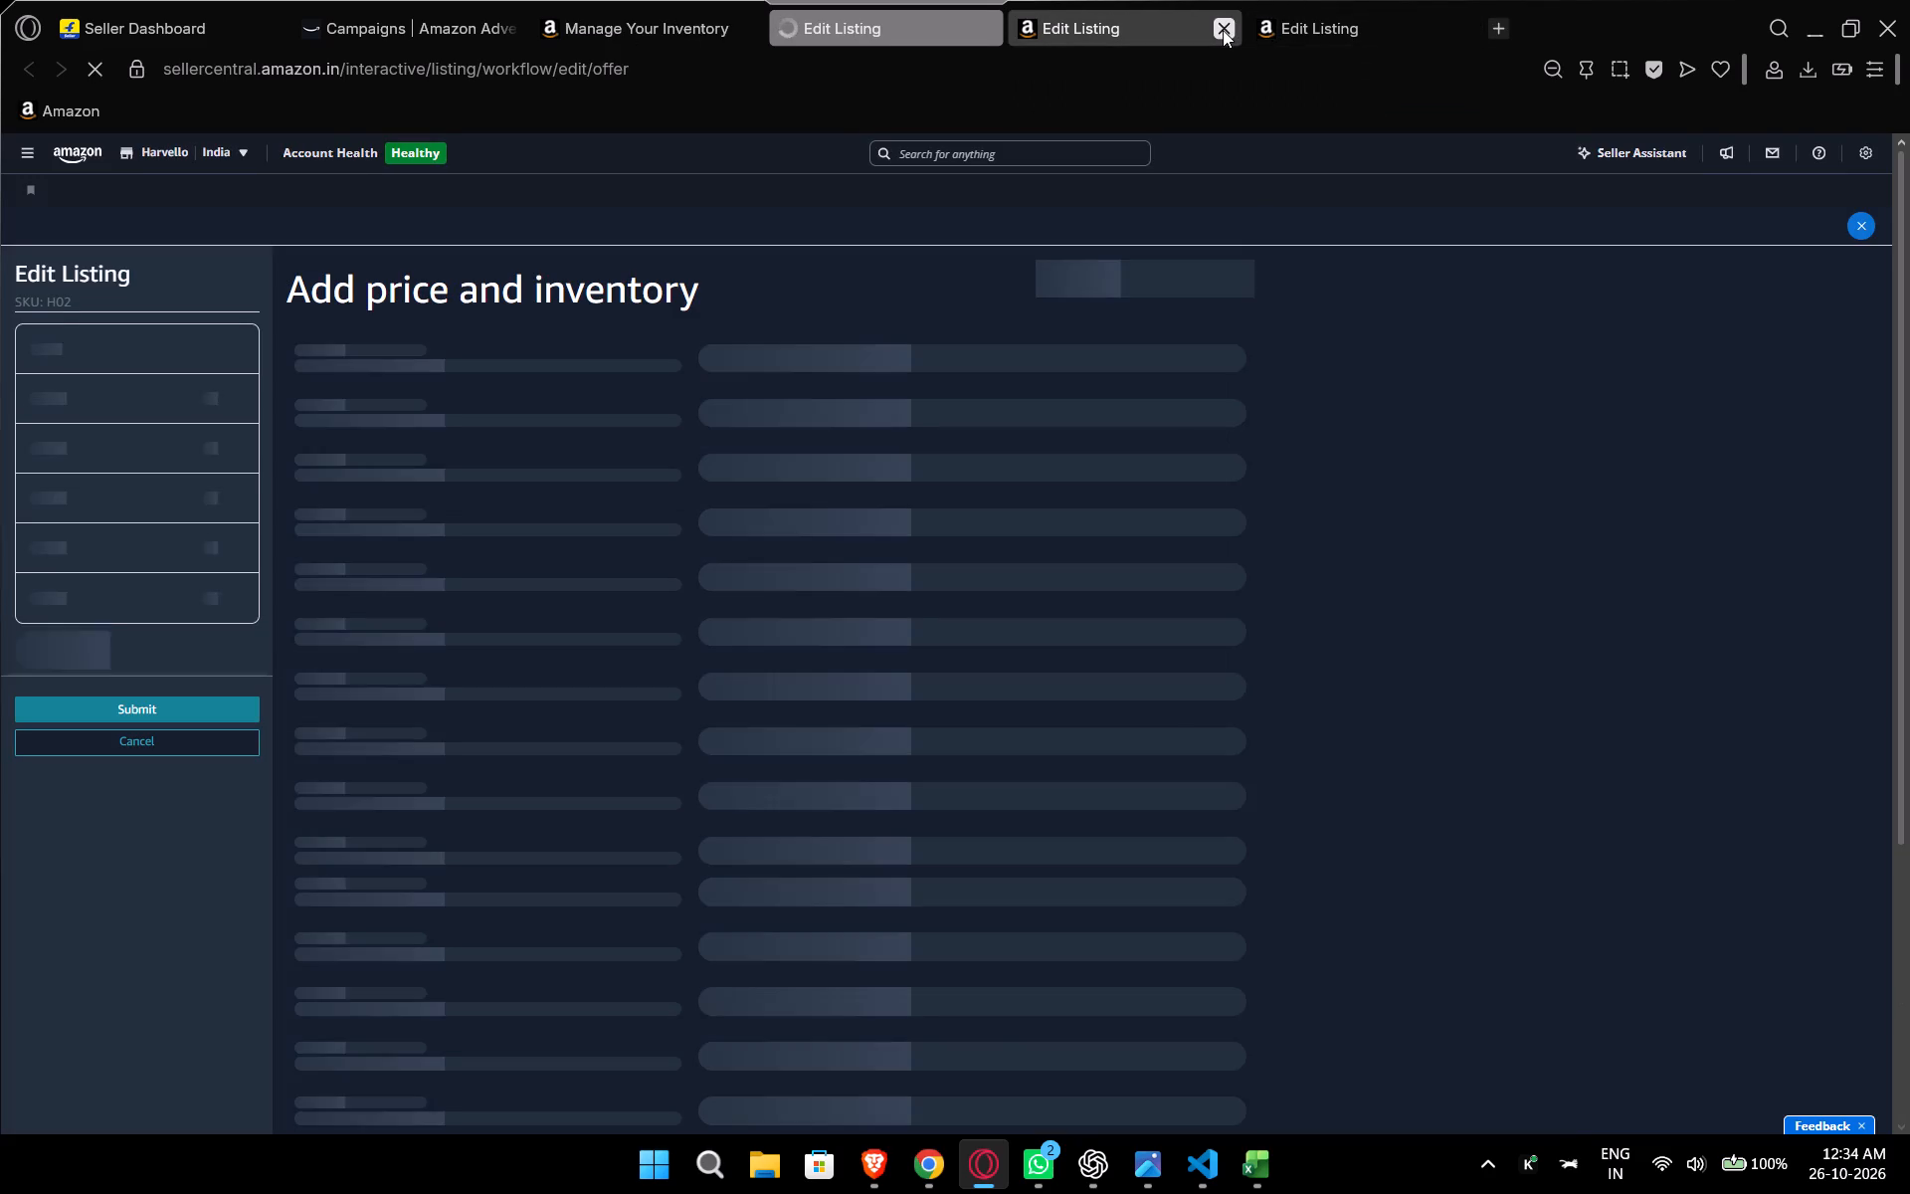
{"action": "left_click", "coordinate": [1223, 30]}
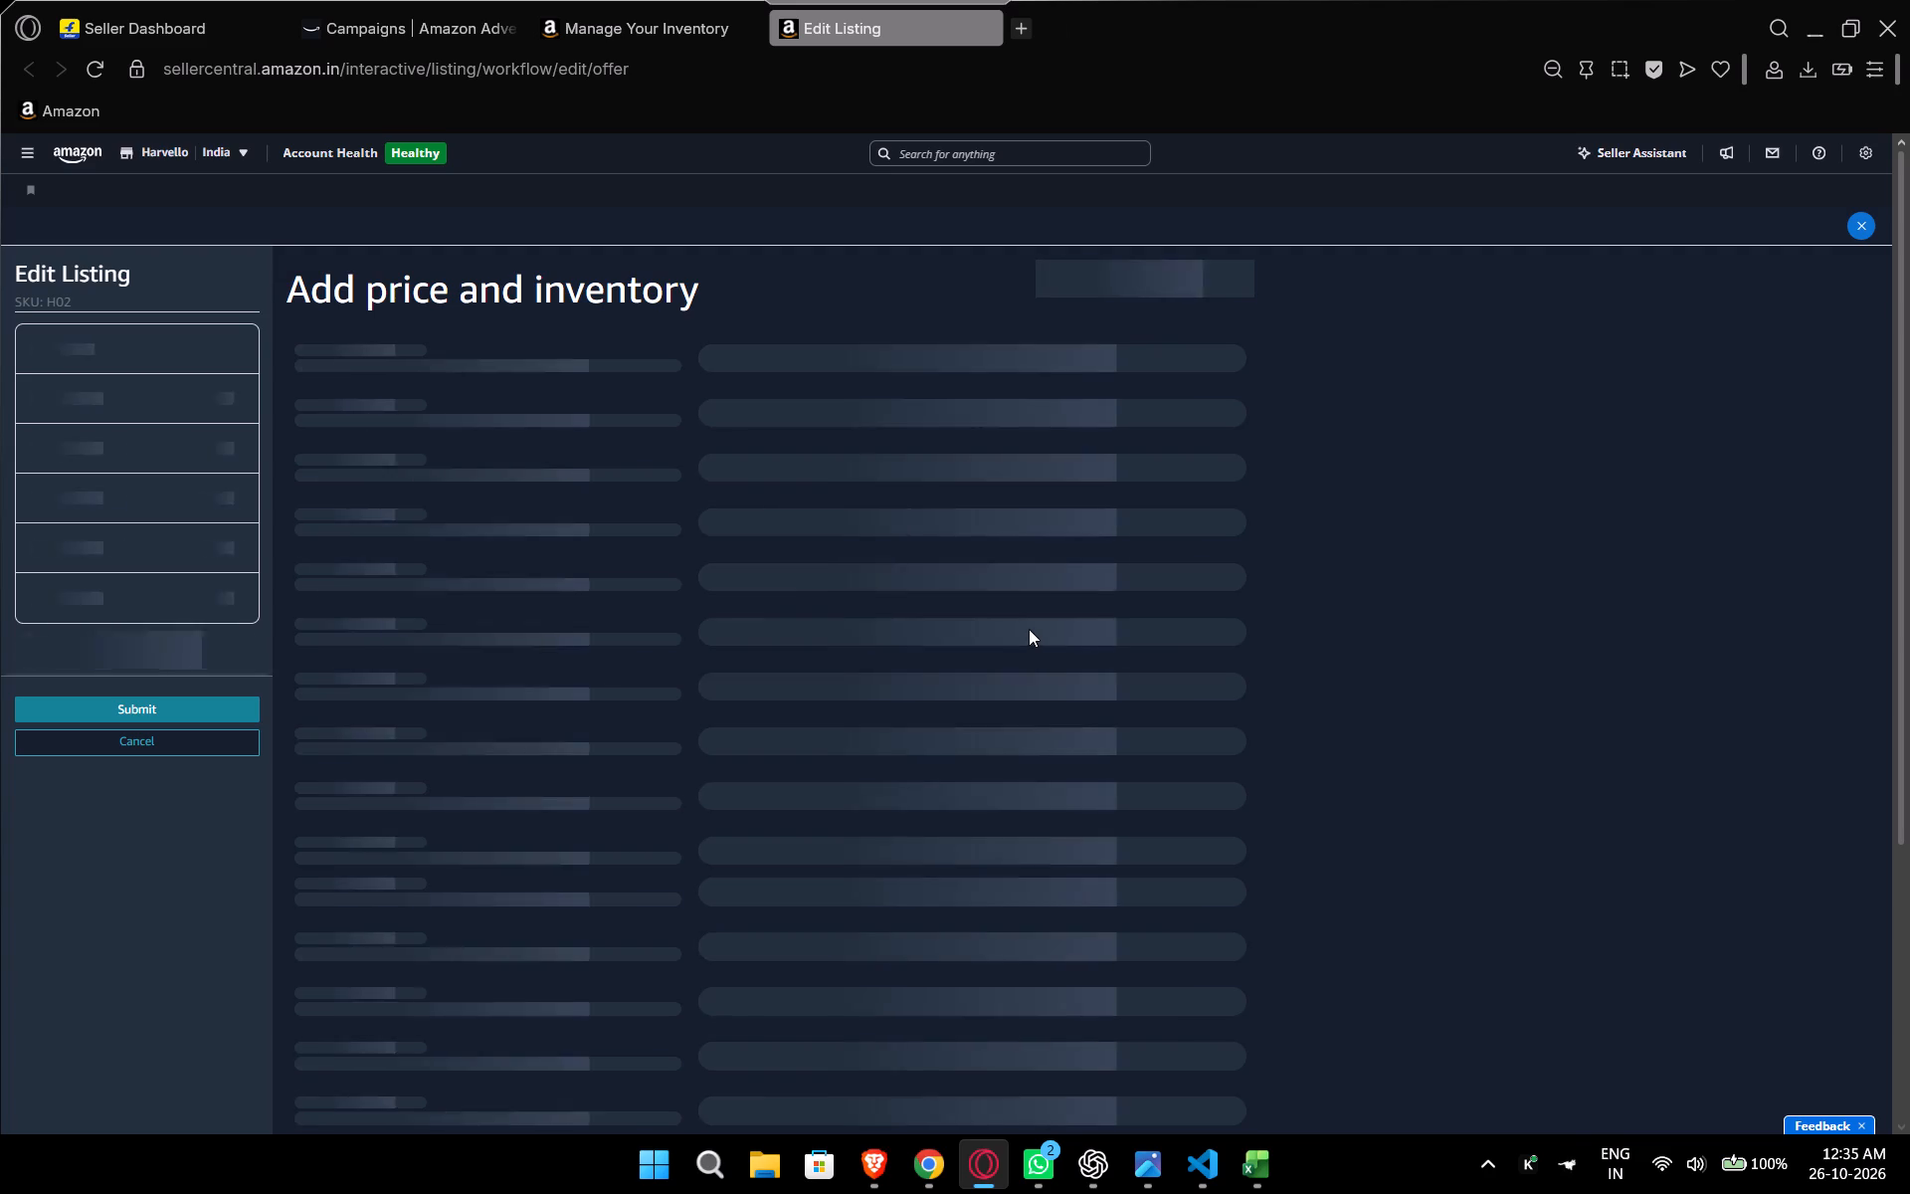
{"action": "scroll", "coordinate": [1029, 629], "scroll_direction": "down", "scroll_amount": 17}
{"action": "scroll", "coordinate": [1029, 629], "scroll_direction": "up", "scroll_amount": 1}
Switch to the Excel Easy Ship fee calculator and set the scale weight to 260 g.
{"action": "key", "text": "alt+Tab"}
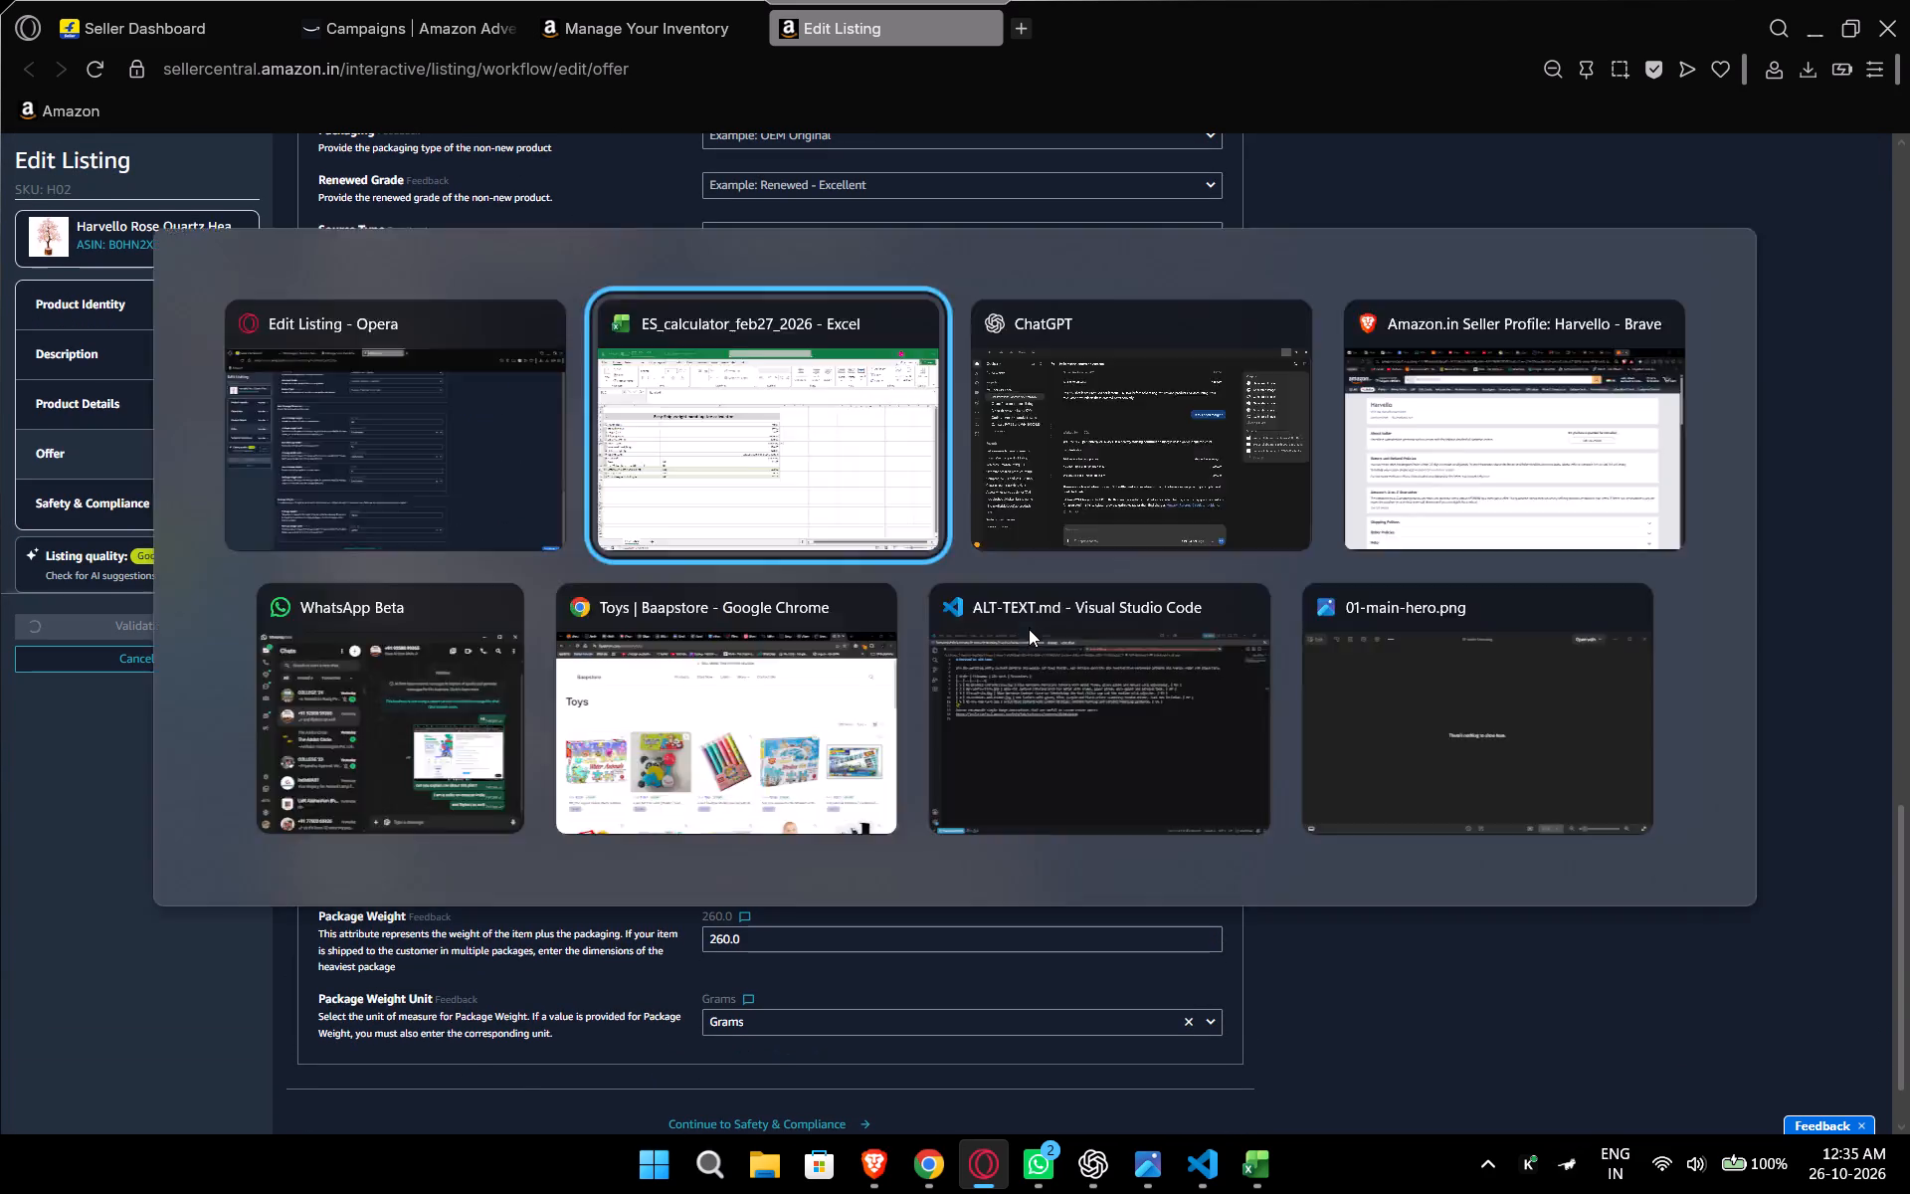
{"action": "left_click", "coordinate": [971, 507]}
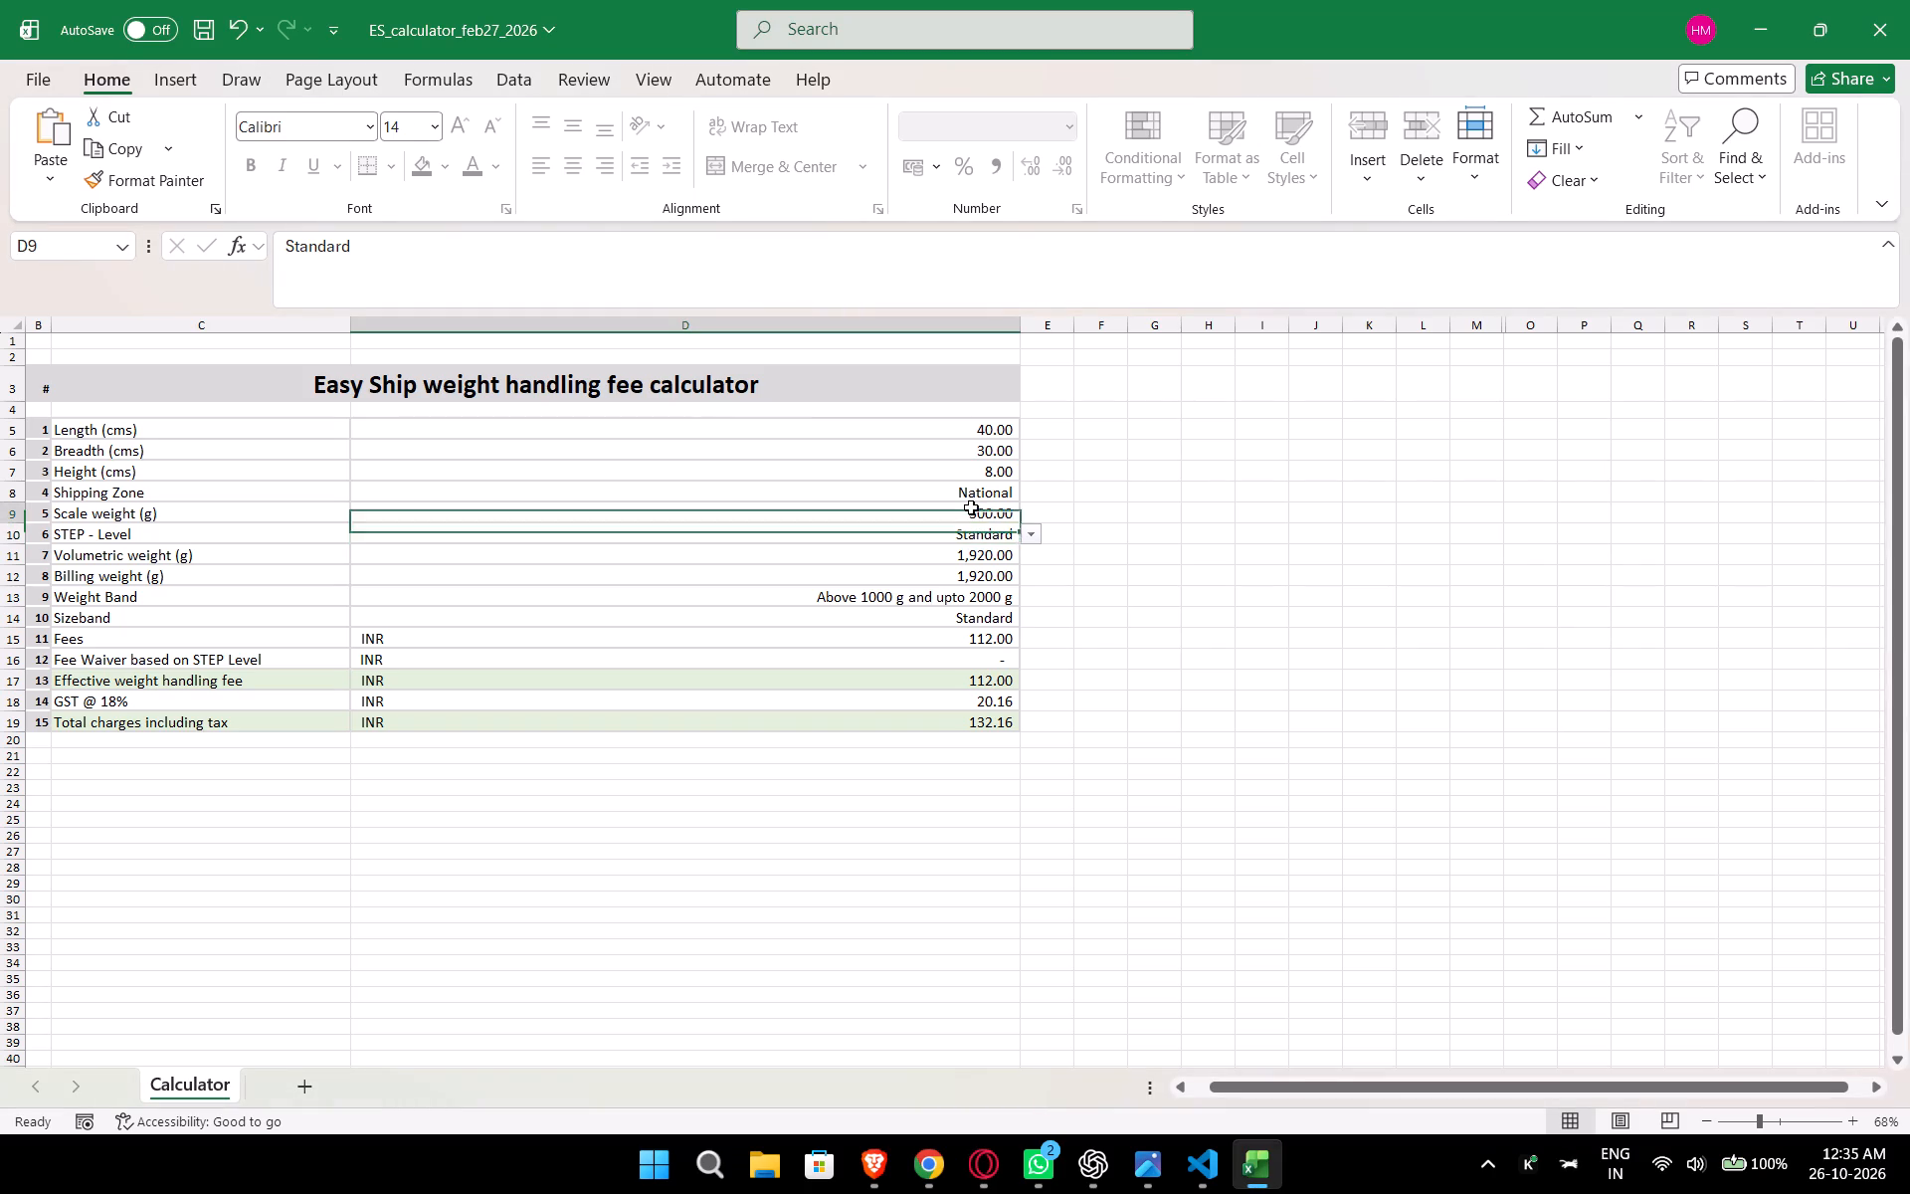
{"action": "type", "text": "260"}
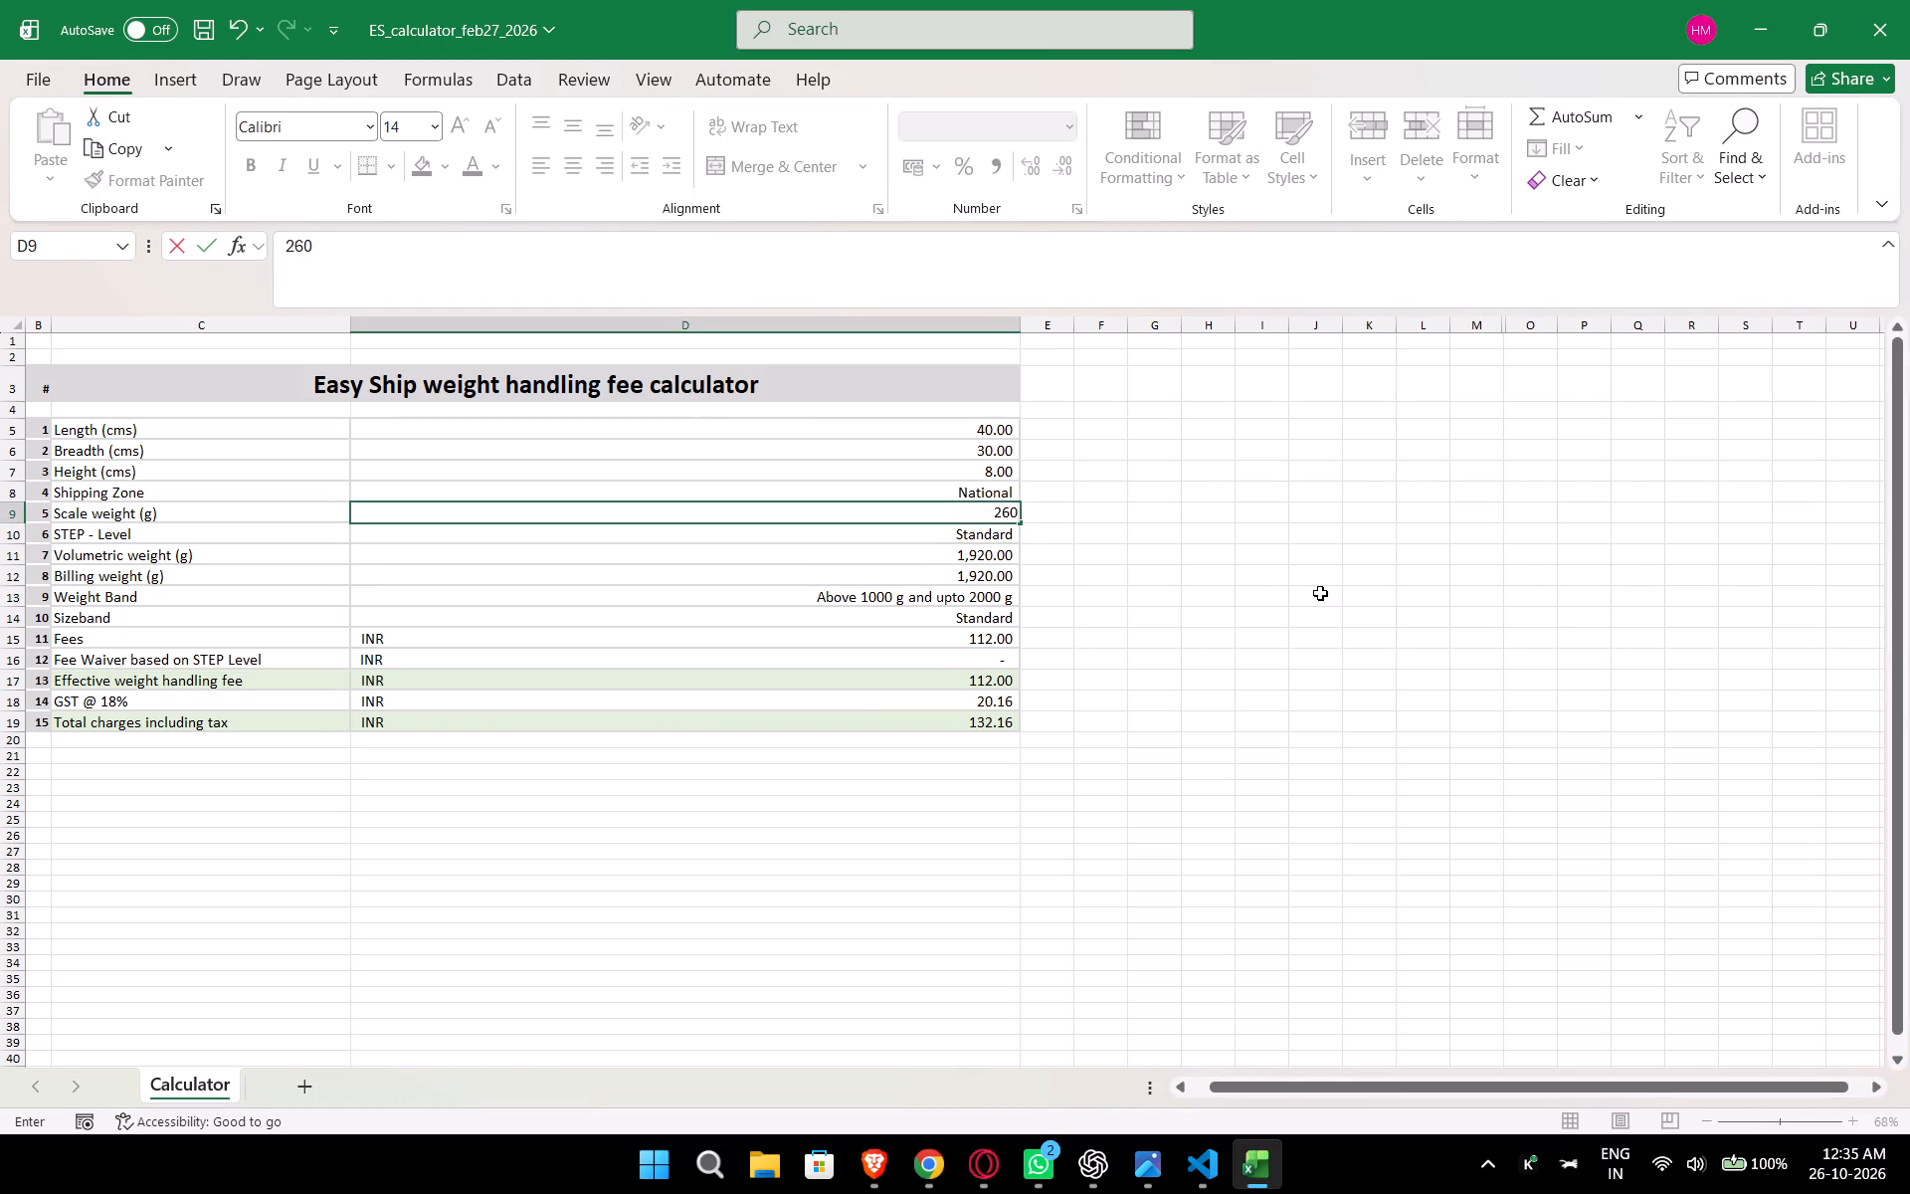
{"action": "key", "text": "Return"}
Return to the browser's inventory page and open the Revenue Calculator for the Rose Quartz Healing Crystal Tree listing.
{"action": "key", "text": "alt+Tab"}
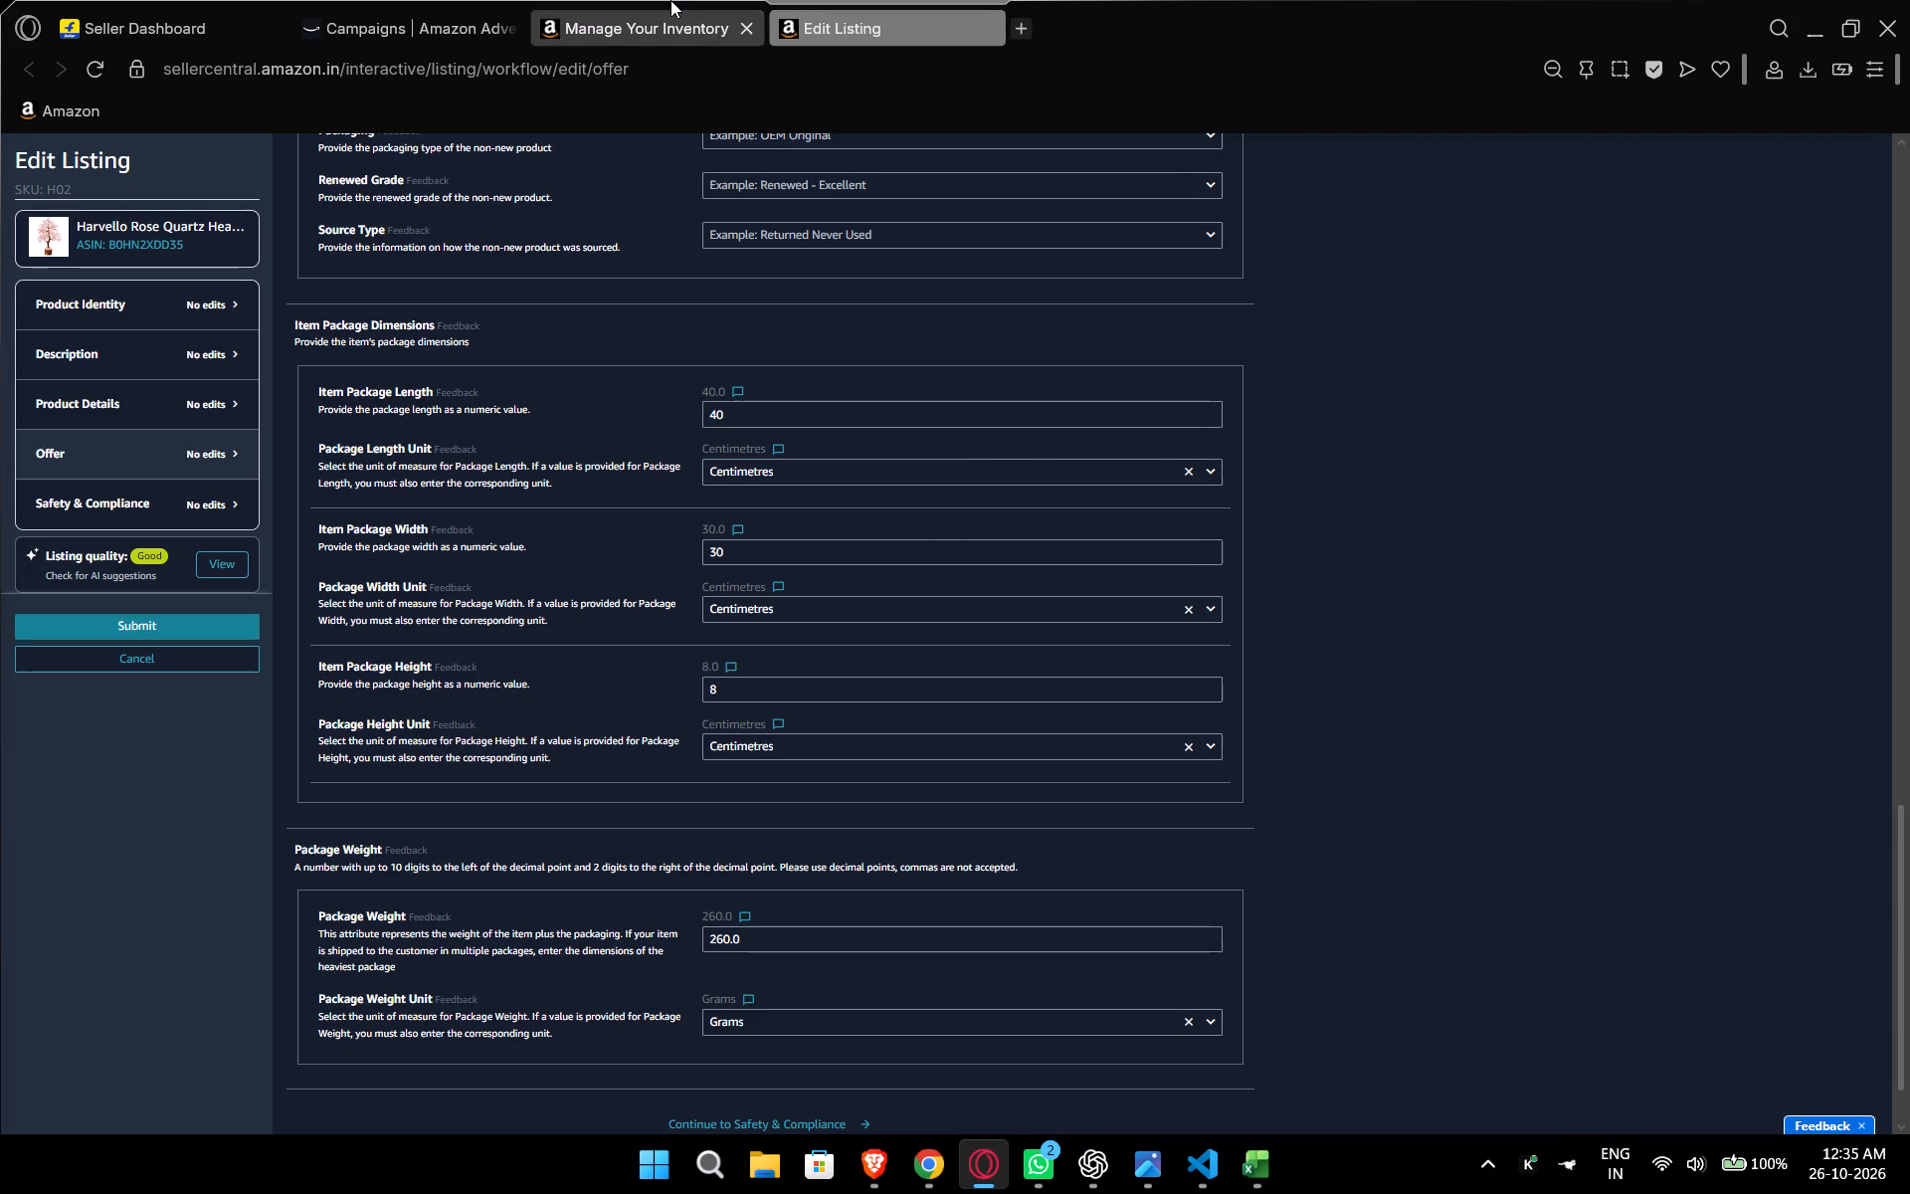
{"action": "left_click", "coordinate": [670, 0]}
{"action": "left_click", "coordinate": [1643, 721]}
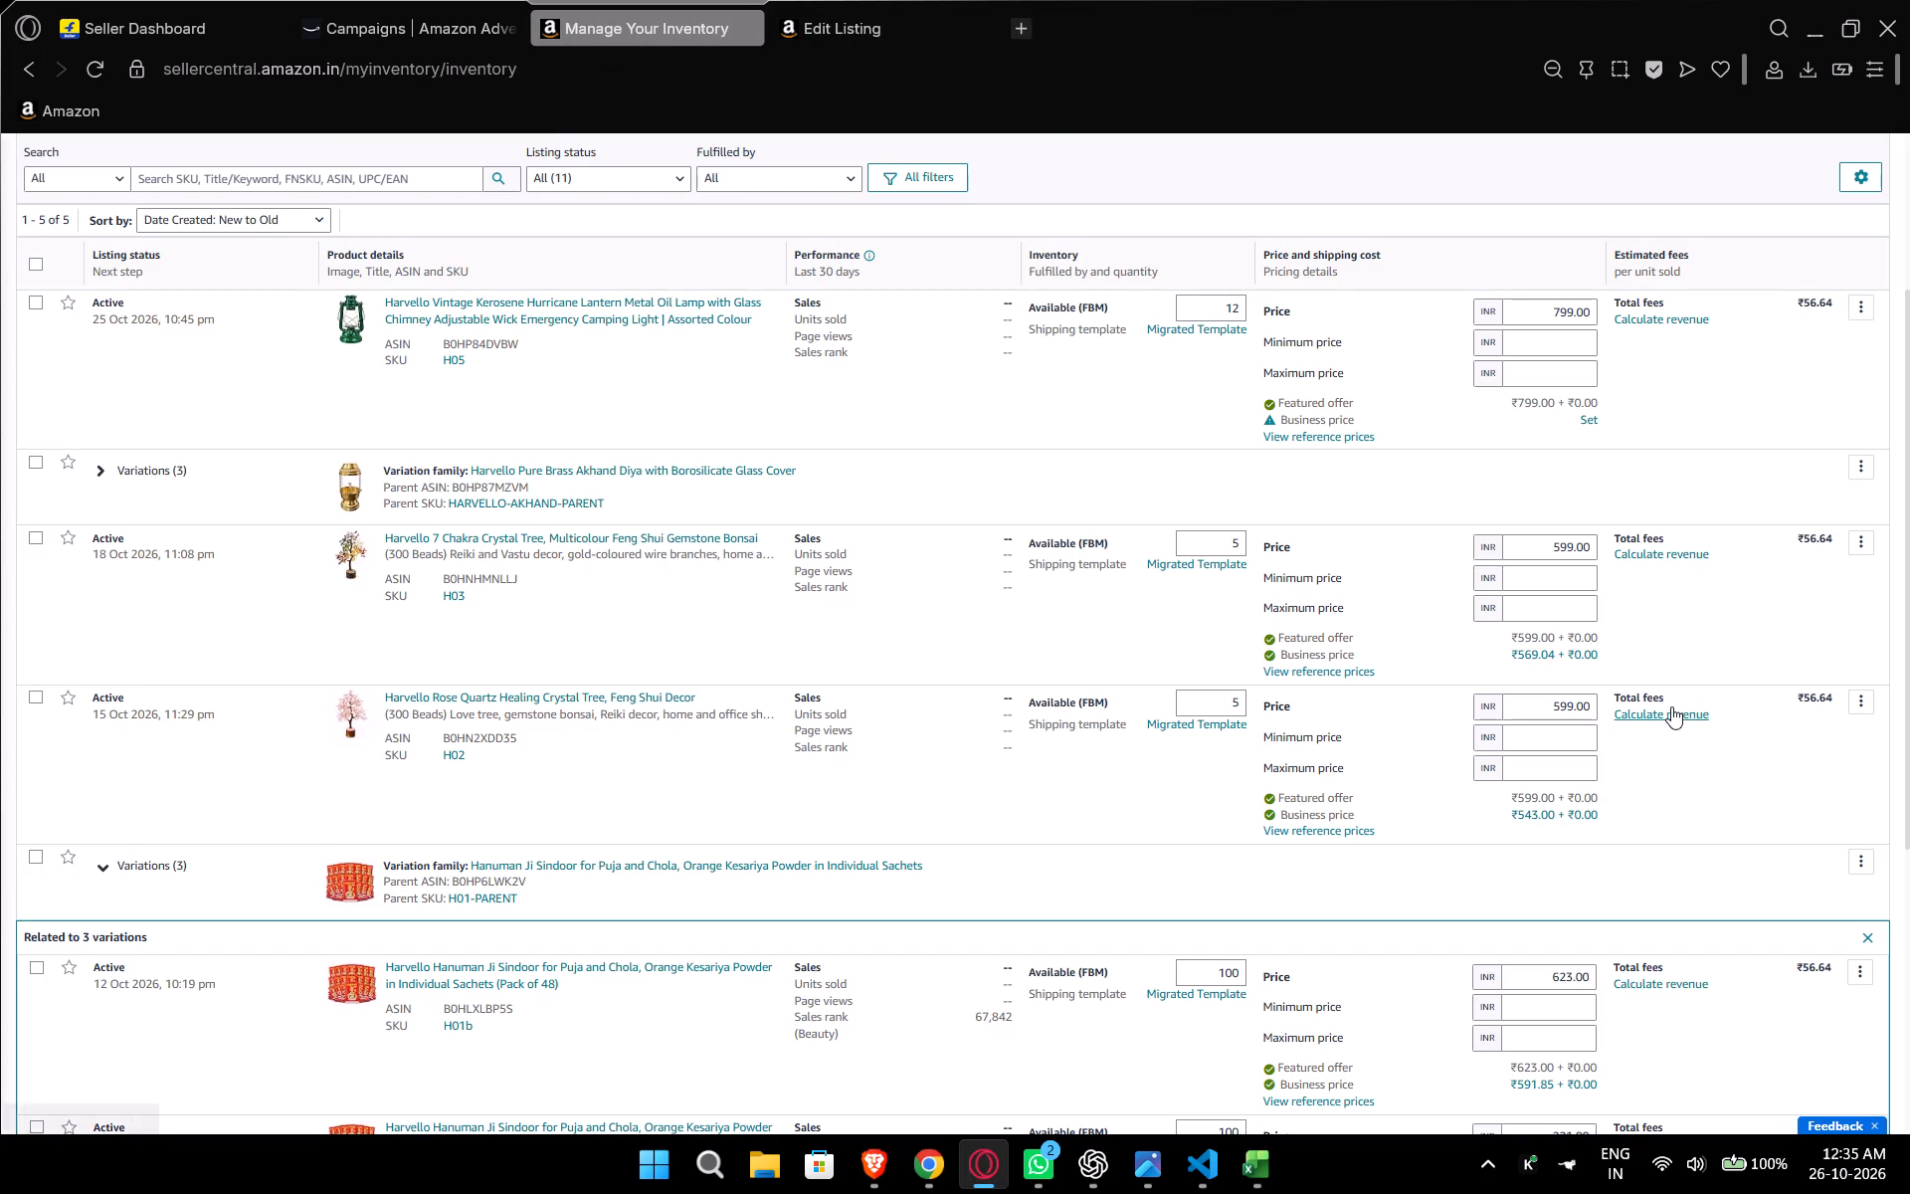
{"action": "left_click", "coordinate": [1671, 706]}
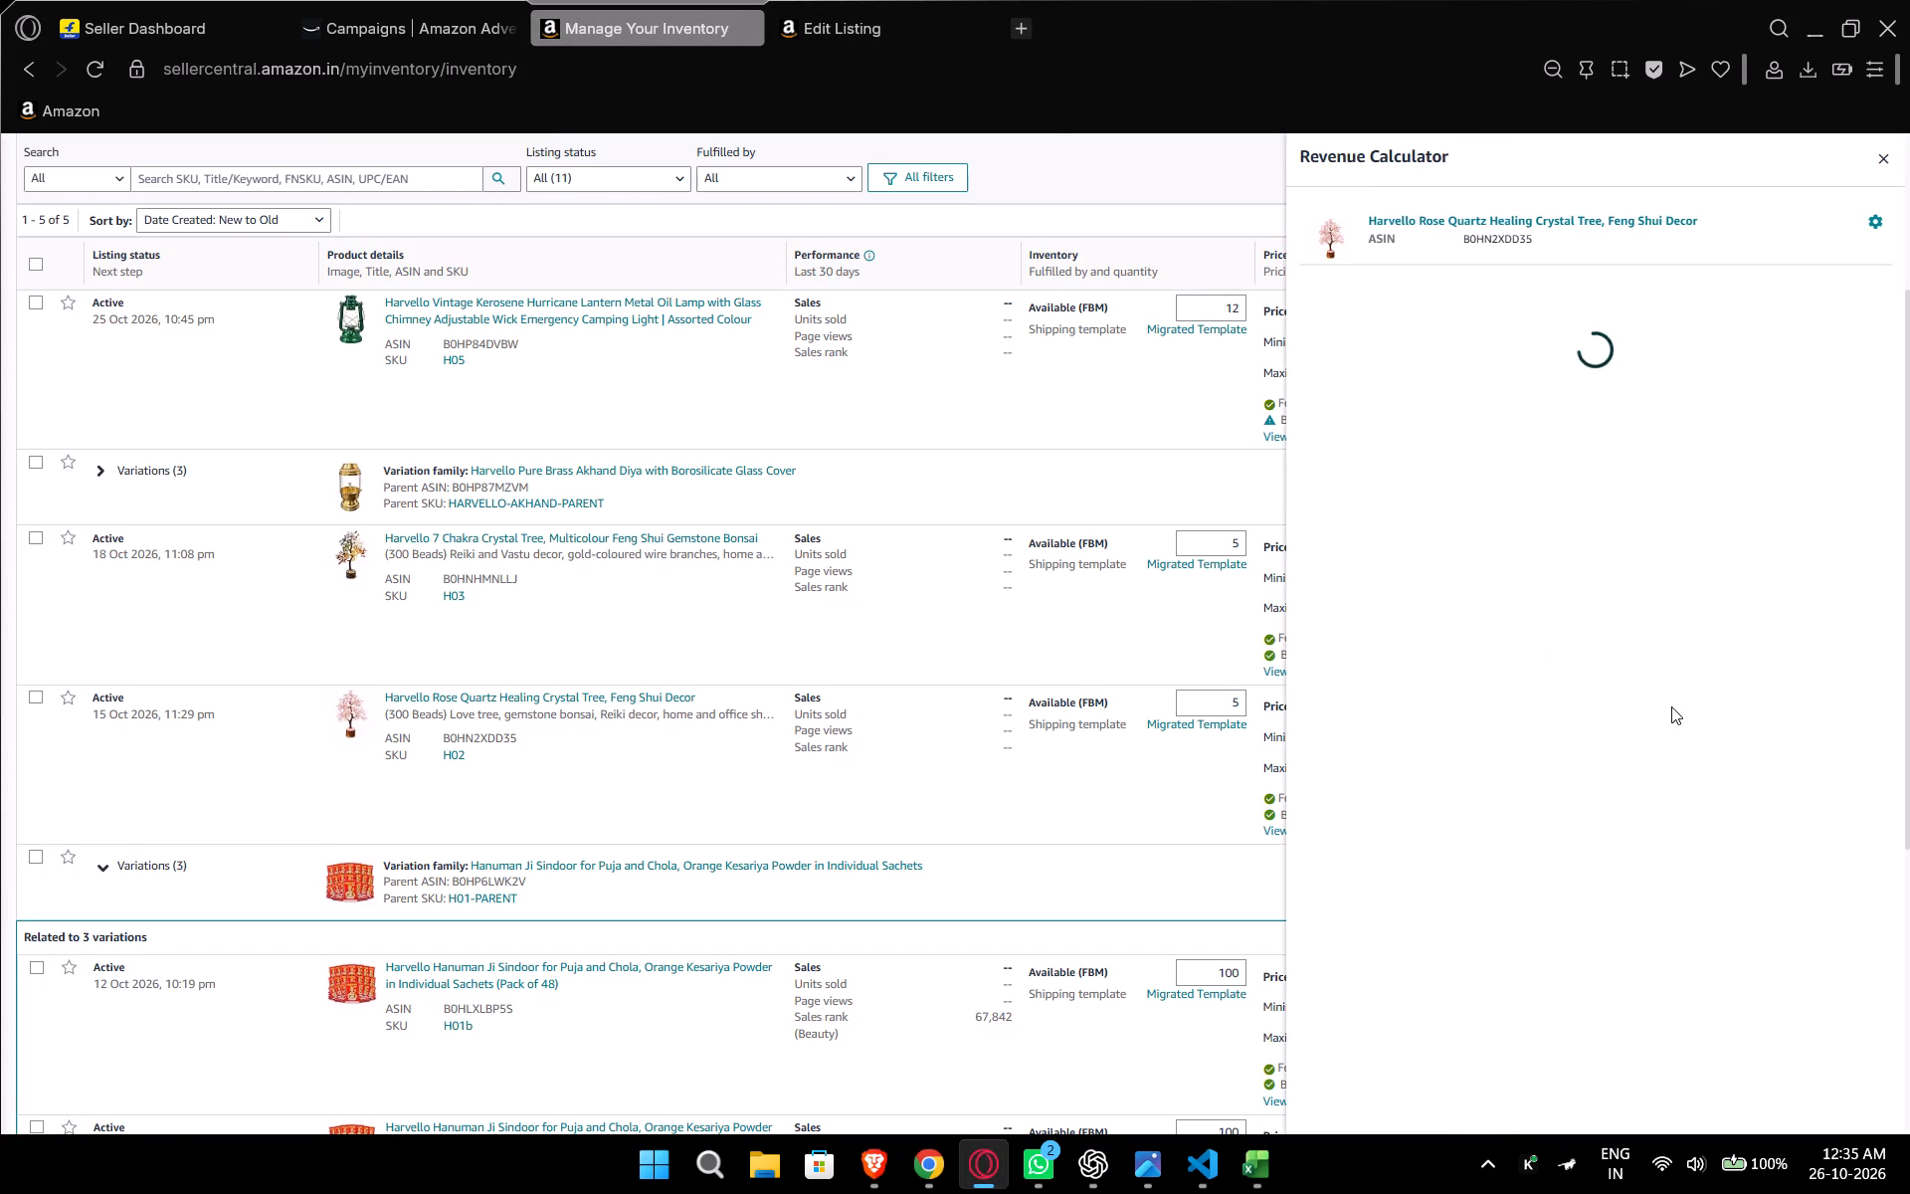